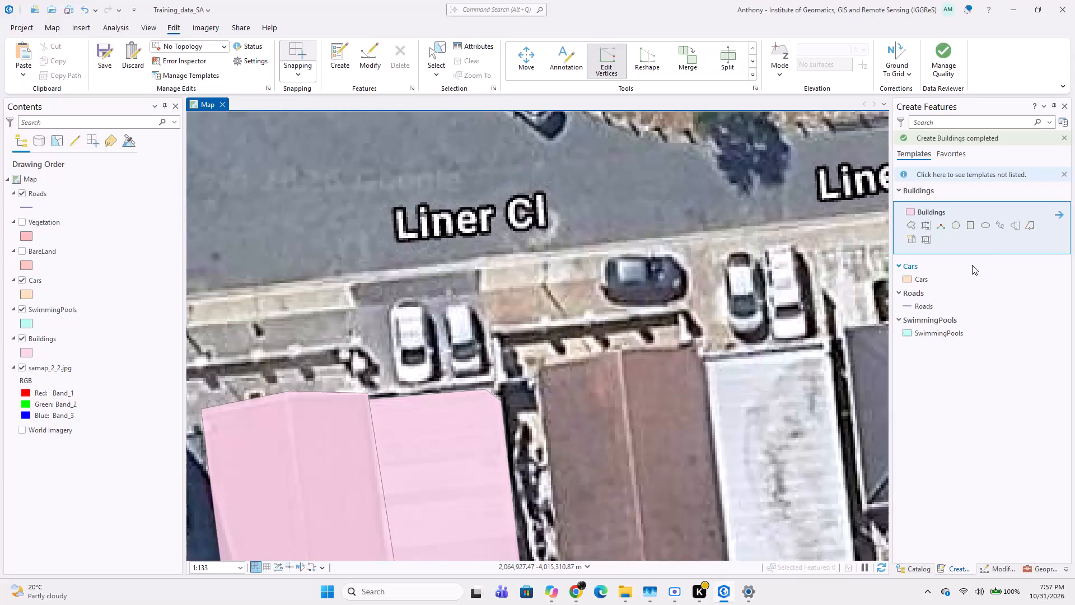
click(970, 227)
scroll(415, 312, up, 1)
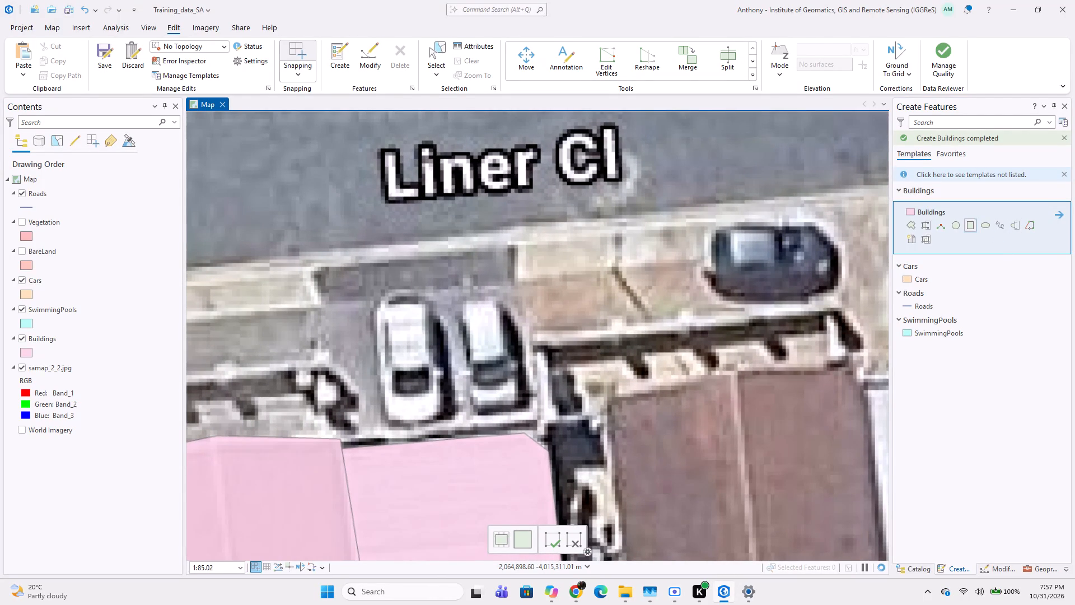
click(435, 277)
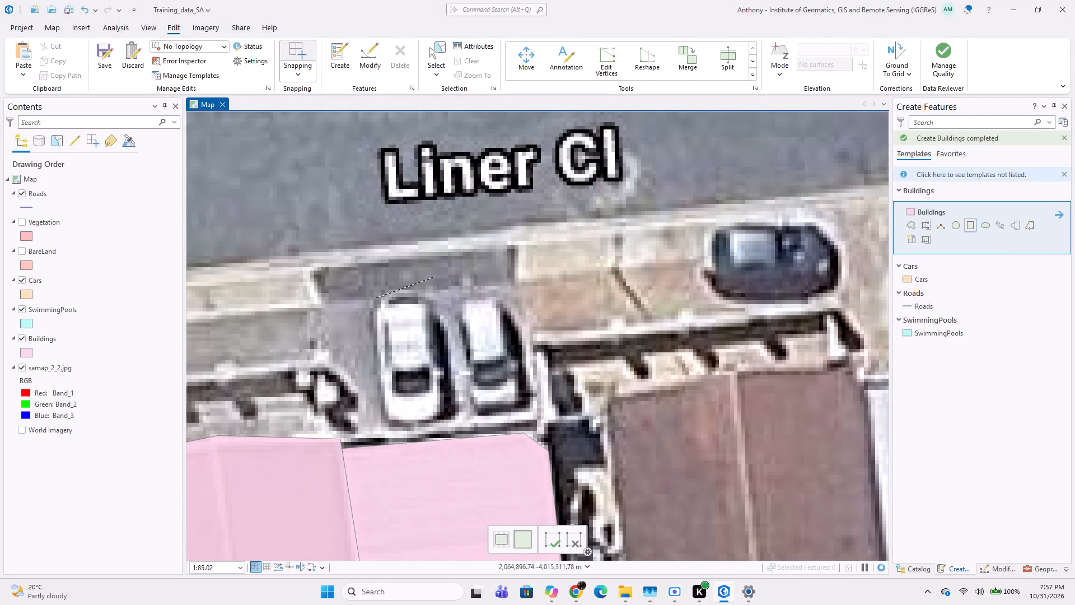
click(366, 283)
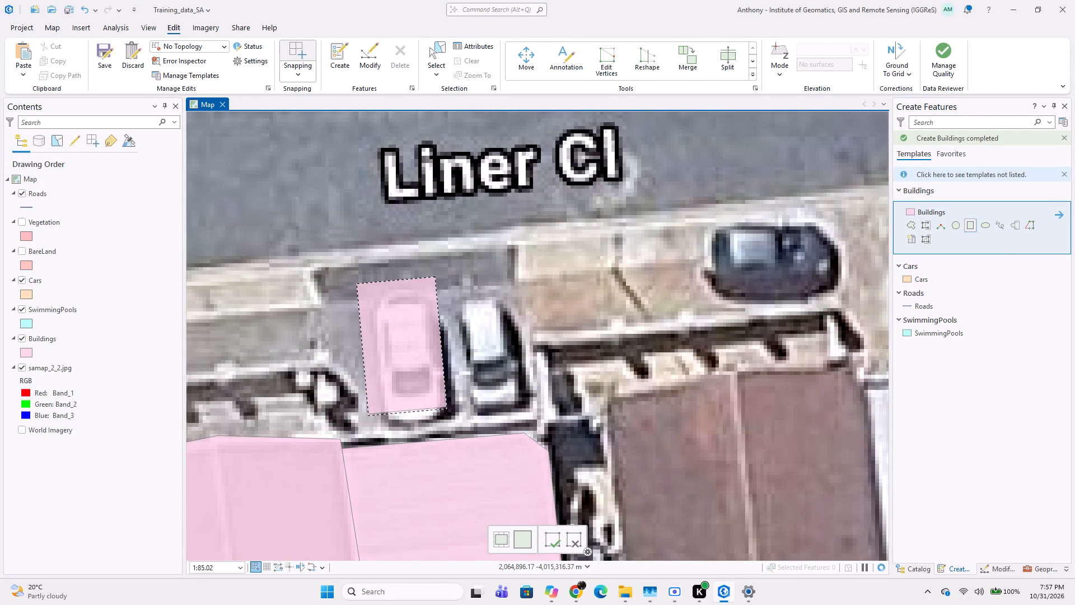
Digitize the larger of the two white cars parked side by side below the Liner Cl label as a four-corner Cars polygon.
click(927, 281)
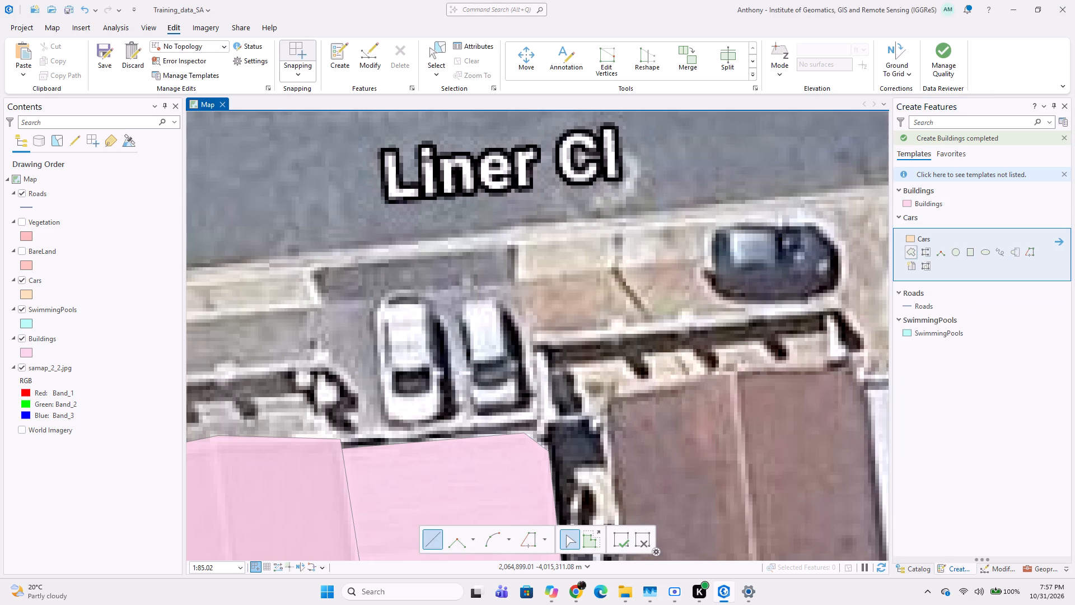
click(439, 277)
click(363, 283)
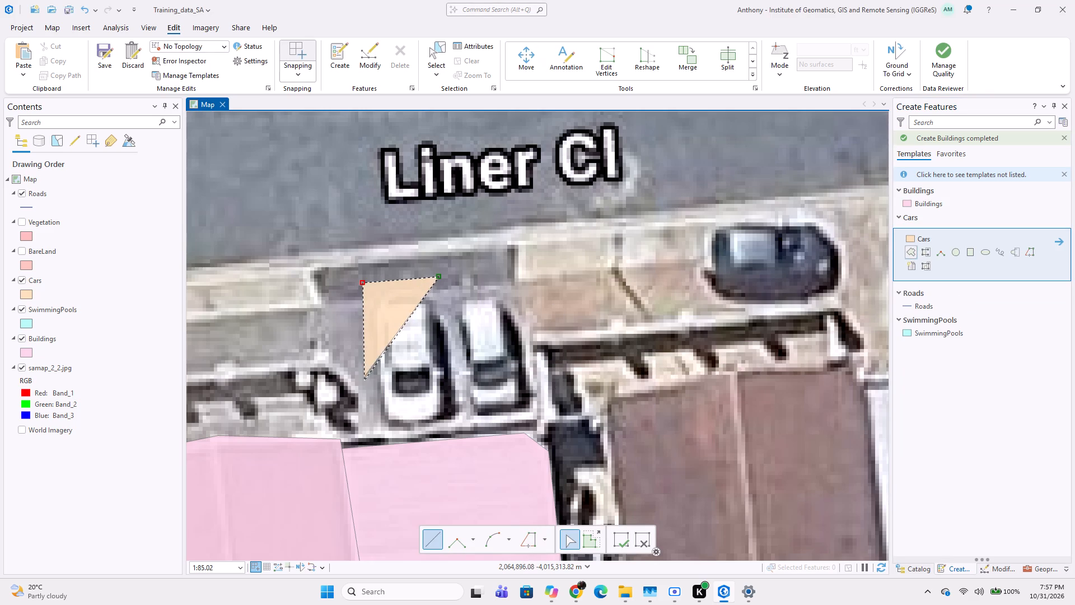
click(372, 427)
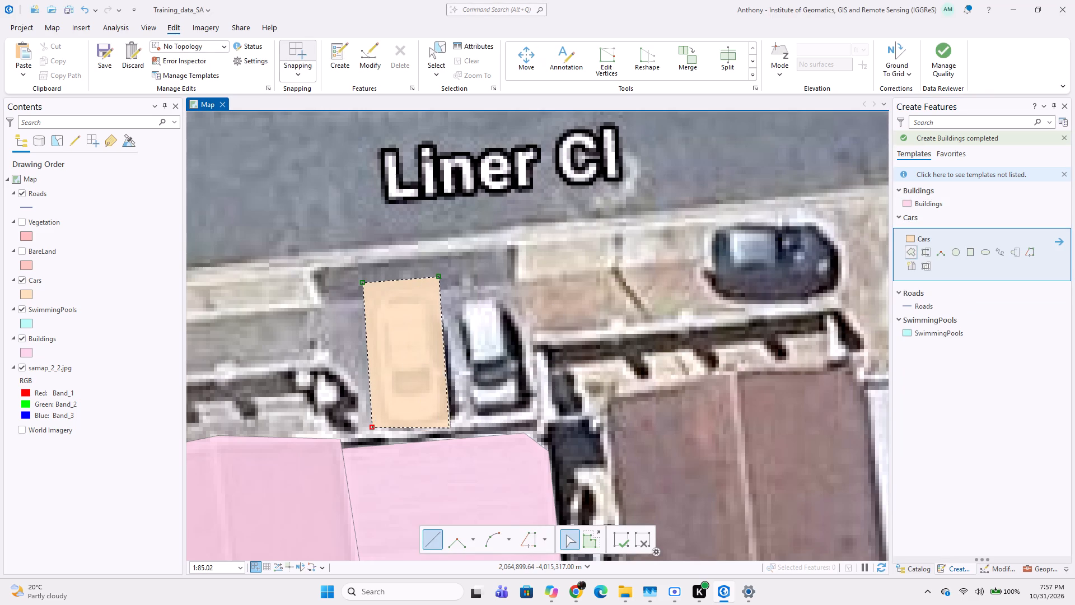
double_click(447, 428)
Digitize the narrower white car parked just east of the first one as a four-corner Cars polygon.
click(455, 288)
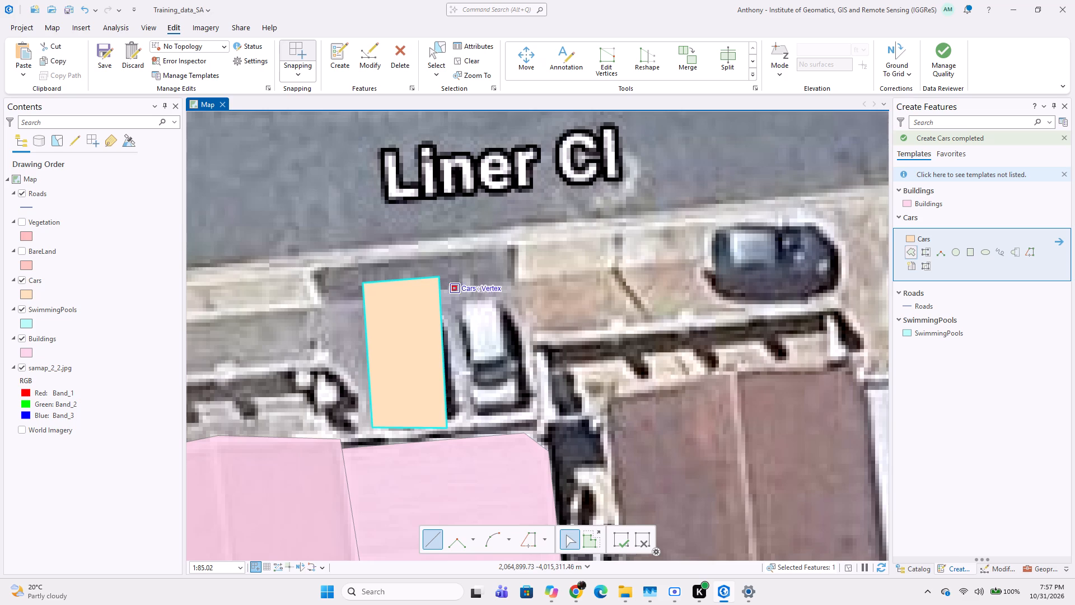
click(468, 416)
click(525, 414)
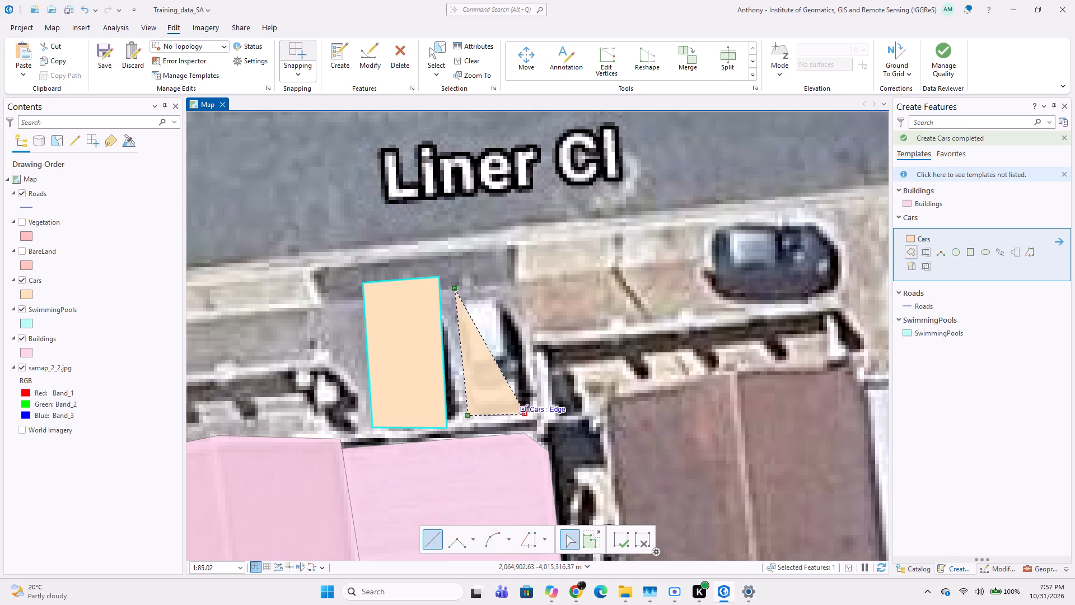
double_click(510, 288)
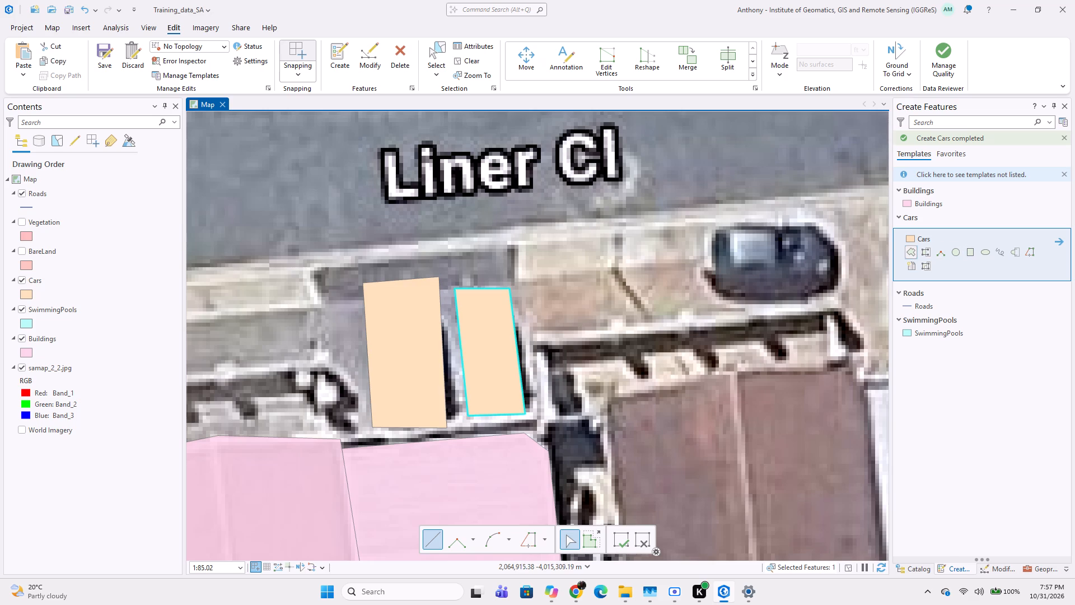
Draw a rectangular Cars feature around the dark car parked along the kerb north of the brown-roofed house.
click(964, 252)
click(970, 252)
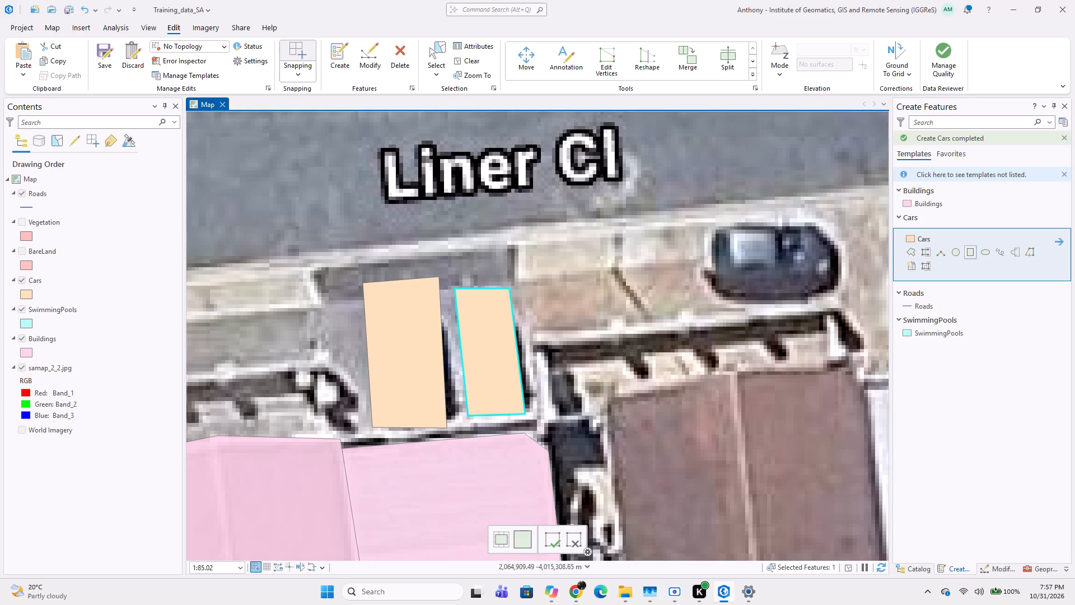
click(690, 214)
click(840, 218)
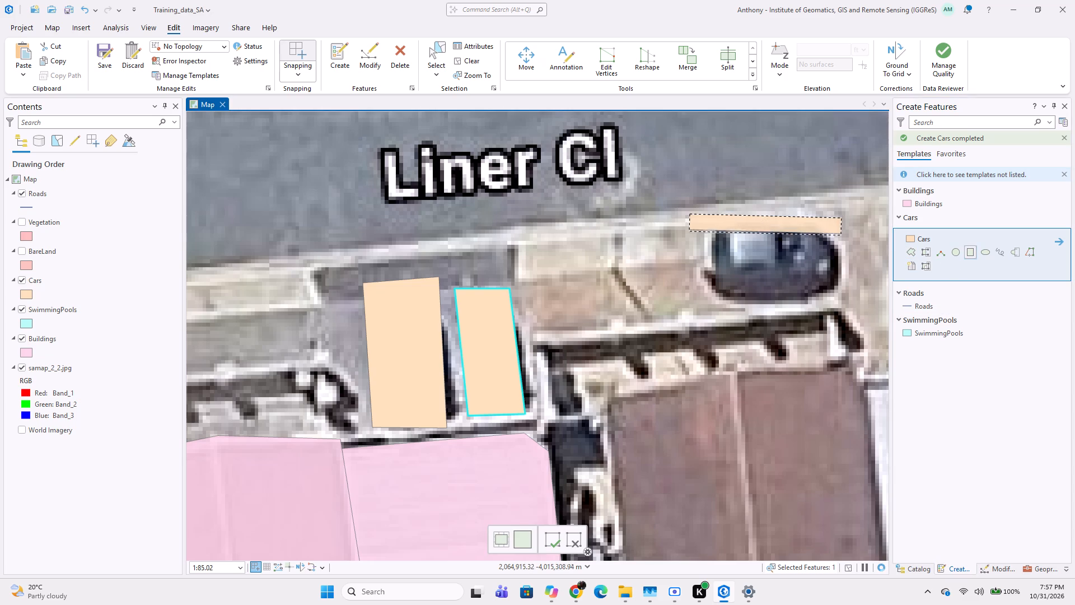
click(843, 308)
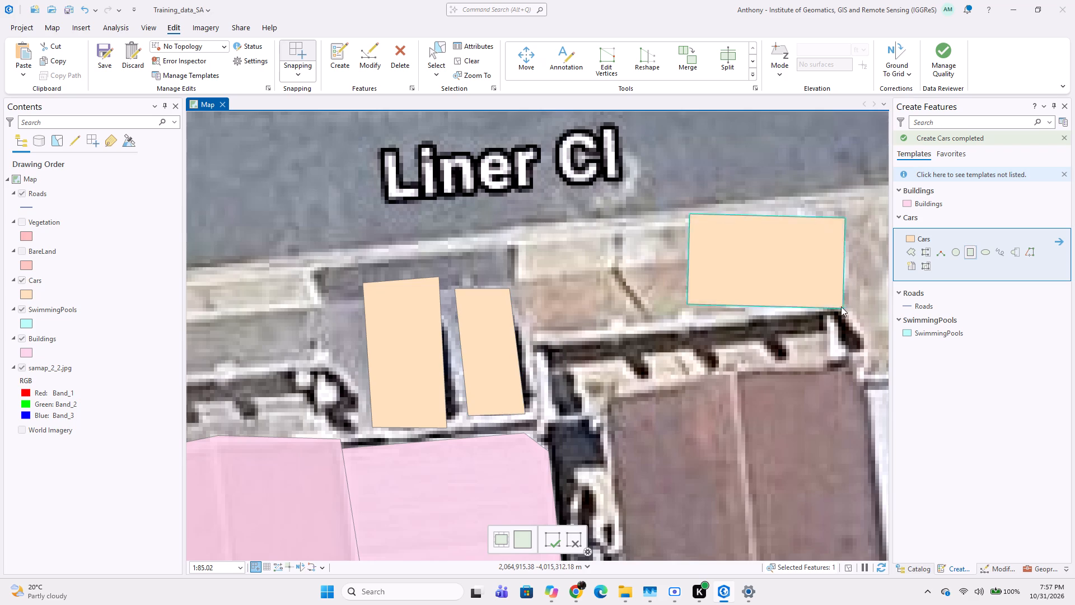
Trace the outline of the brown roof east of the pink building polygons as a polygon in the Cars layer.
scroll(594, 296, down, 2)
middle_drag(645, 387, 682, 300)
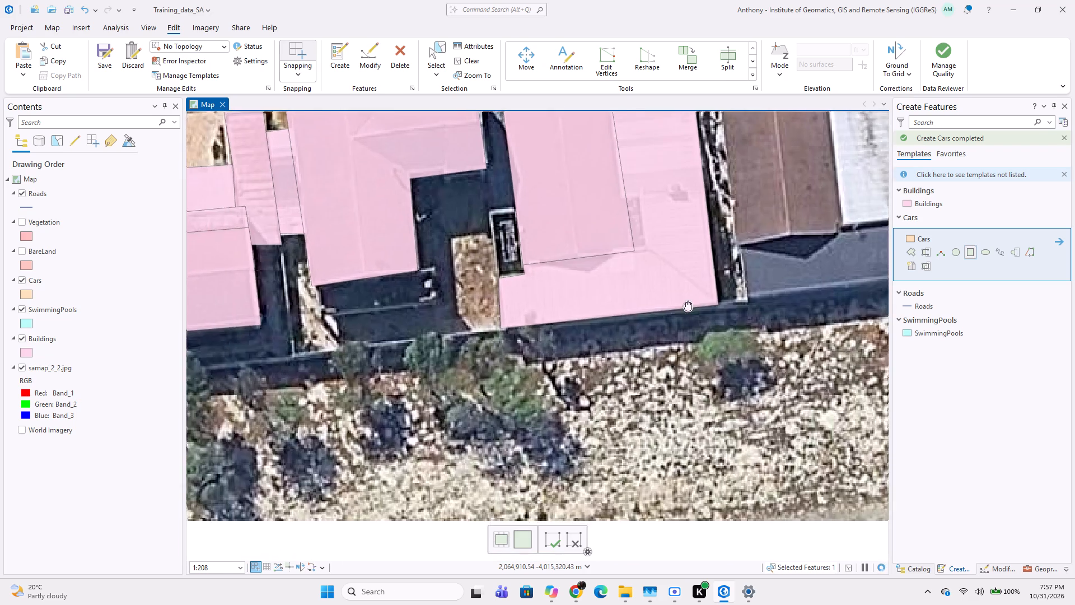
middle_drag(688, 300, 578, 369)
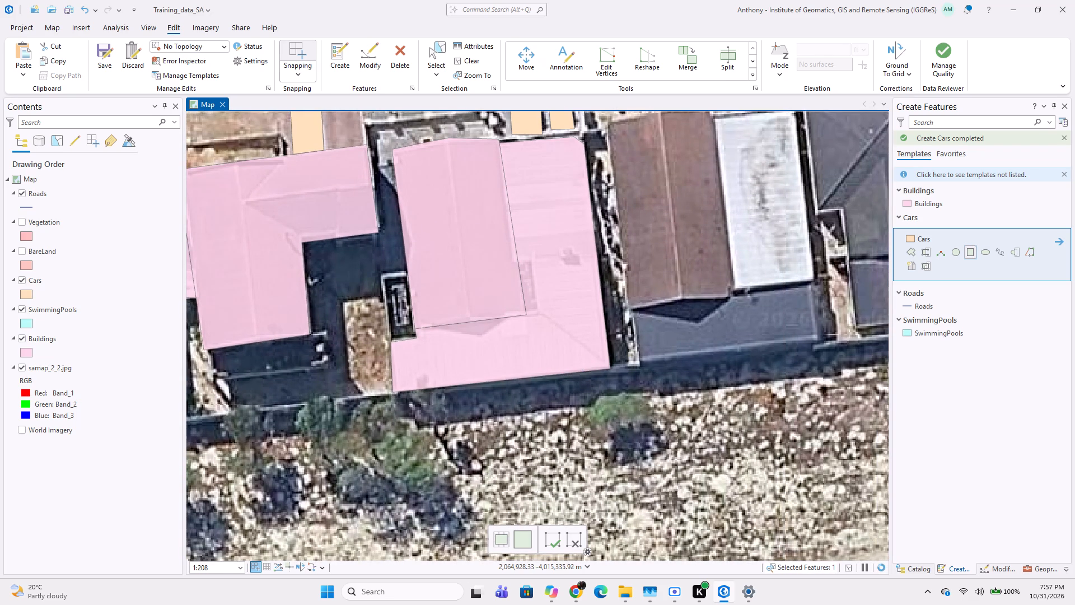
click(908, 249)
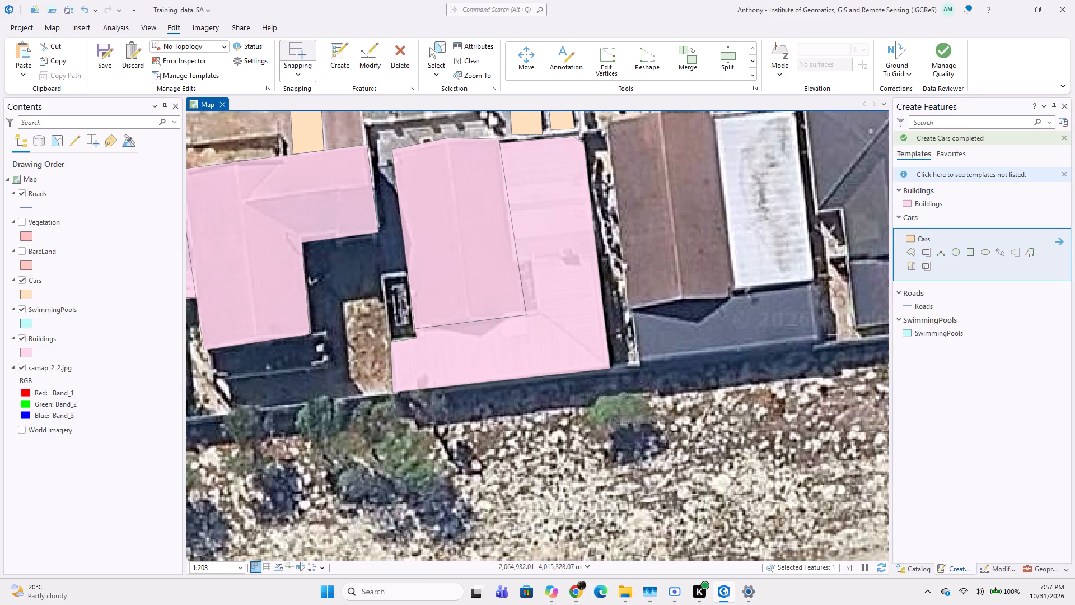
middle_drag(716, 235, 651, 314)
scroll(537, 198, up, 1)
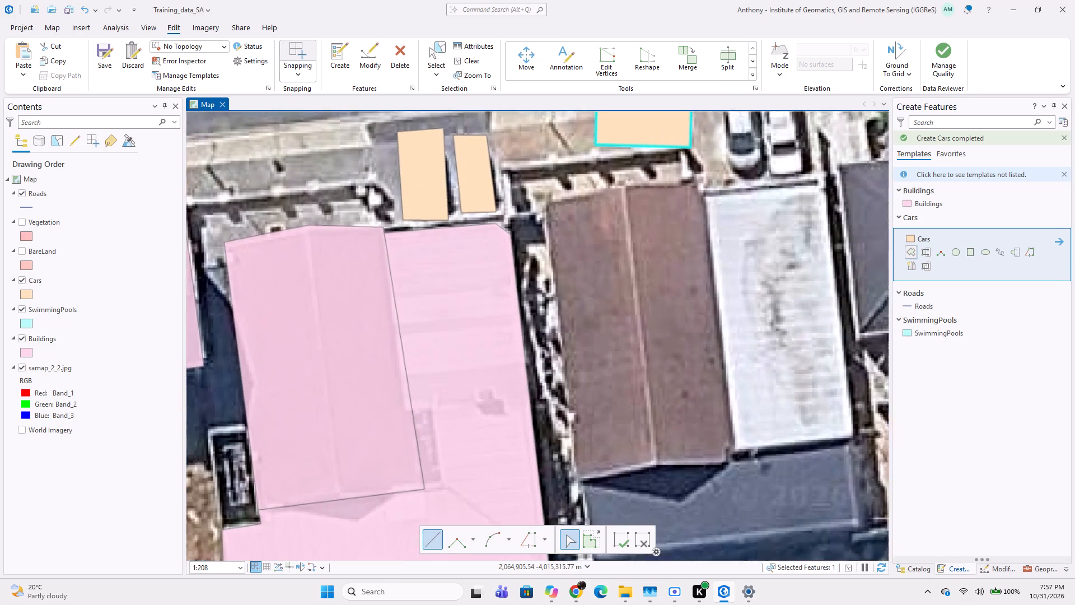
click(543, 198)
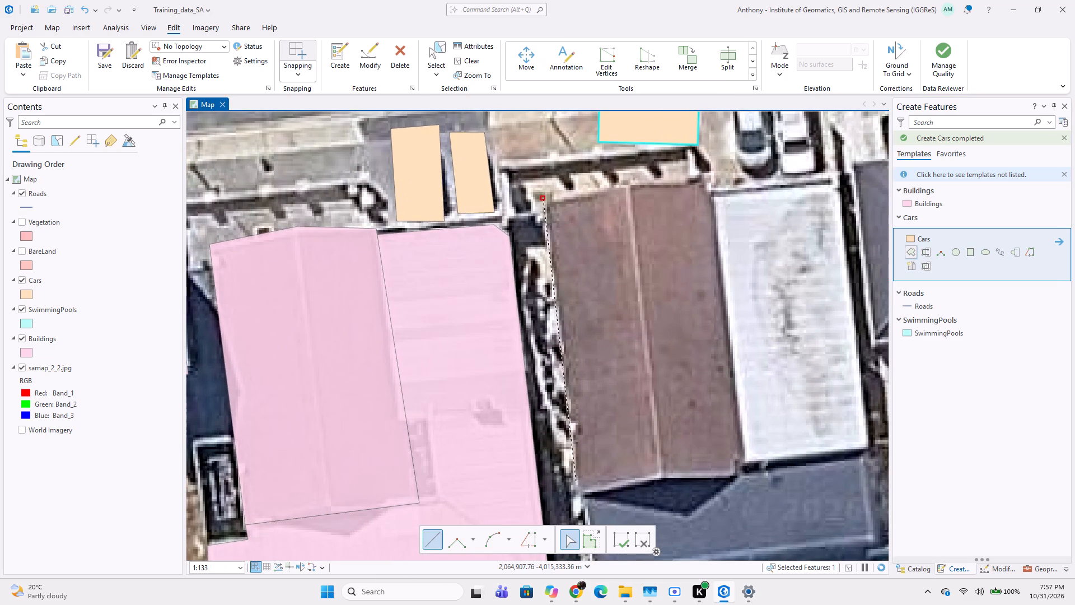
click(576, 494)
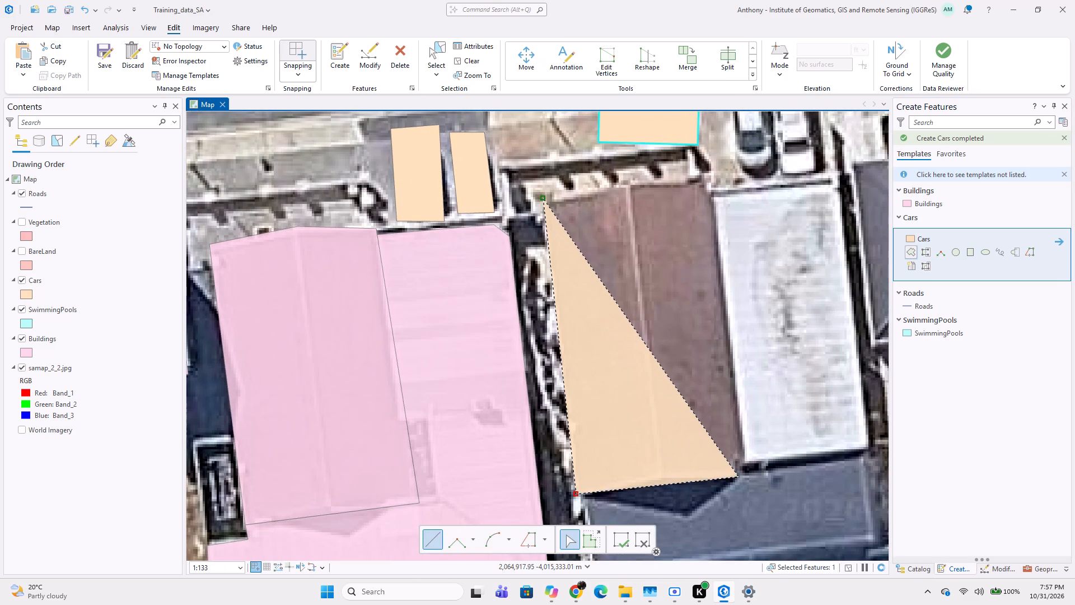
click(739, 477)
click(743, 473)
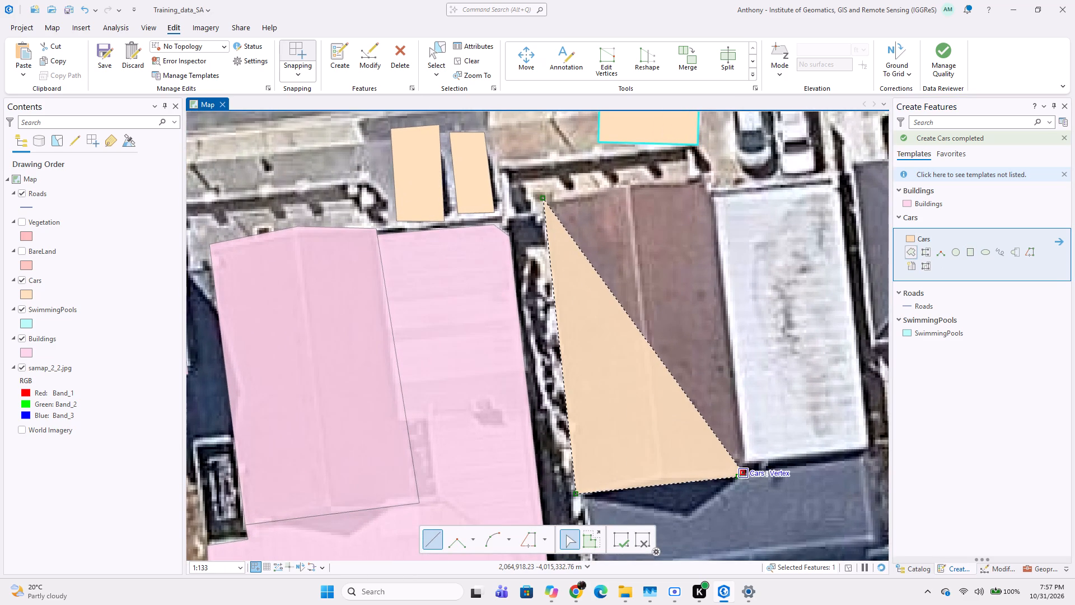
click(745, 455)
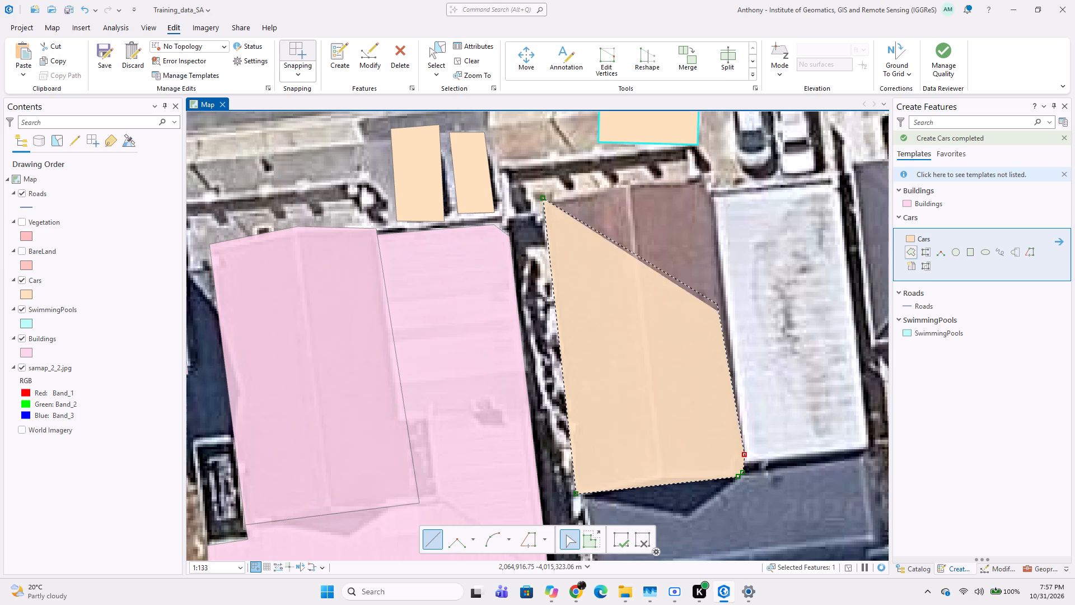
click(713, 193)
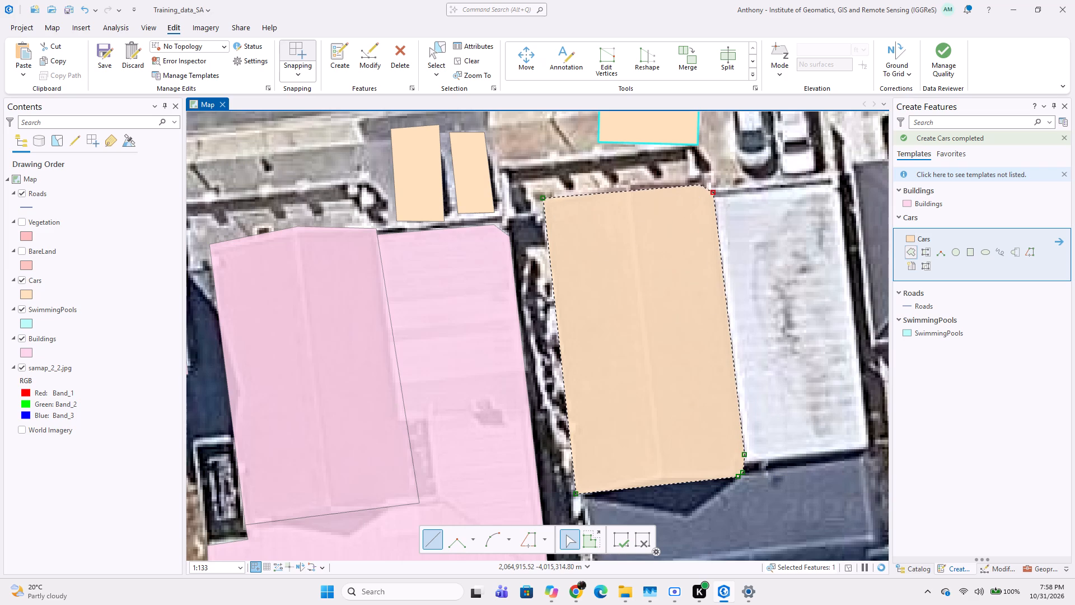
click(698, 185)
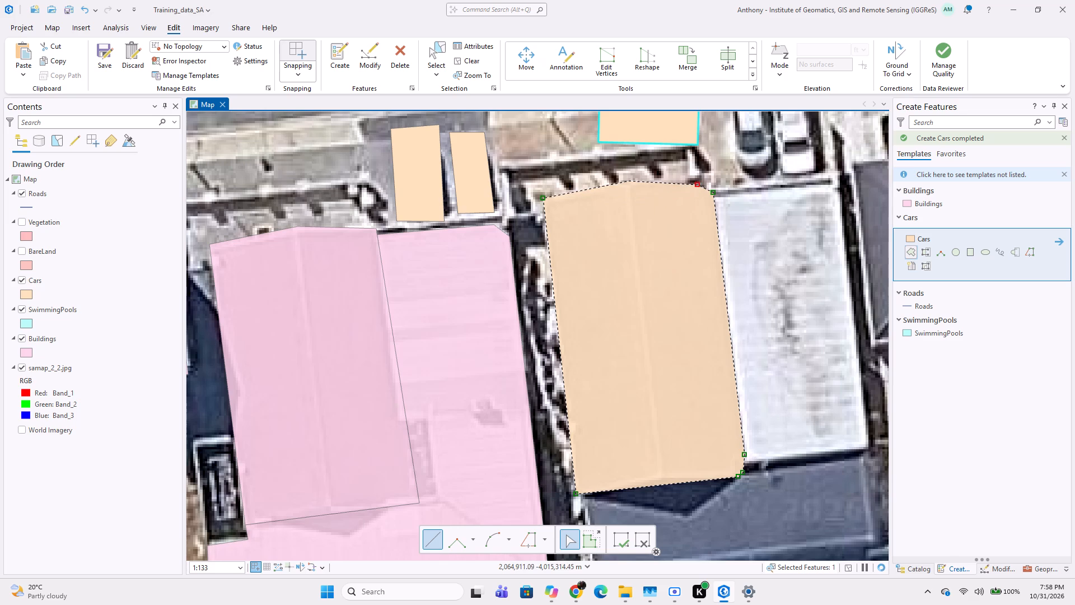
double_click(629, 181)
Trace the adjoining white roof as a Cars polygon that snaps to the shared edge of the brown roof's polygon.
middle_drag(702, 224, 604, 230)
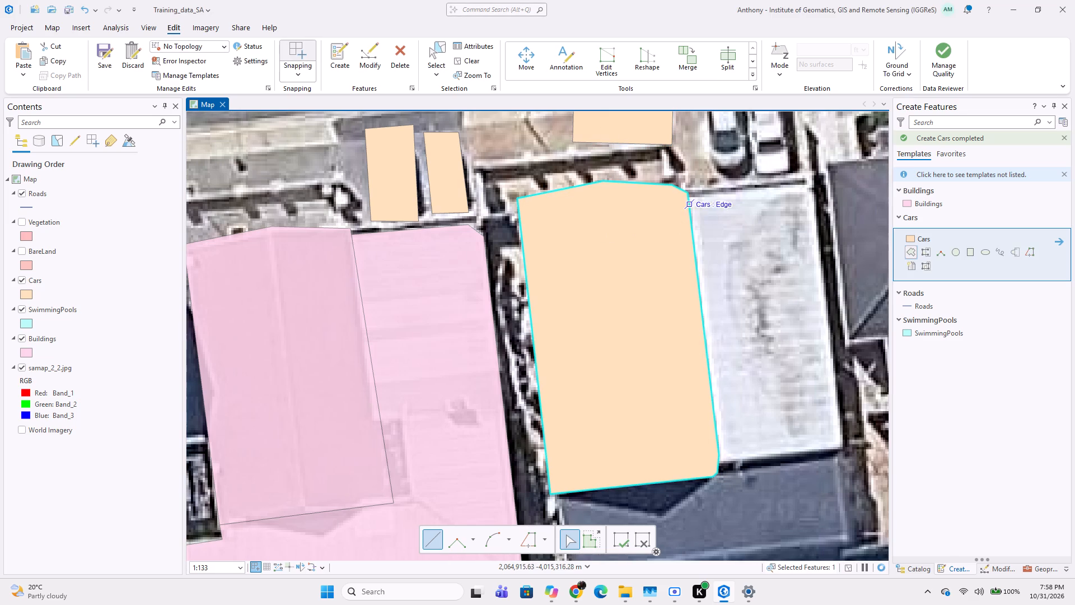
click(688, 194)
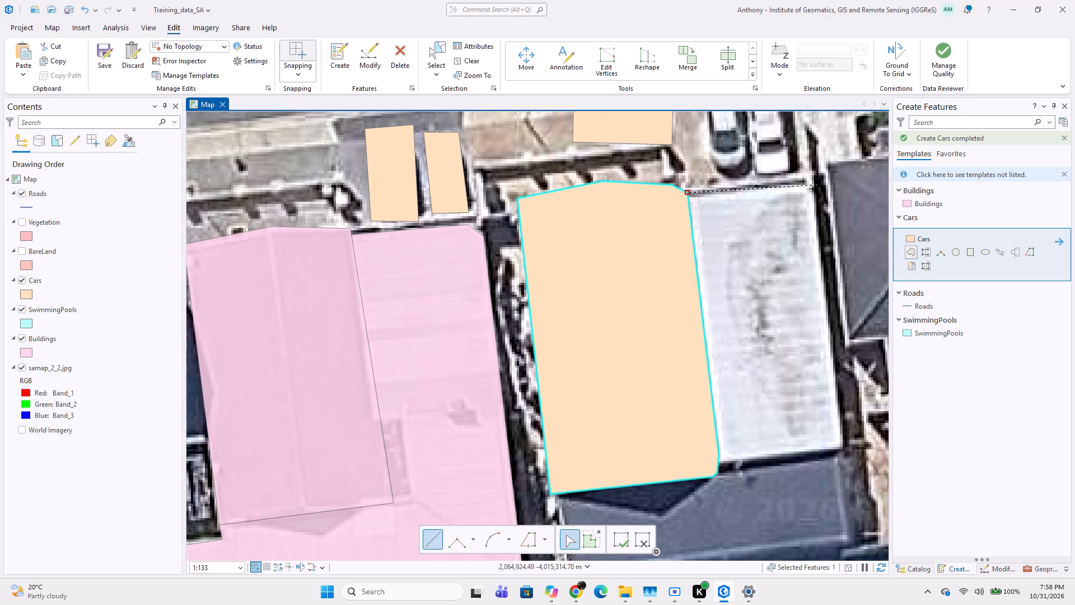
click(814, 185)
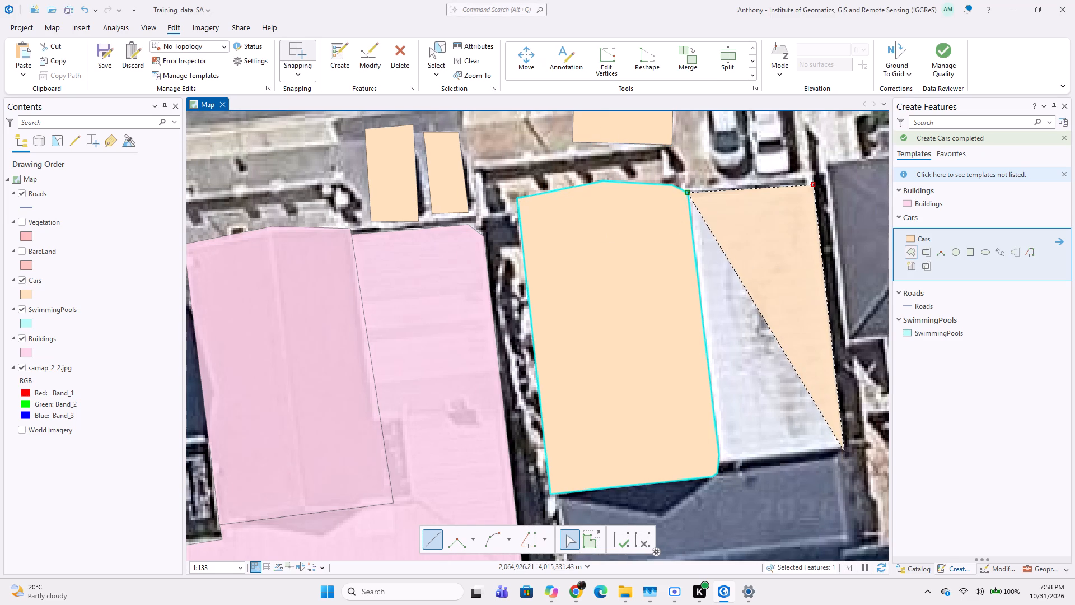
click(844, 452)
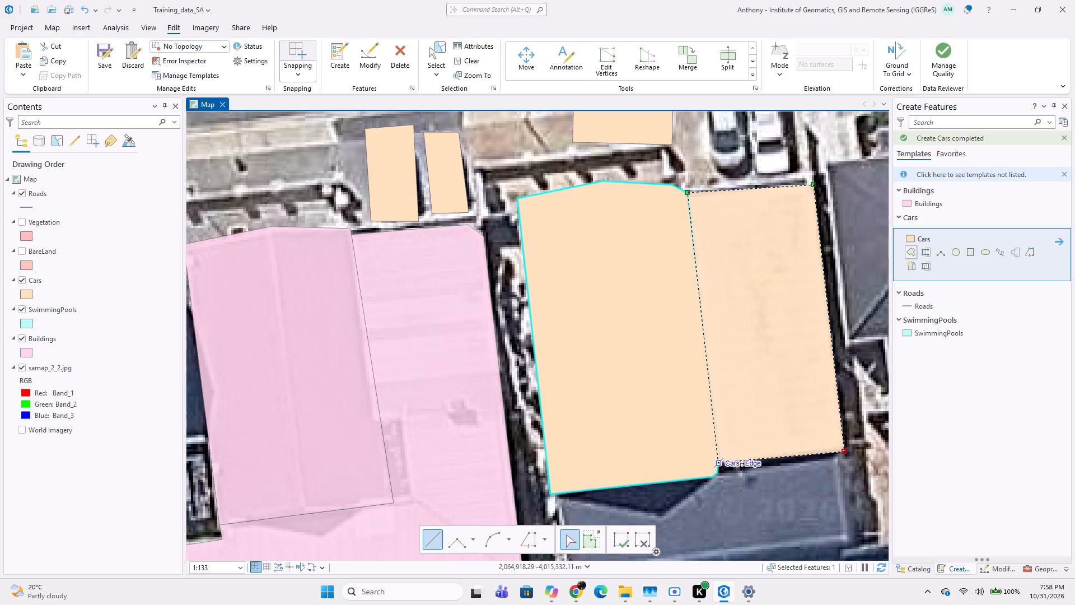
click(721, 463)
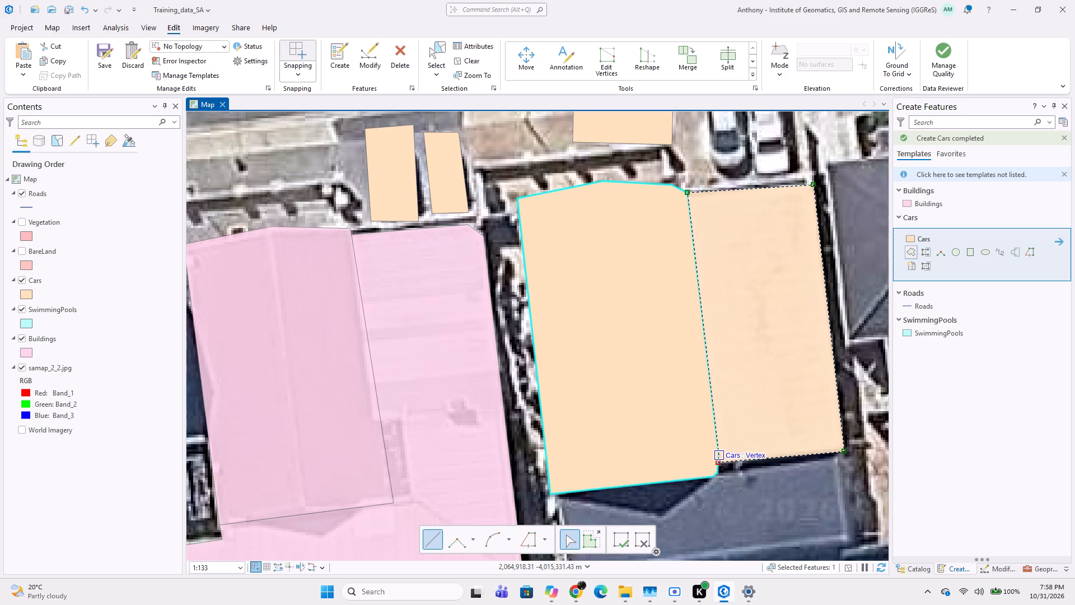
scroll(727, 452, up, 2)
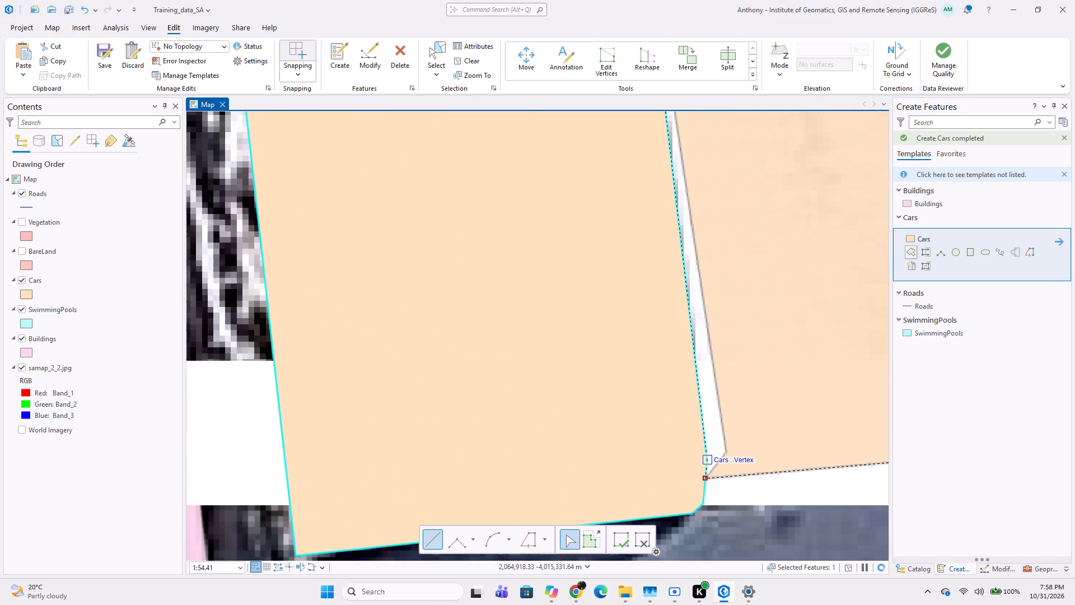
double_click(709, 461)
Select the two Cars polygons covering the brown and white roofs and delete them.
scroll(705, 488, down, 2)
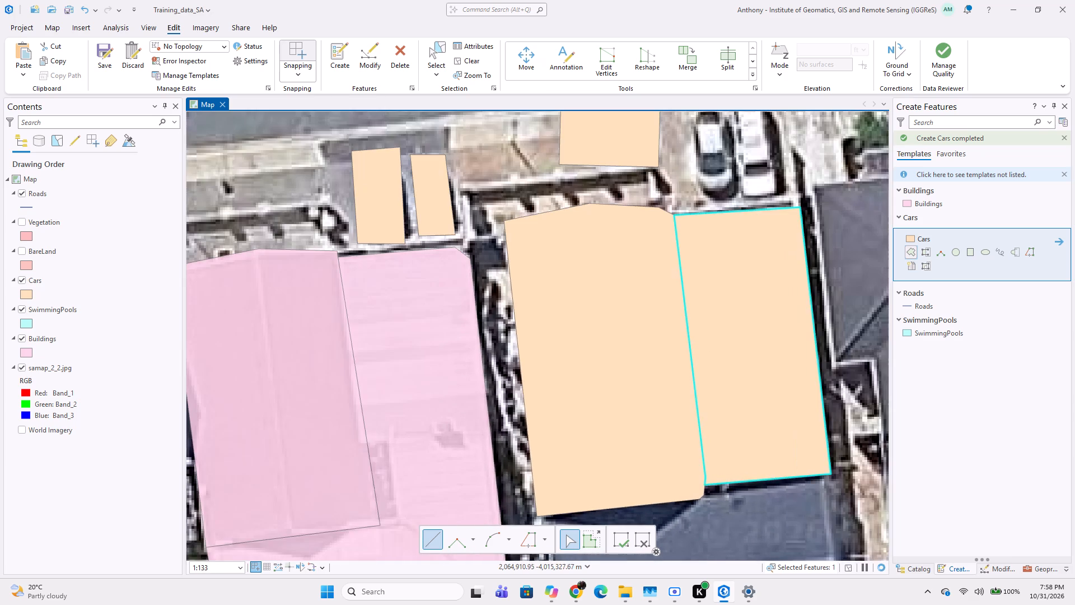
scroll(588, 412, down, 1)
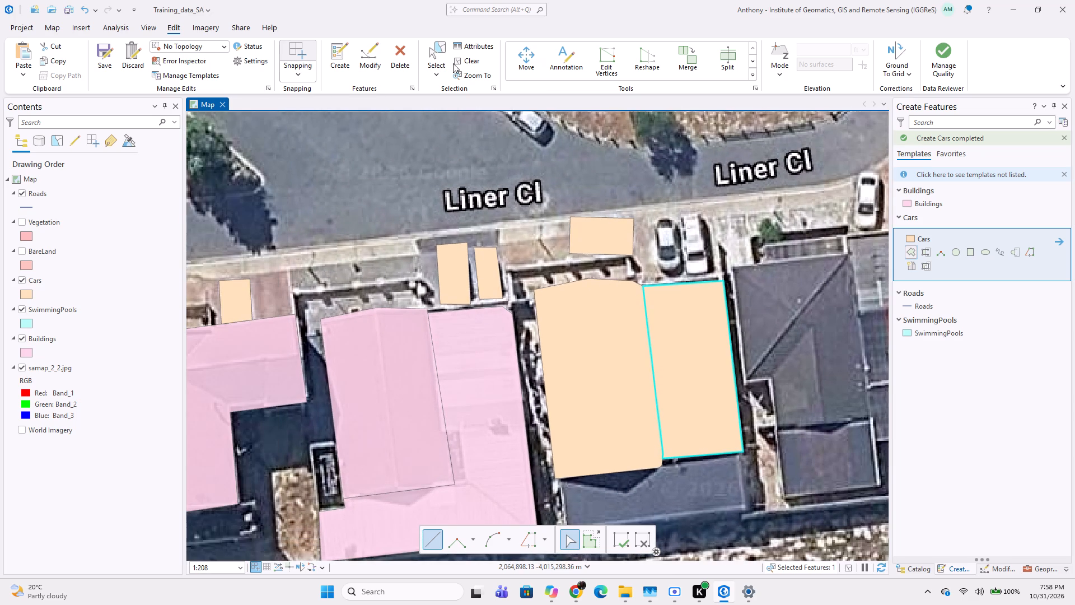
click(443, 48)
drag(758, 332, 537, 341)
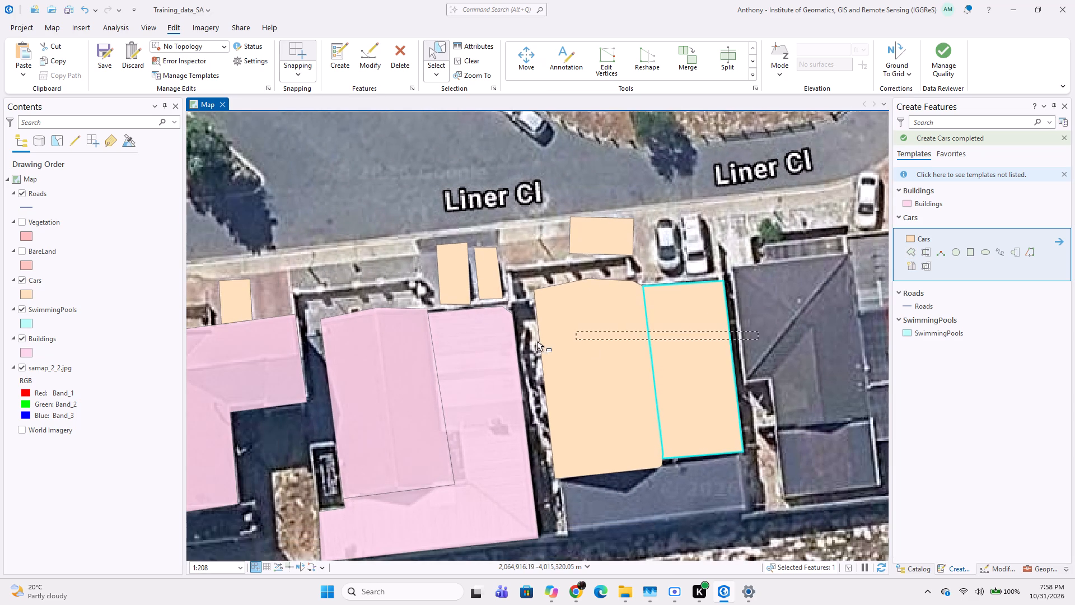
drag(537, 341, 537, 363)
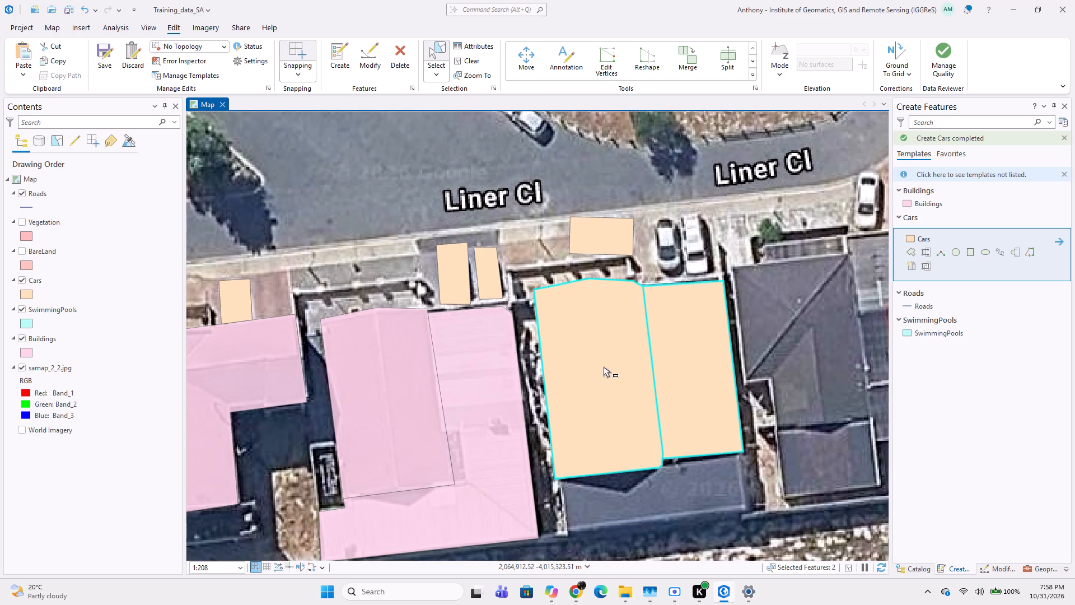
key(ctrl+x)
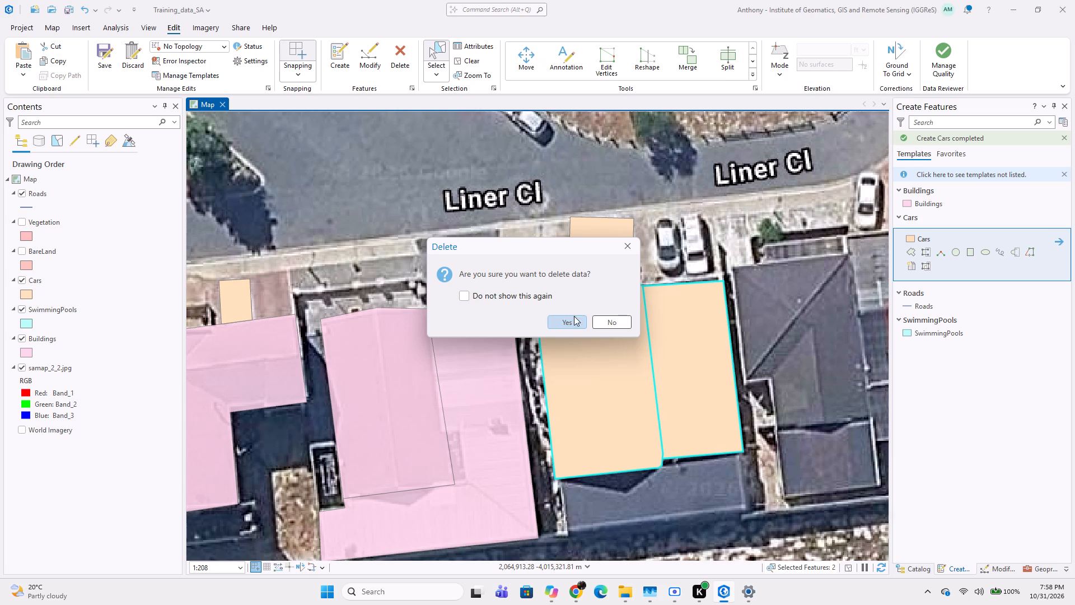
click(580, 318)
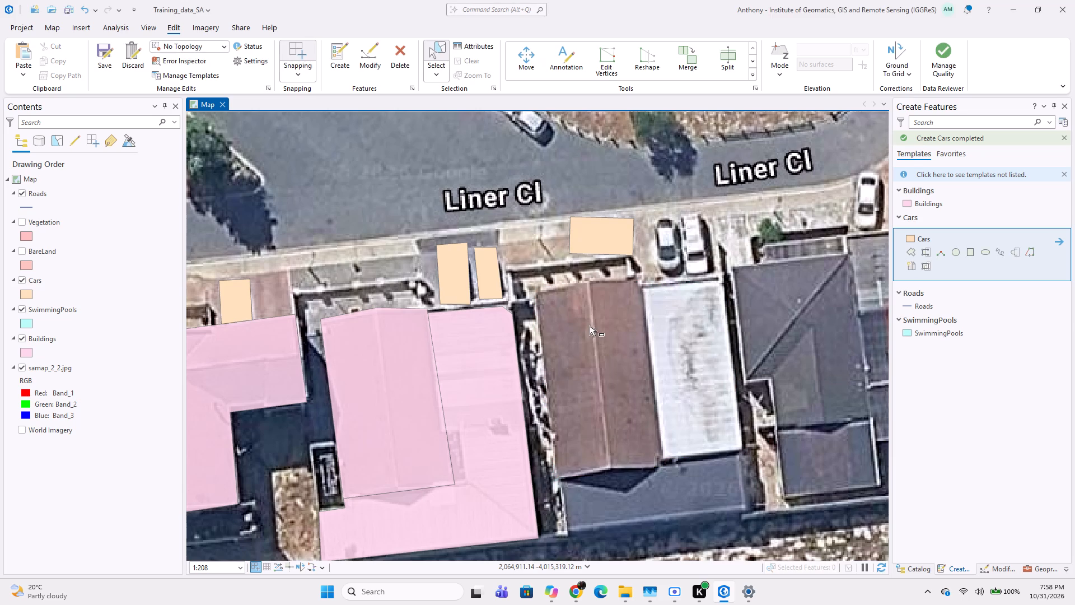
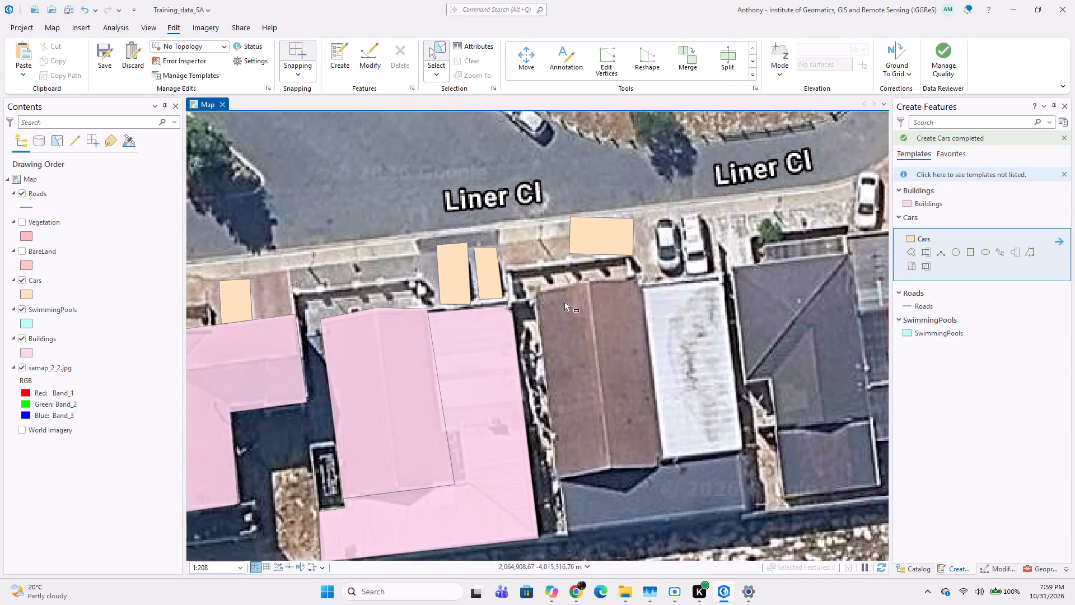
Paste the brown and white roof polygons into the Buildings template with Paste Special, keeping the source attribute values.
key(ctrl+alt+v)
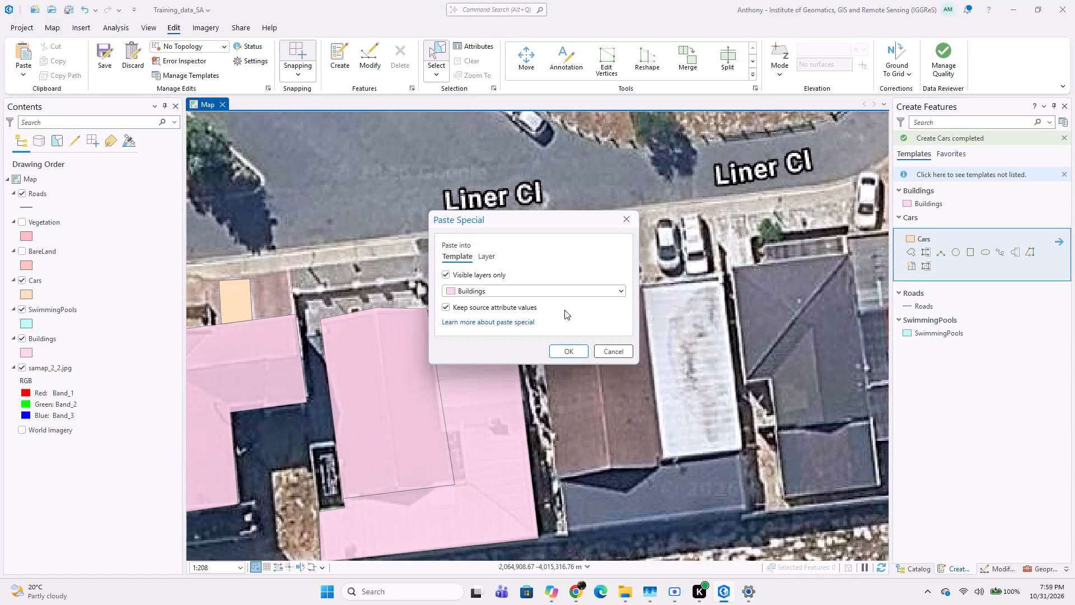
click(557, 349)
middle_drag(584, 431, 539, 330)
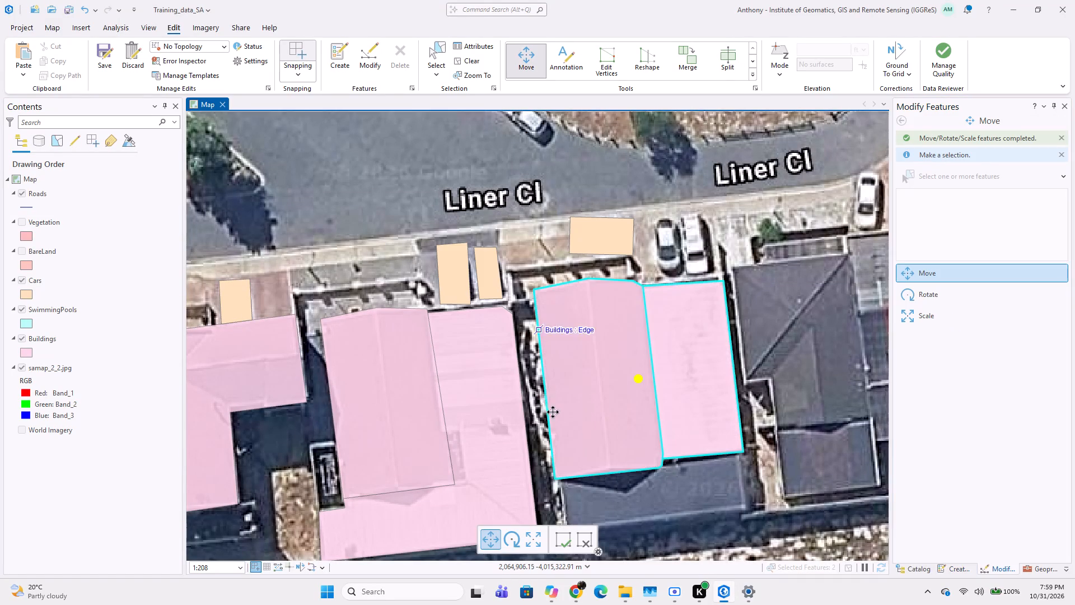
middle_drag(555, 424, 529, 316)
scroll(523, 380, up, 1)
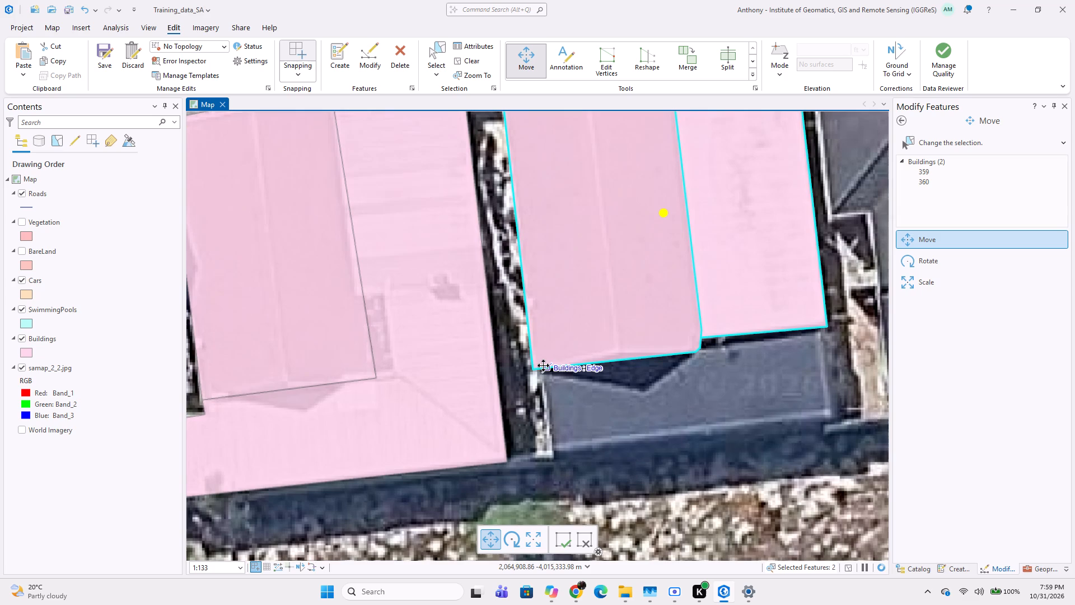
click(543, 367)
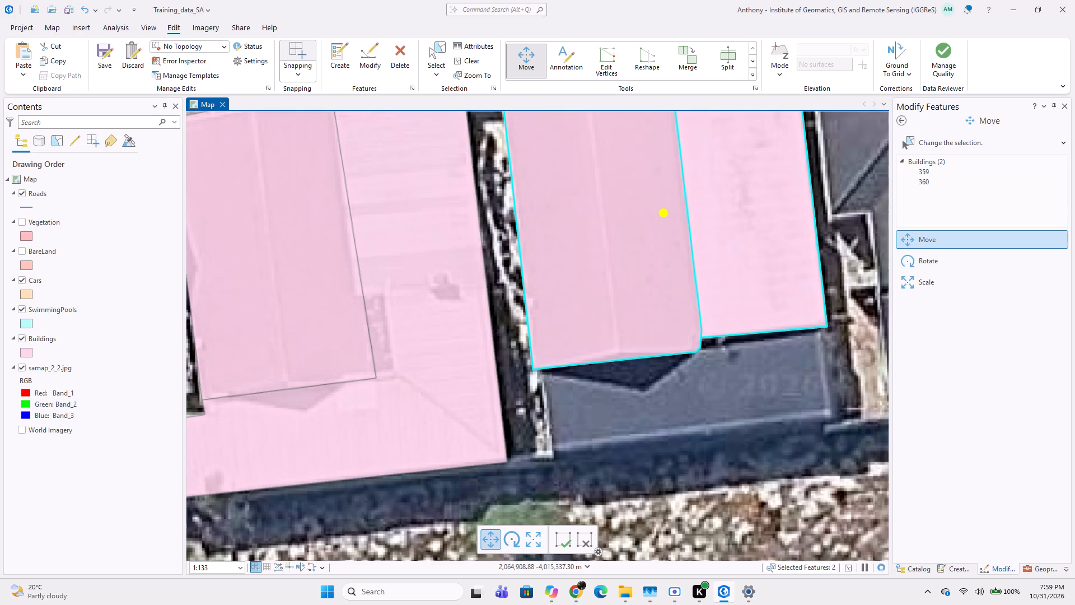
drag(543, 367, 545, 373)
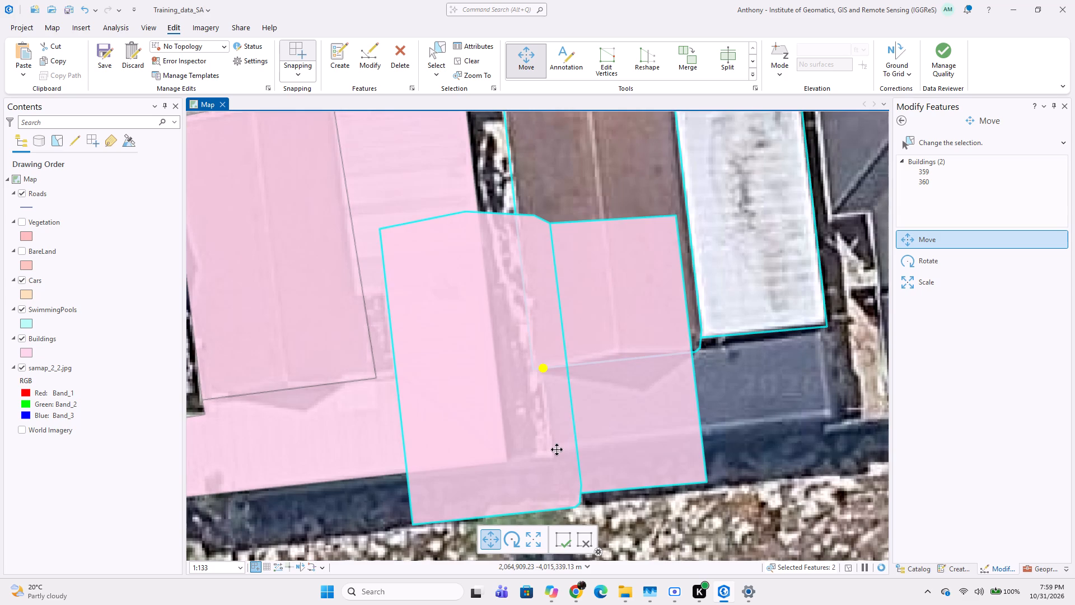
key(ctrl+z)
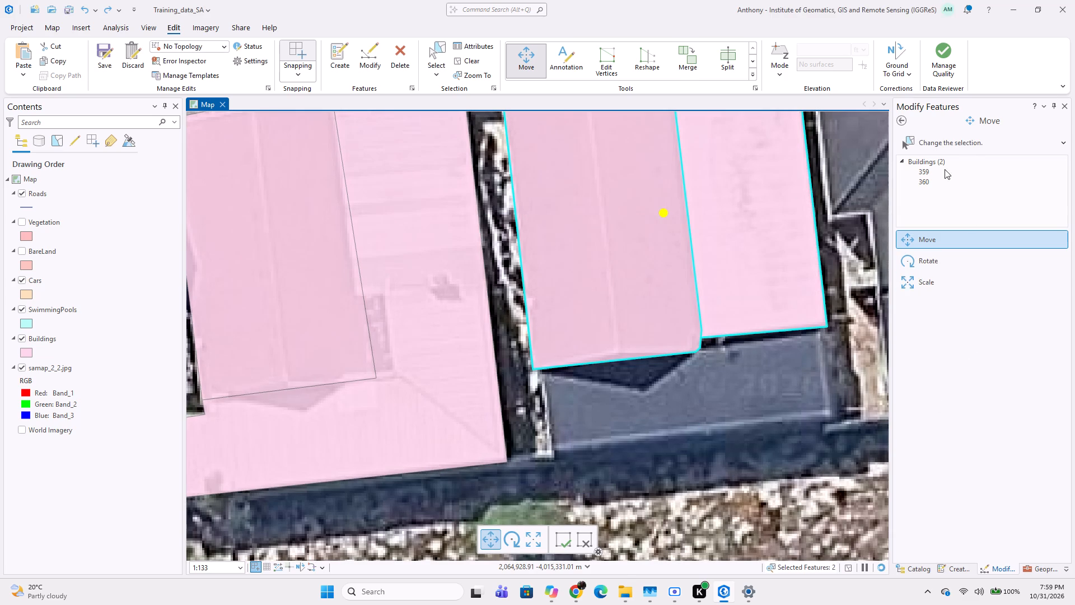
Trace the dark roof strip south of the brown and white roofs as a Buildings polygon snapped to the brown roof's lower edge.
click(898, 120)
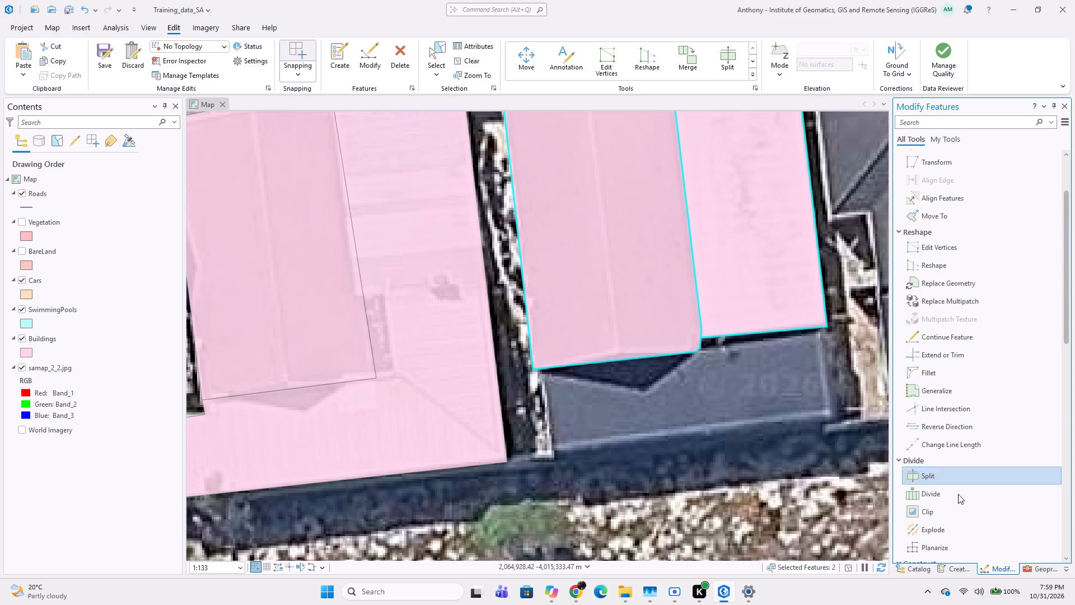
drag(960, 573, 960, 567)
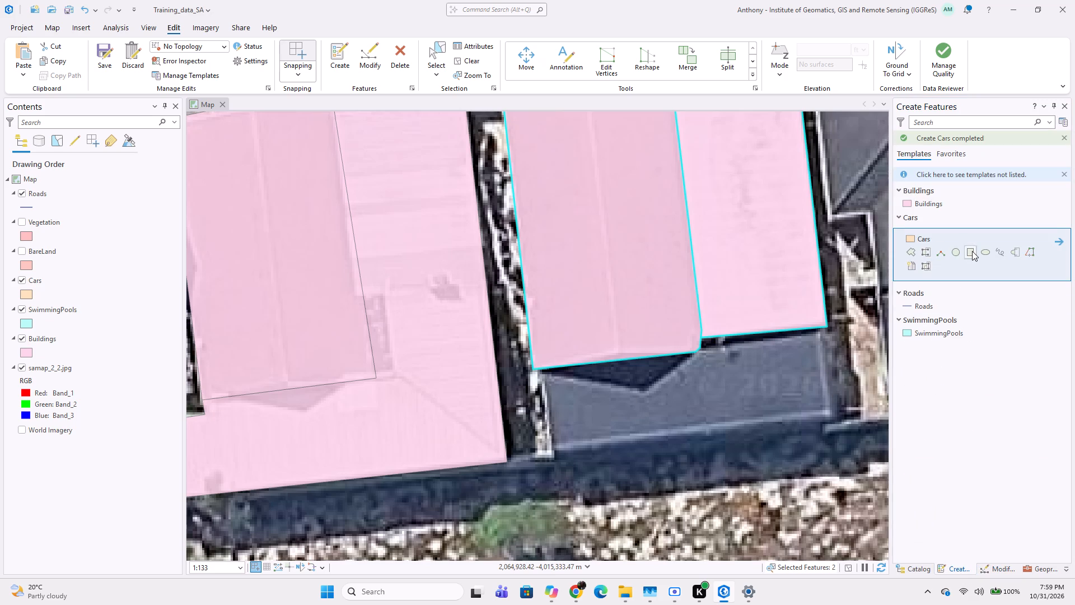
click(972, 251)
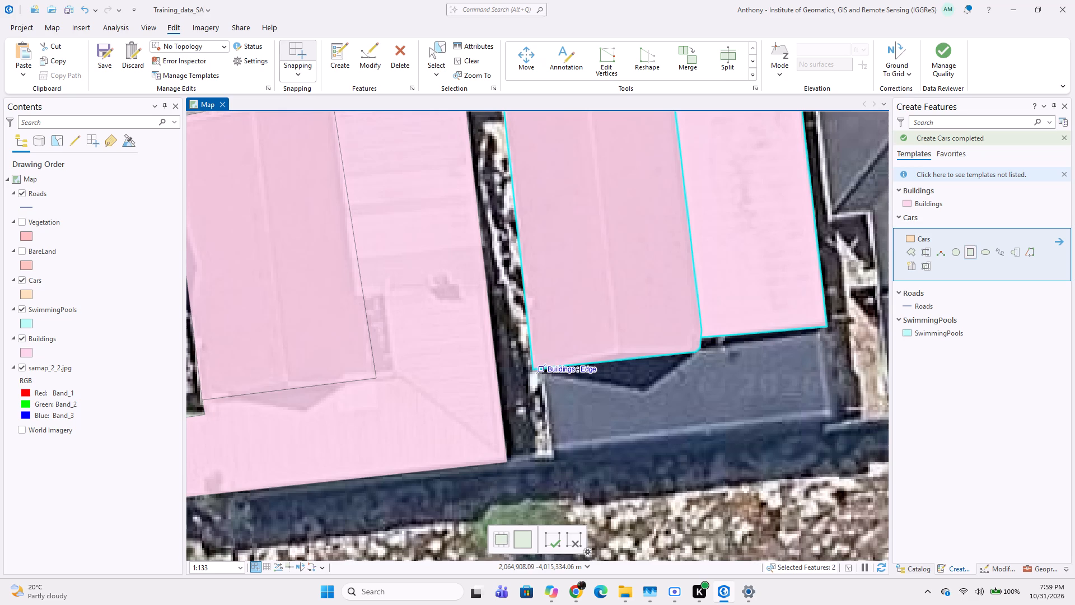
click(543, 369)
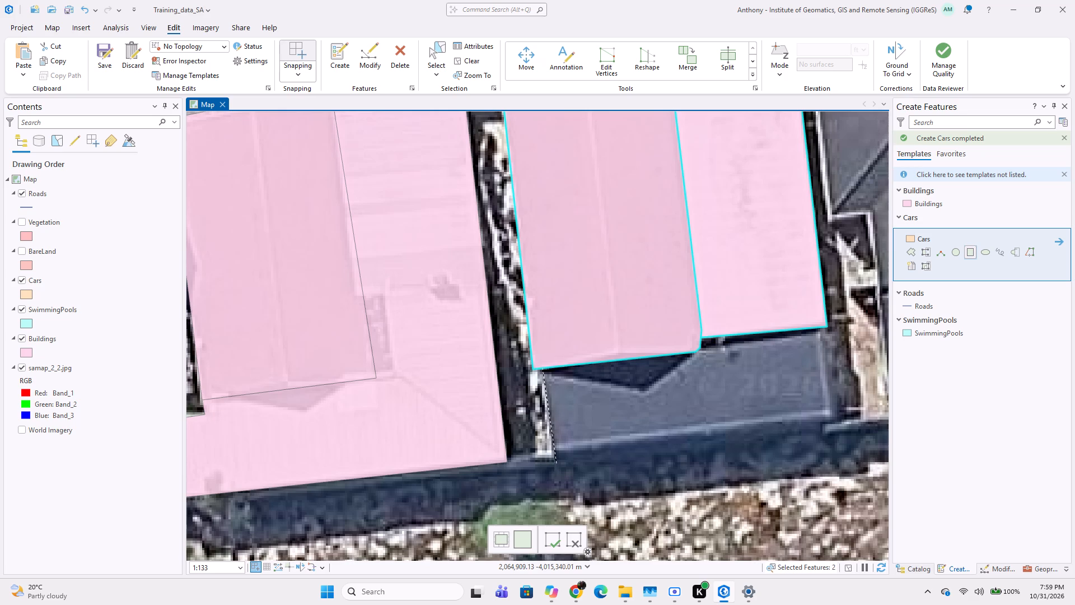
click(929, 202)
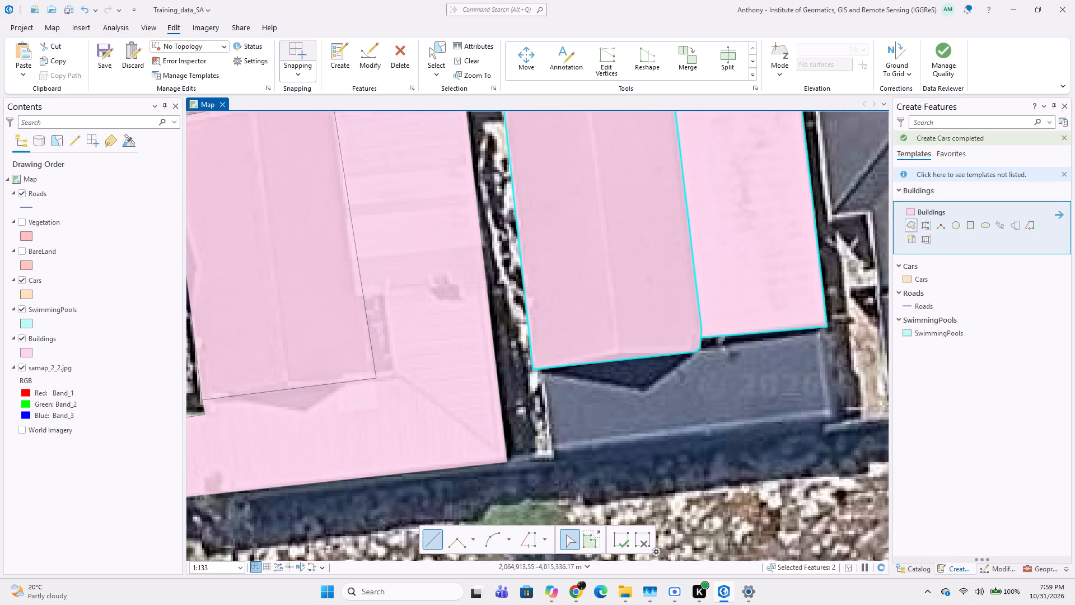
click(554, 452)
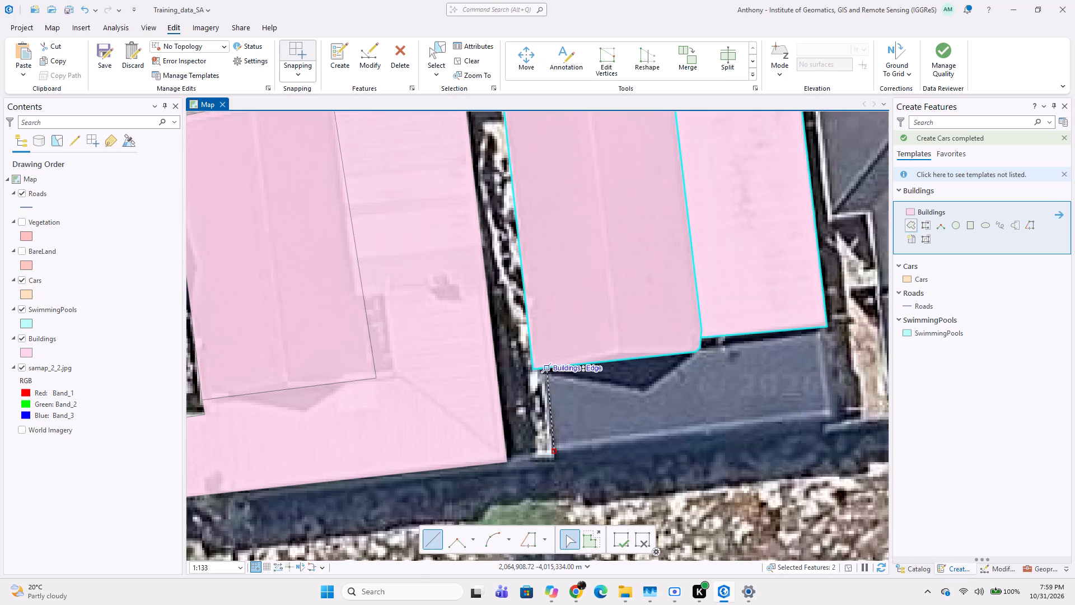
click(543, 369)
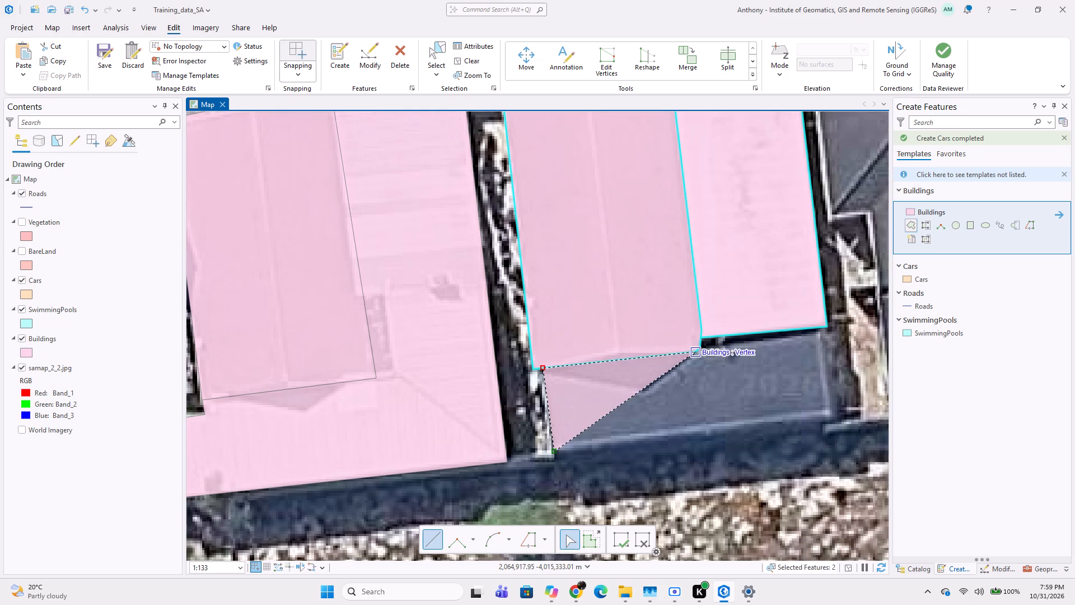
scroll(691, 379, up, 3)
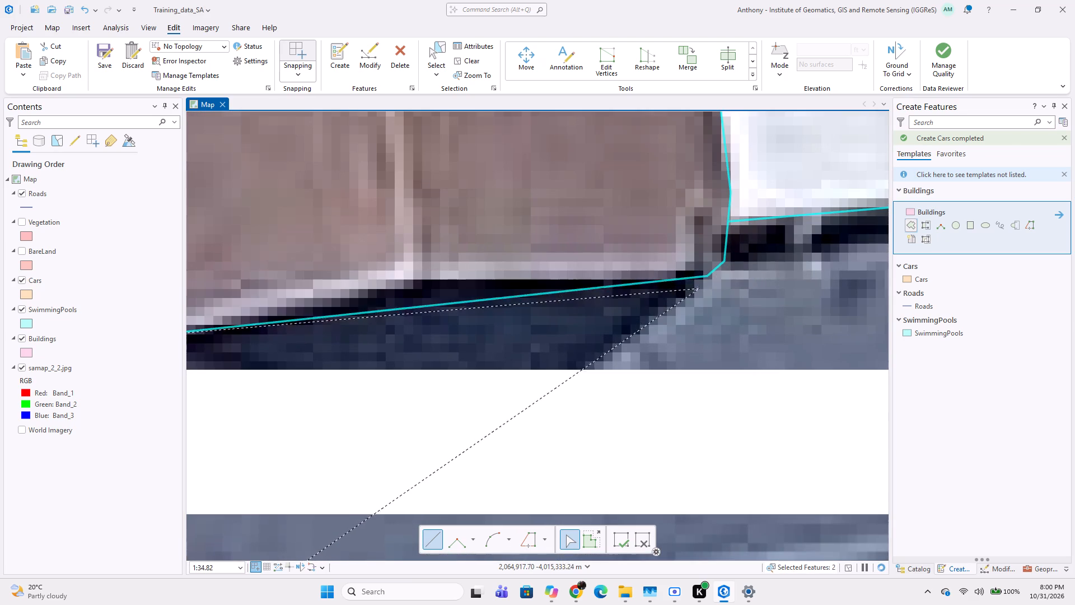
click(709, 277)
scroll(709, 320, down, 3)
scroll(709, 322, up, 1)
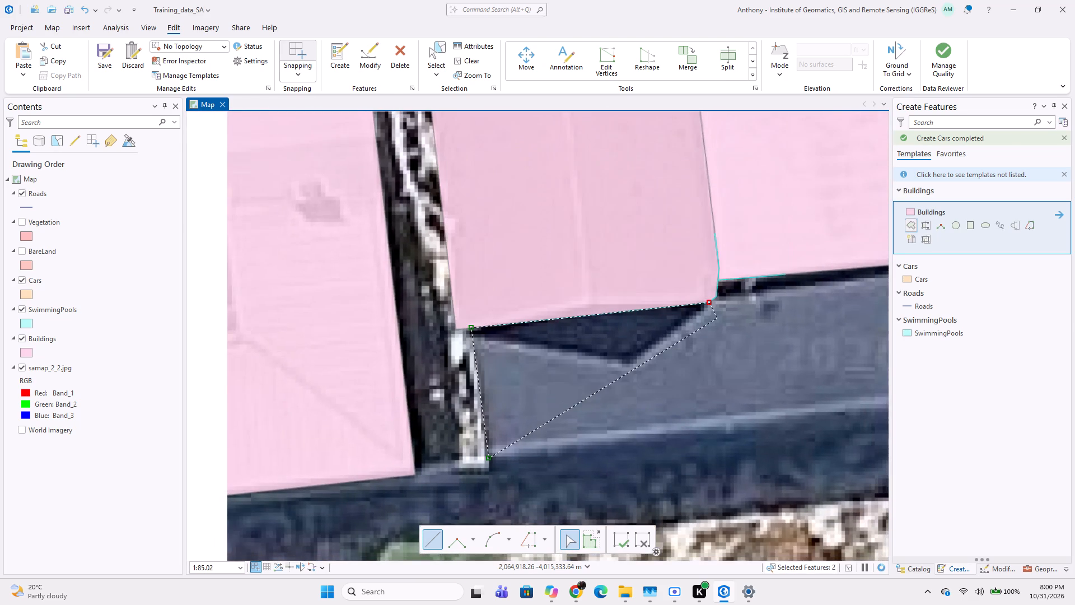
middle_drag(733, 318, 615, 306)
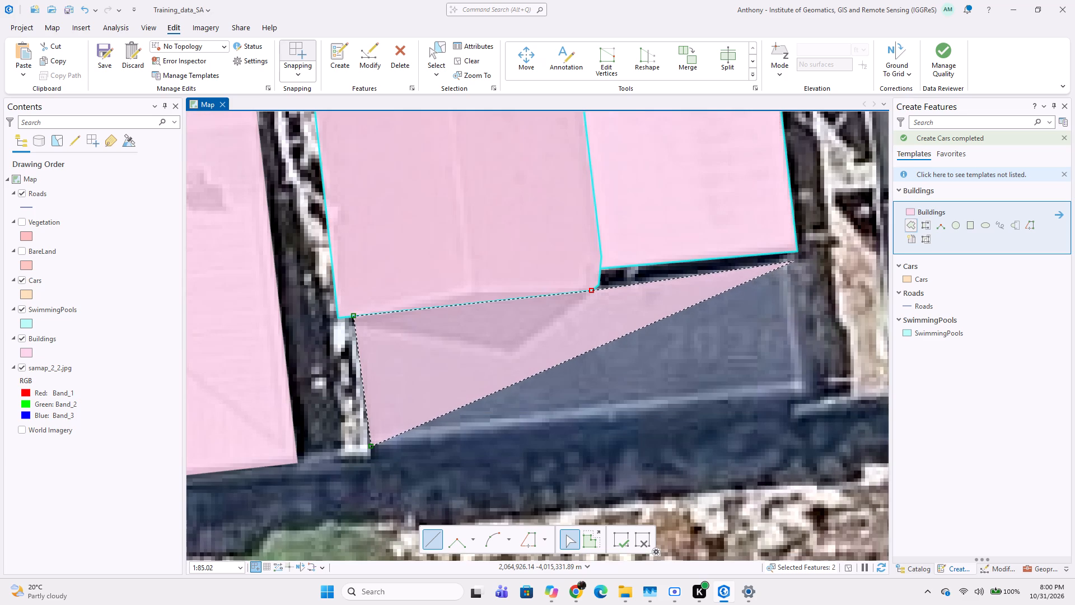
click(790, 259)
click(817, 398)
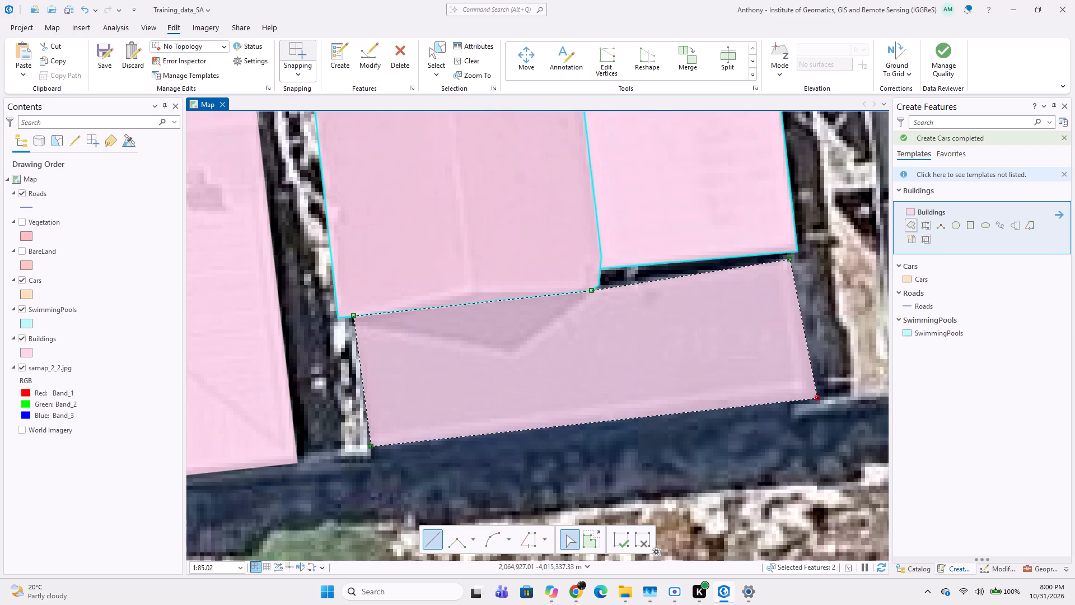
double_click(817, 398)
scroll(698, 385, down, 1)
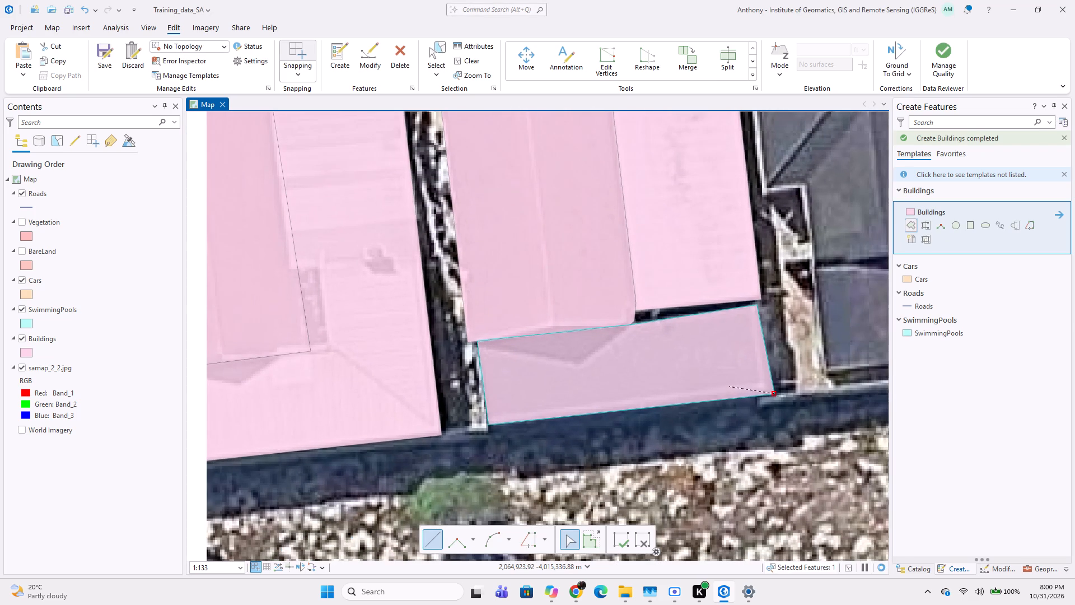
key(Escape)
Trace the dark hipped roof east of the white roof as a six-corner Buildings polygon, following the notch on its west side.
scroll(727, 390, down, 2)
middle_drag(786, 387, 690, 338)
middle_drag(665, 357, 711, 427)
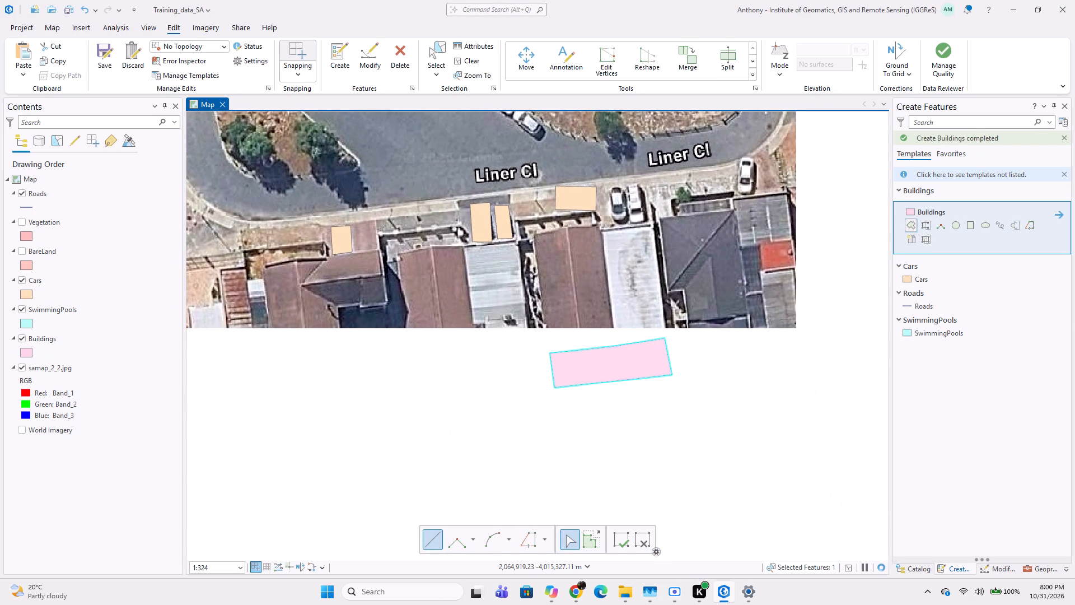
middle_drag(661, 314, 604, 312)
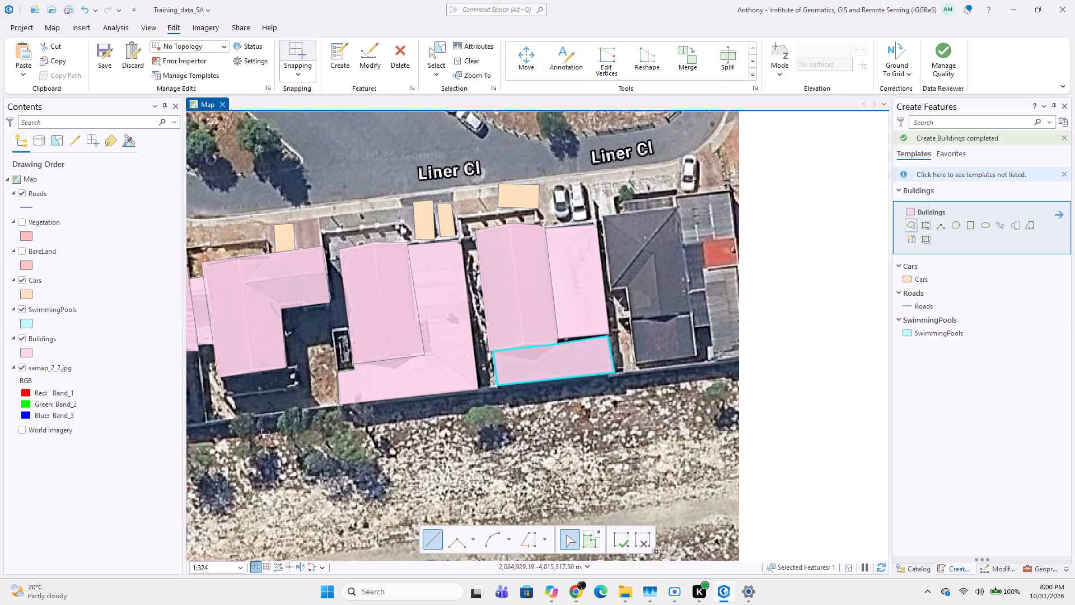
scroll(614, 253, up, 1)
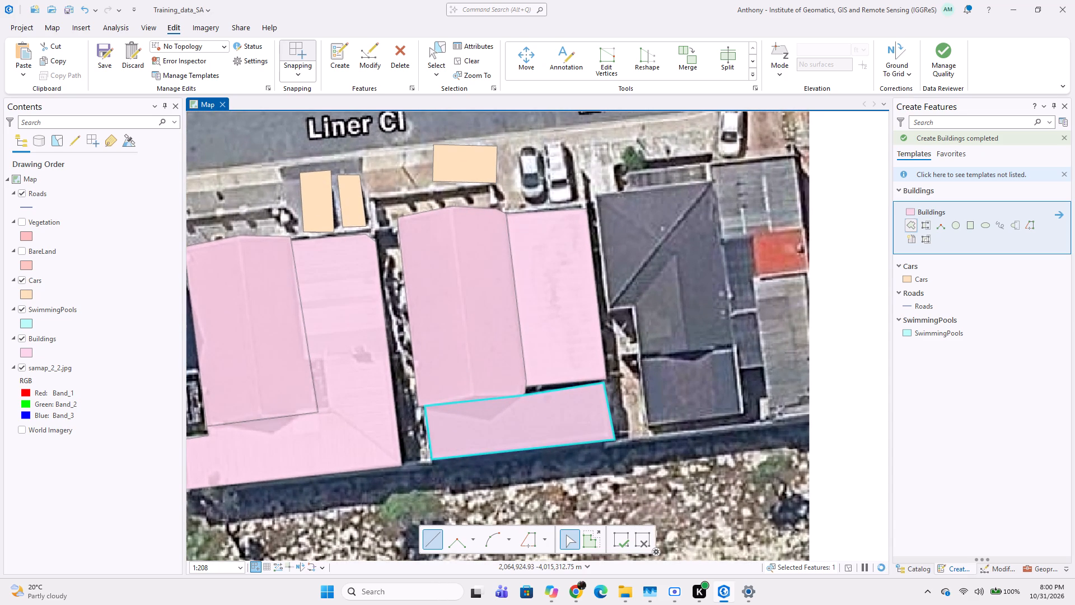
click(596, 190)
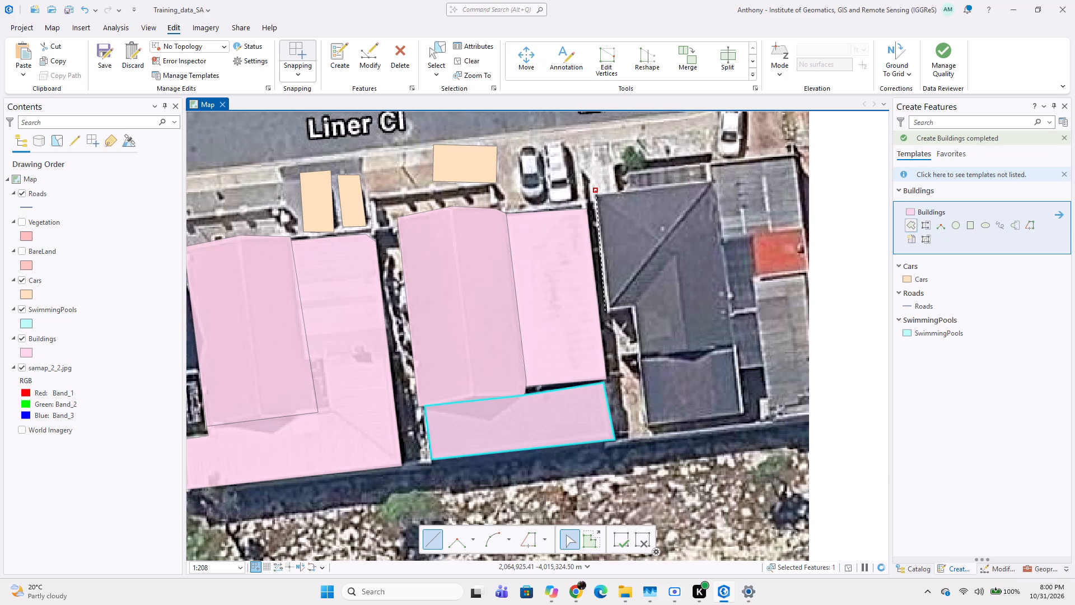
click(607, 312)
click(631, 306)
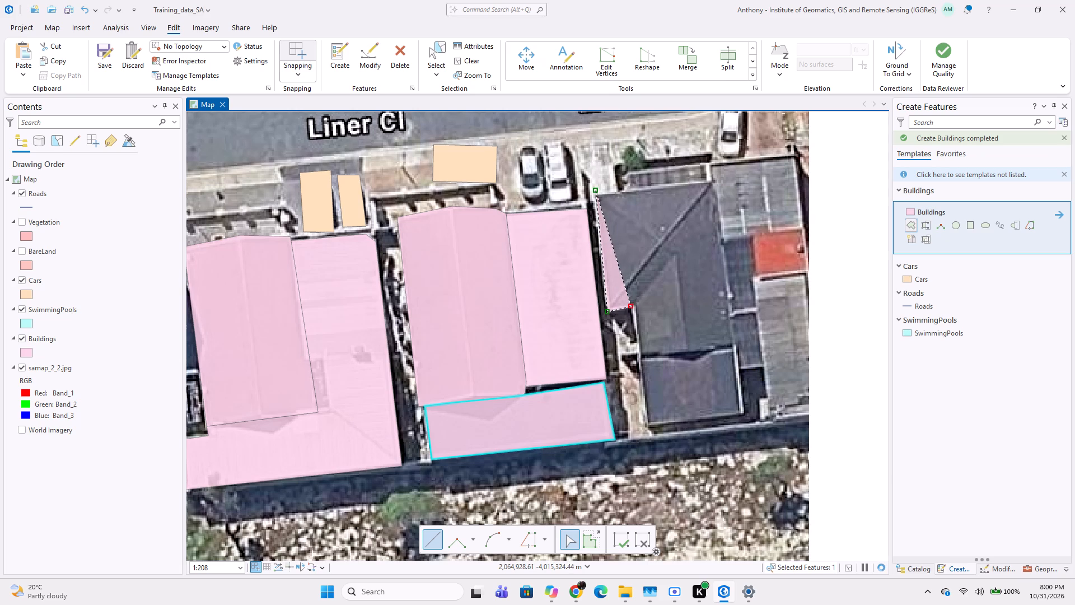
click(645, 426)
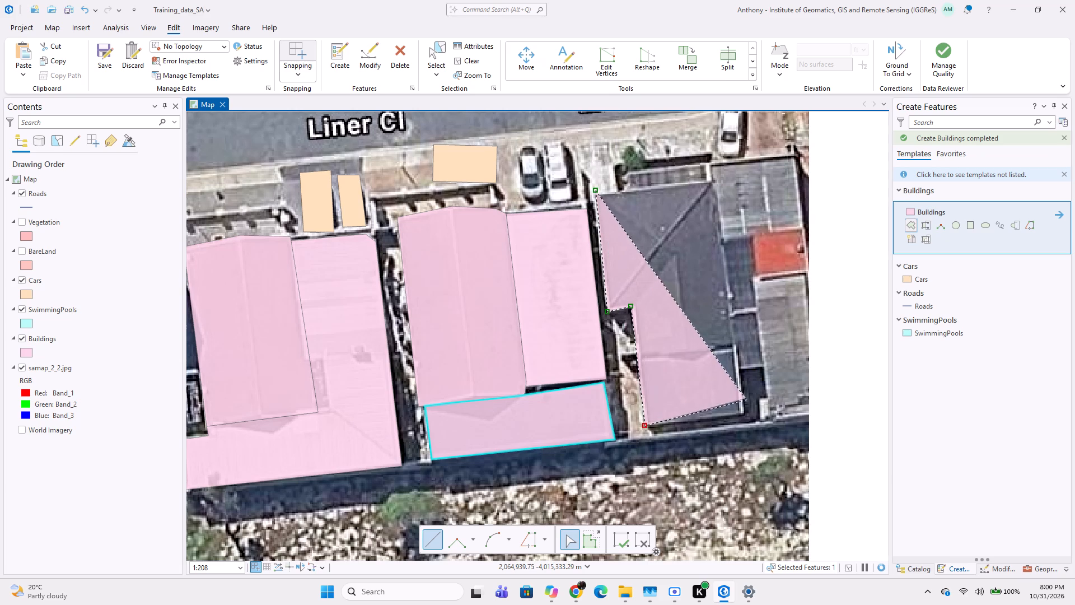
click(745, 414)
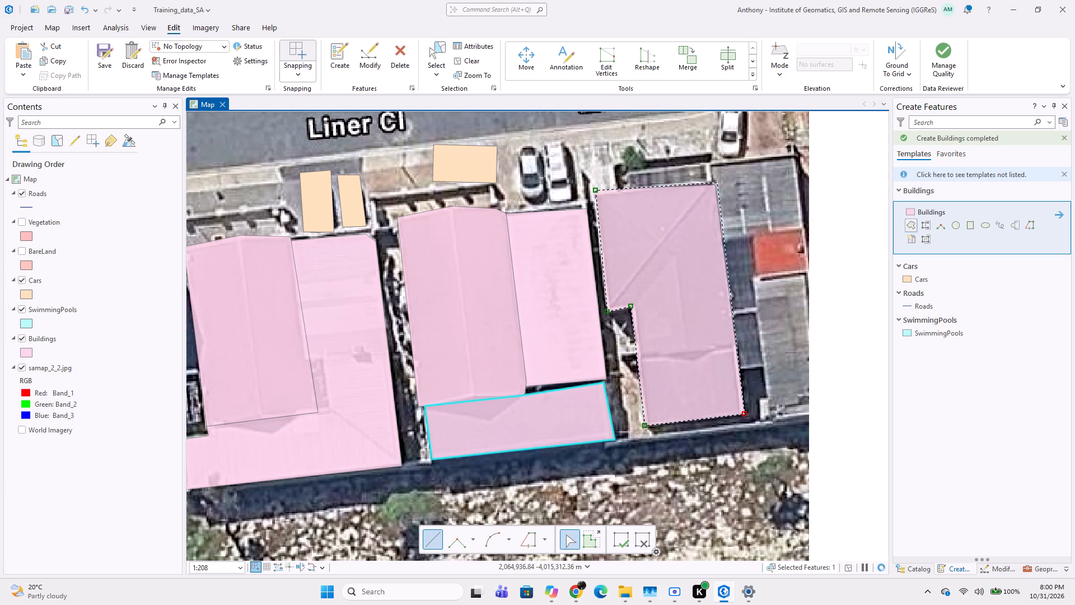
double_click(716, 179)
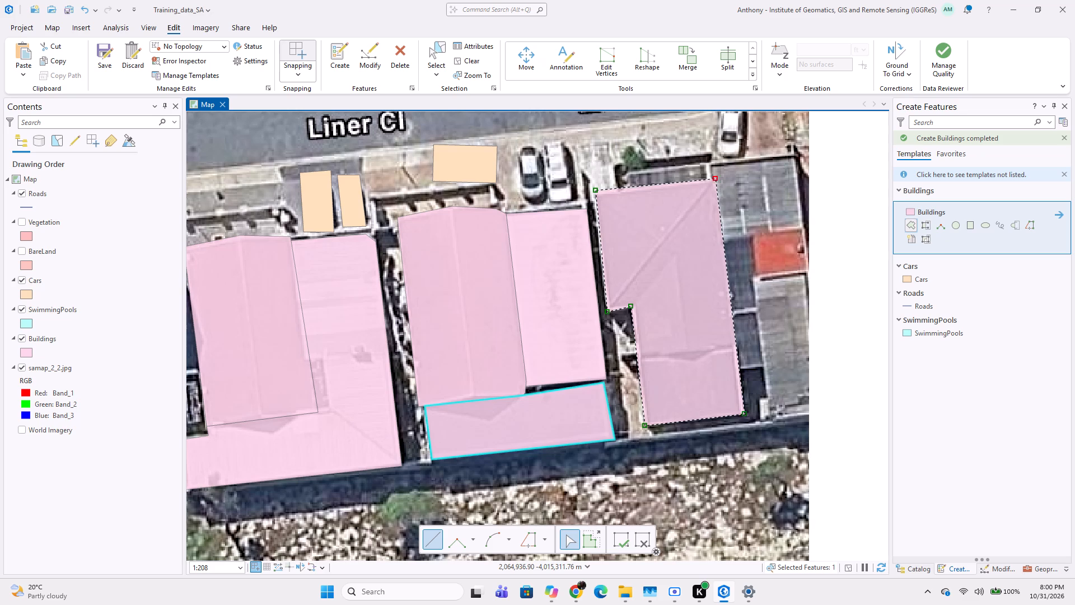
Trace the grey and red roofs at the image's east edge as one Buildings polygon, snapped to the hipped roof and skirting the dark southwest yard.
middle_drag(723, 204, 649, 231)
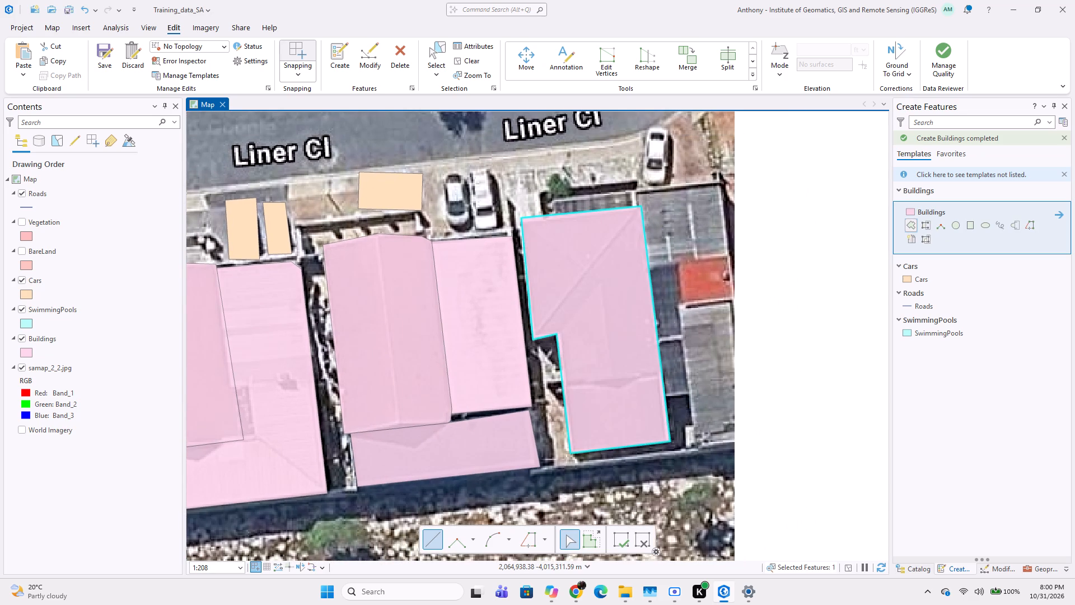
scroll(645, 179, up, 1)
click(629, 226)
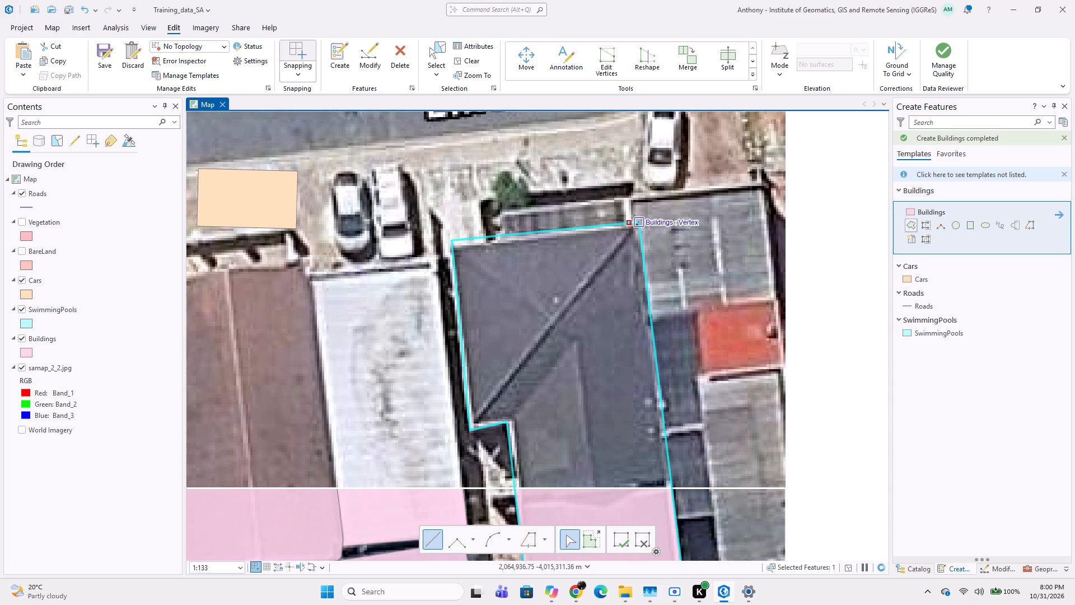
click(637, 224)
middle_drag(661, 371, 623, 252)
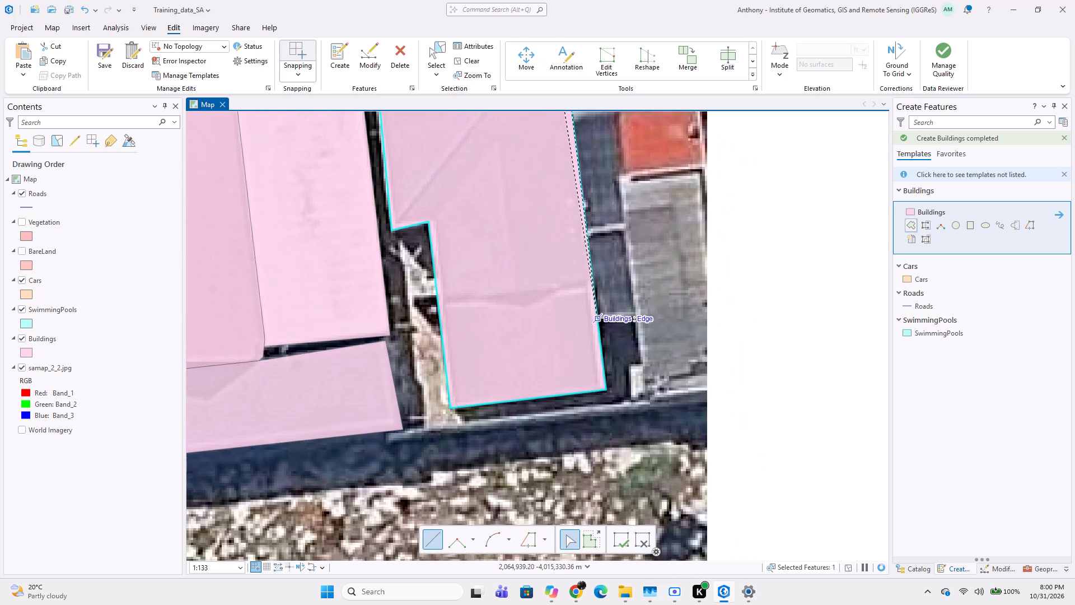
click(600, 318)
click(637, 316)
scroll(631, 322, down, 2)
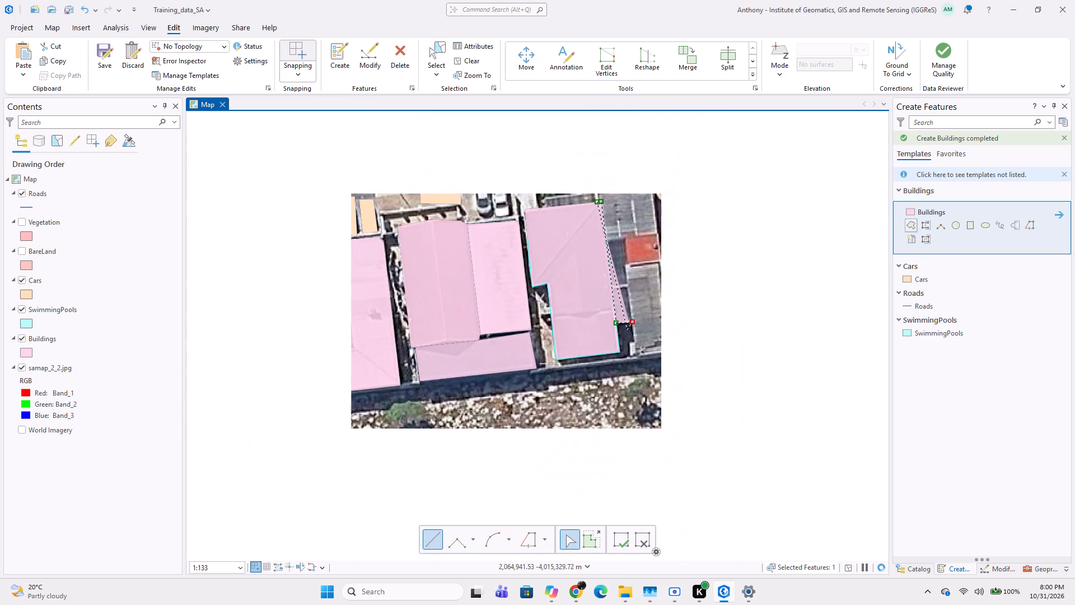
middle_drag(625, 243, 588, 300)
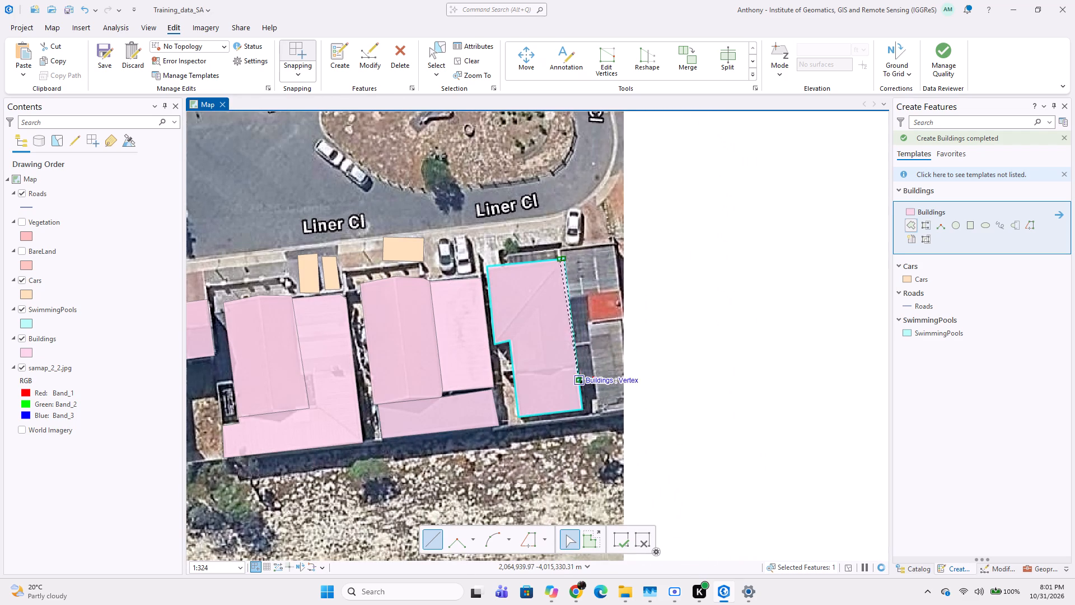
click(600, 412)
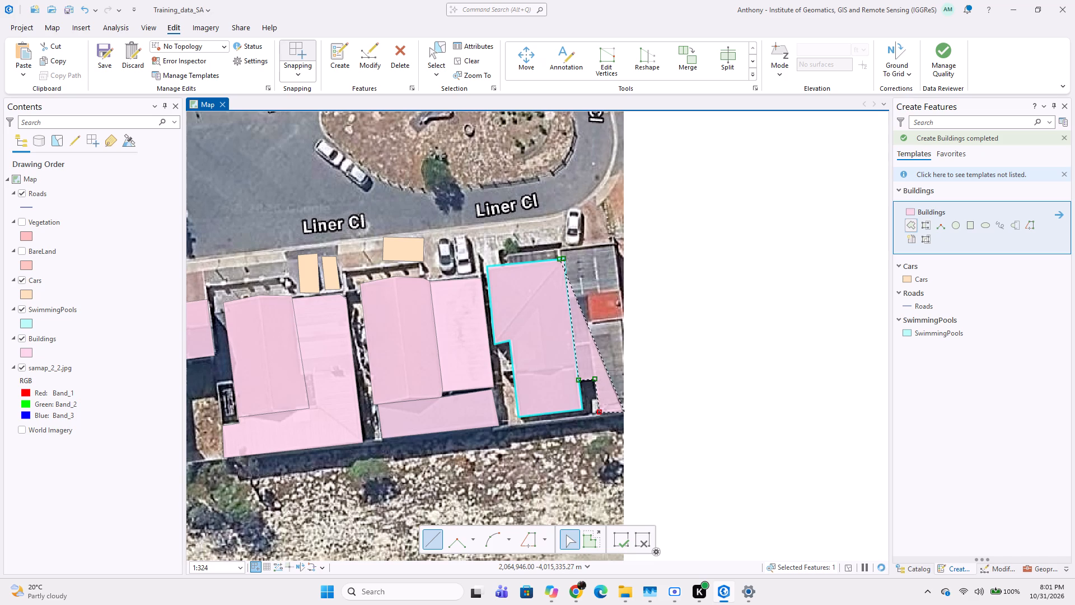
click(625, 412)
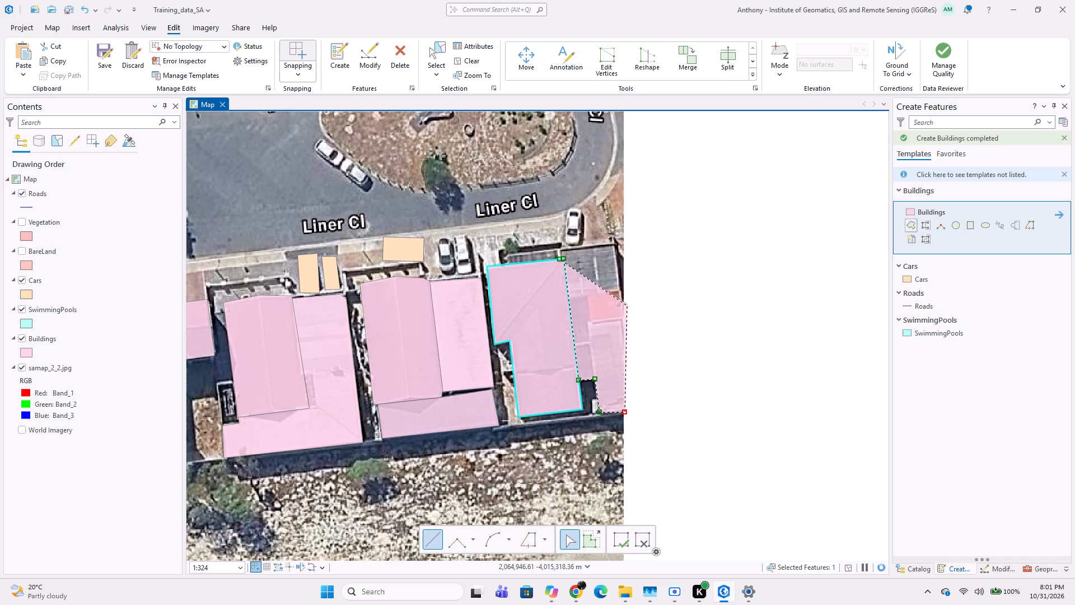
scroll(623, 324, up, 2)
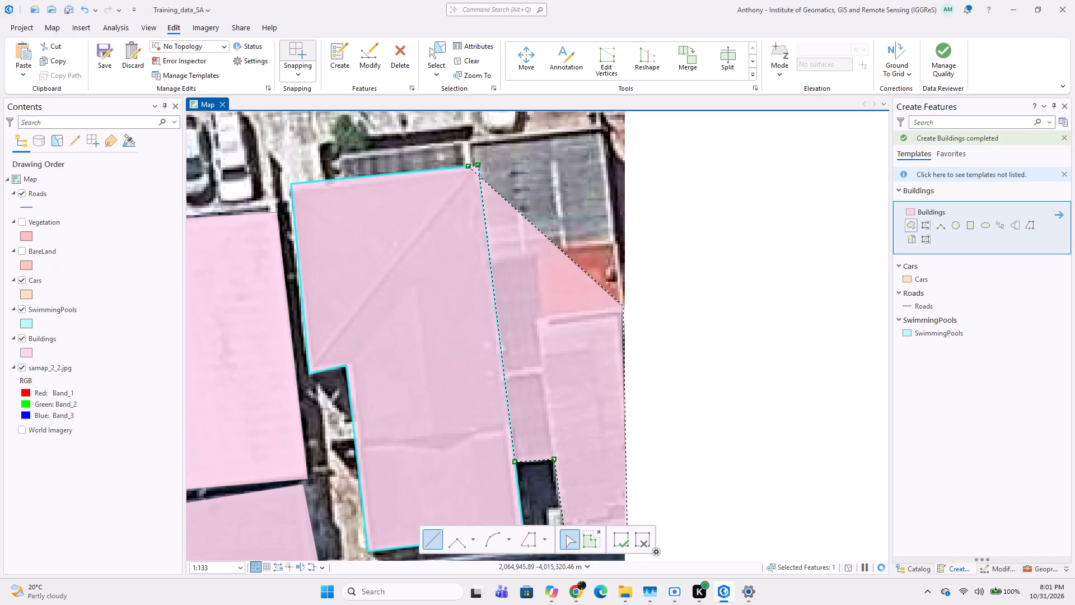
click(625, 308)
middle_drag(593, 171, 593, 188)
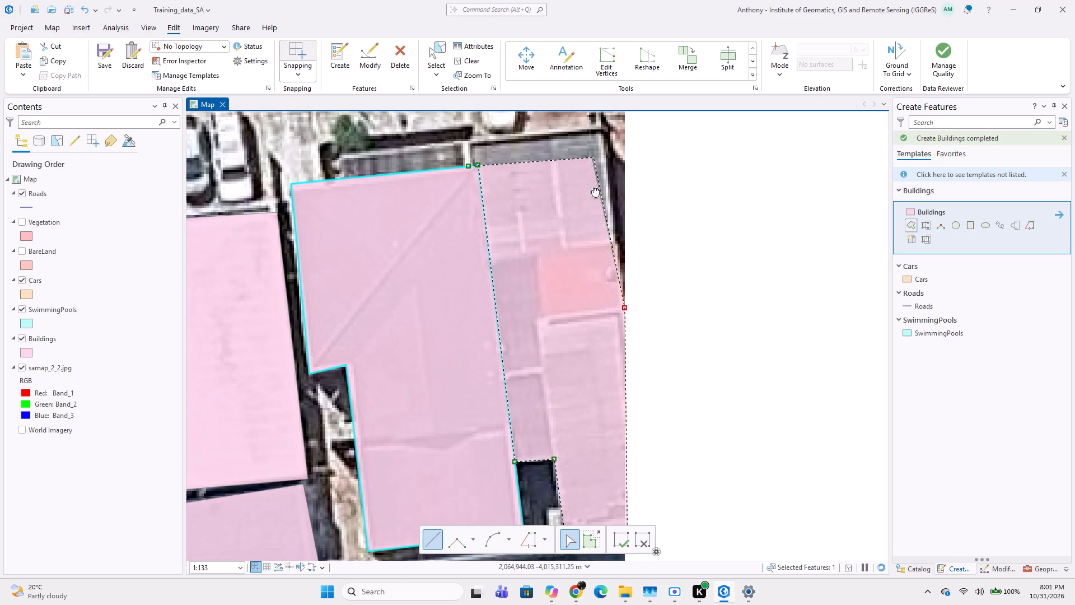
middle_drag(593, 188, 574, 269)
click(584, 222)
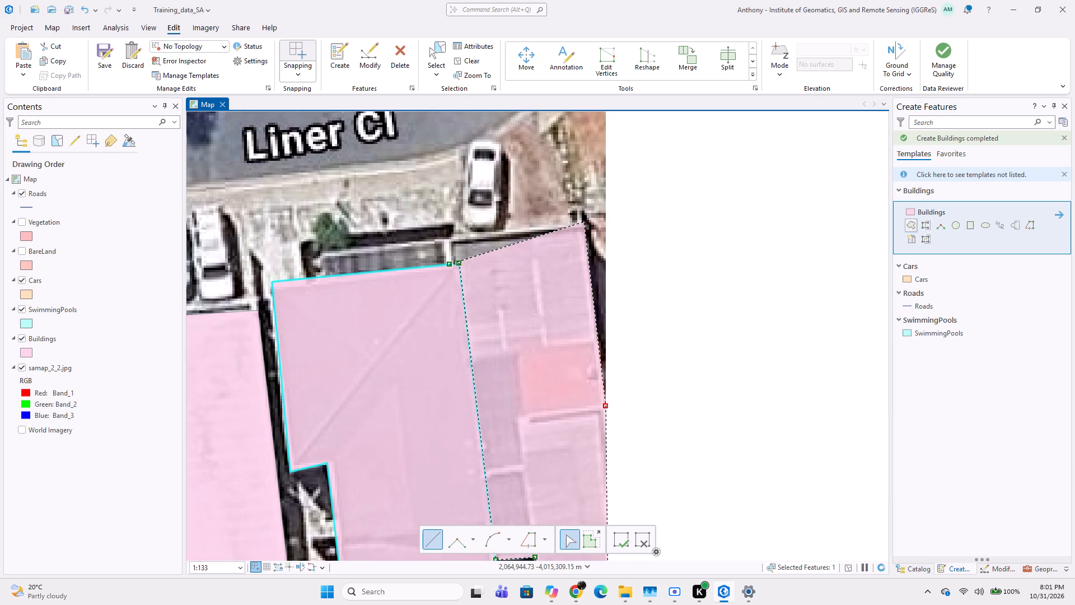
double_click(448, 238)
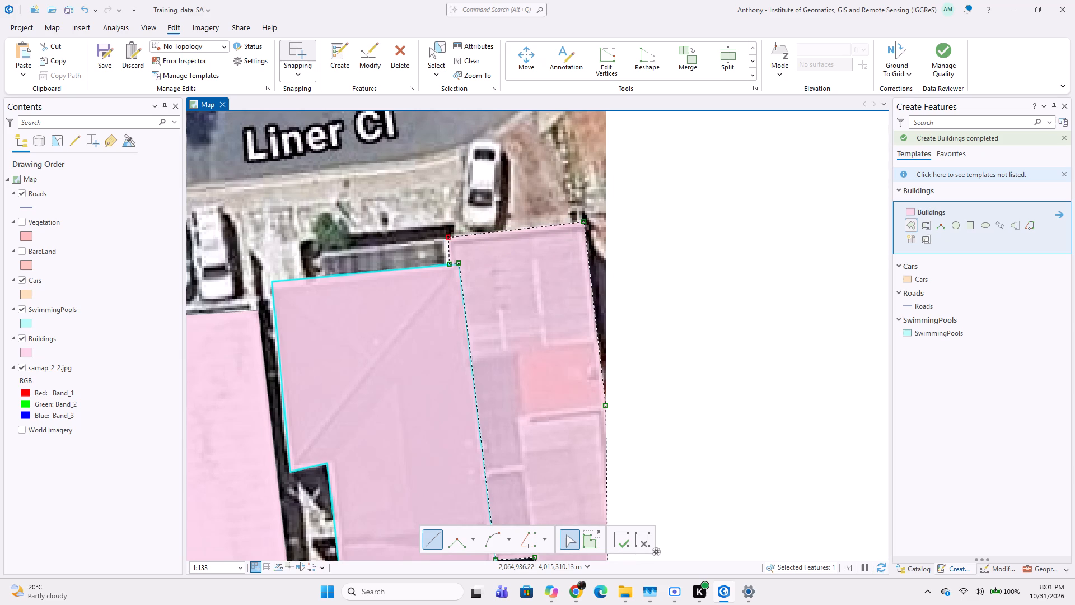
Trace the narrow roof strip along the hipped roof's north side as a four-corner Buildings polygon snapped to the adjoining buildings.
click(447, 240)
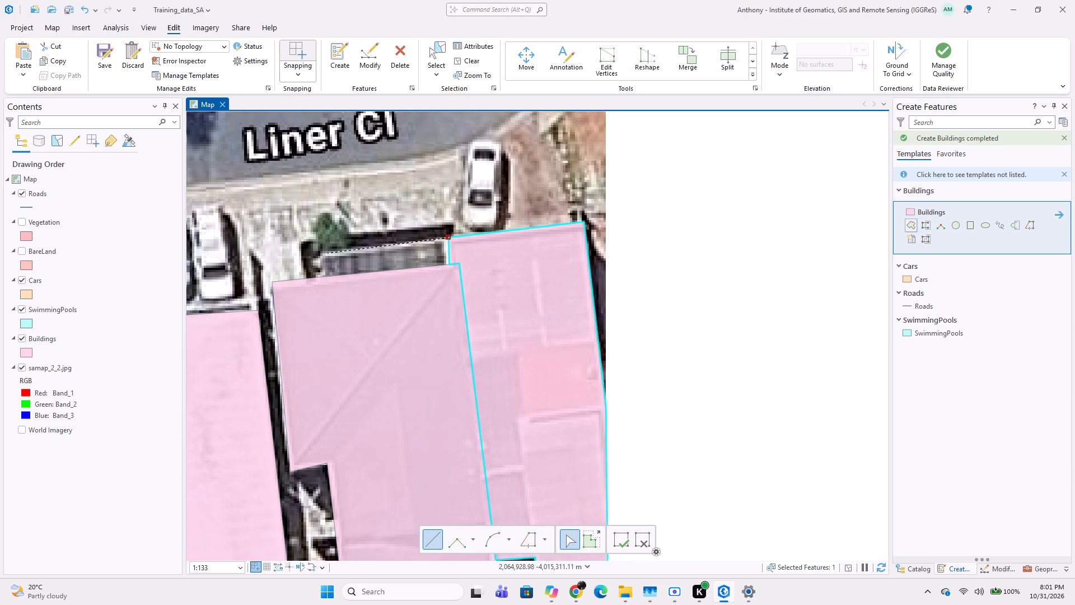
click(317, 253)
click(323, 278)
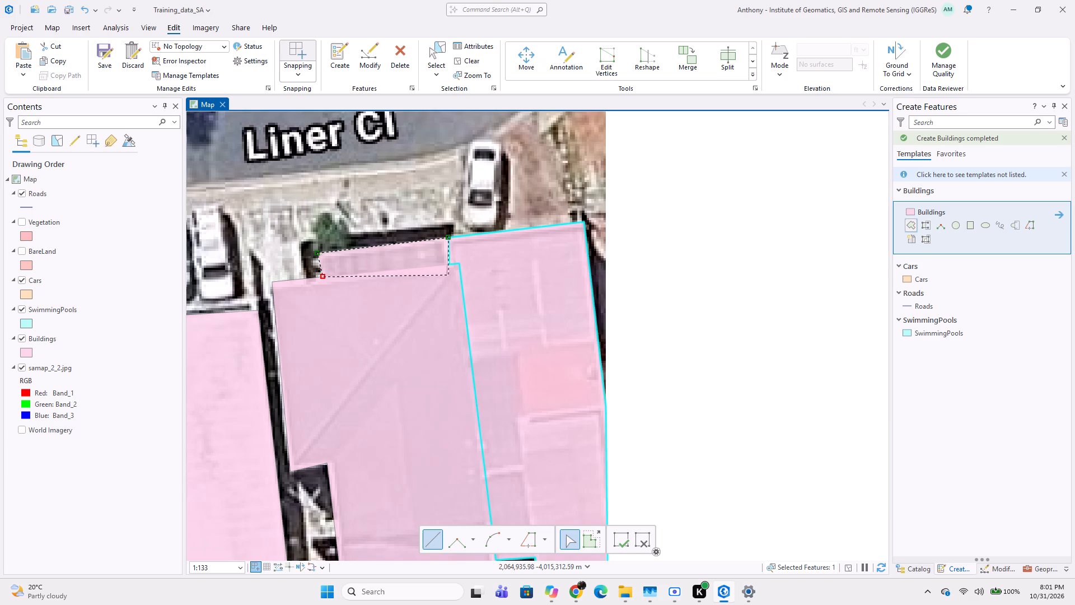
double_click(449, 265)
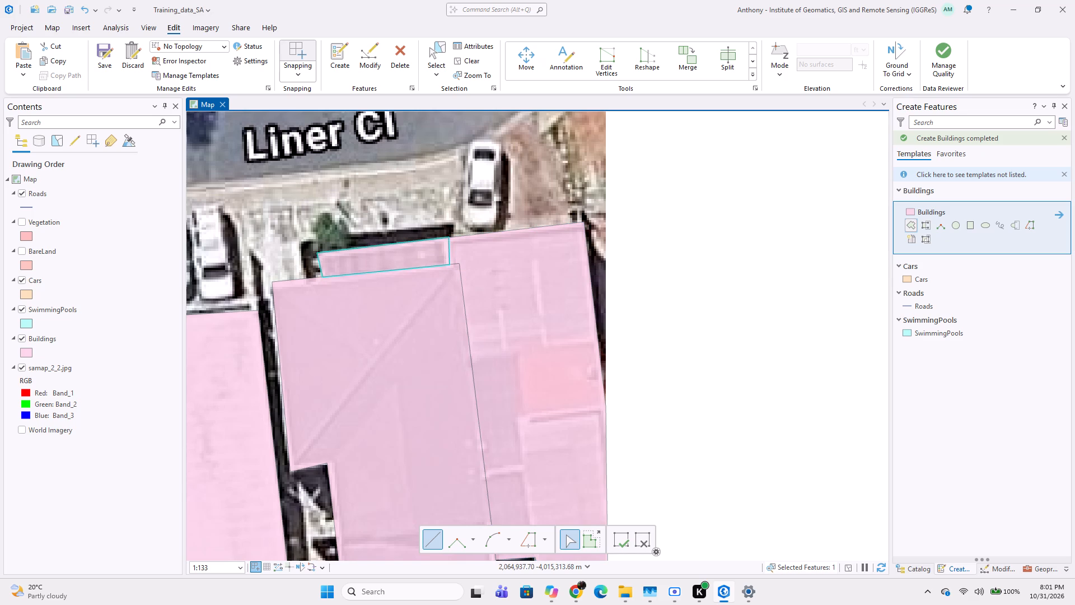
Trace the white car parked just north of the easternmost building as a four-corner Cars polygon.
scroll(517, 288, down, 1)
middle_drag(431, 288, 519, 279)
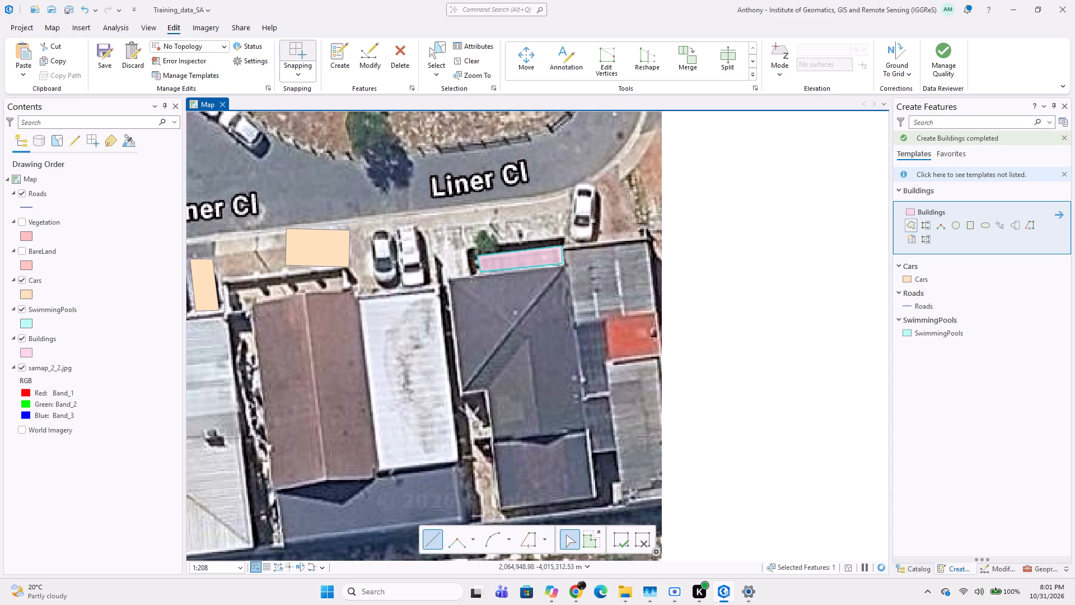
click(909, 278)
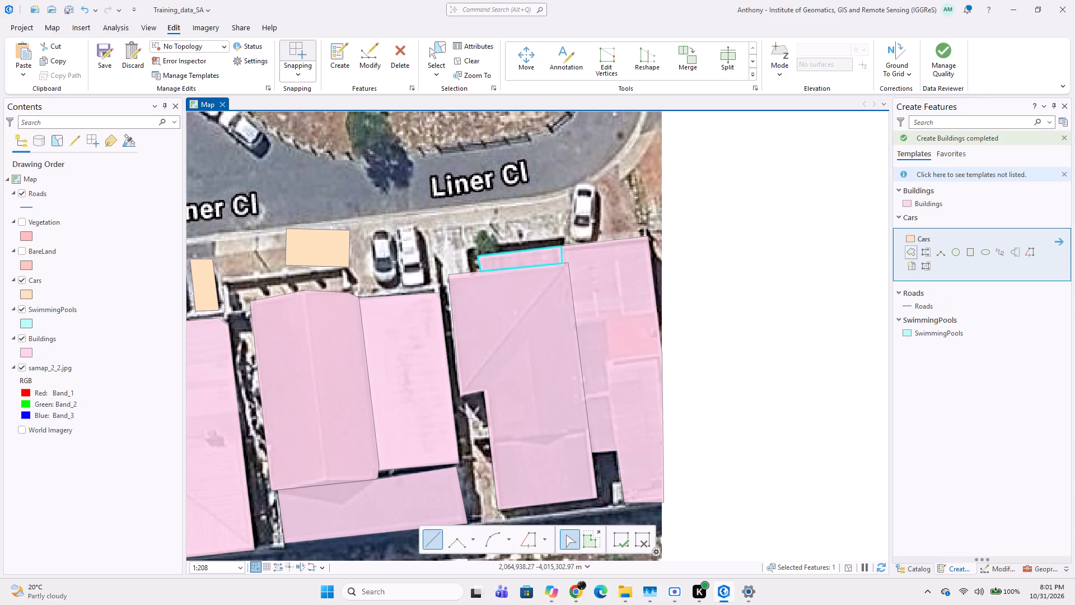
click(572, 176)
scroll(572, 245, up, 3)
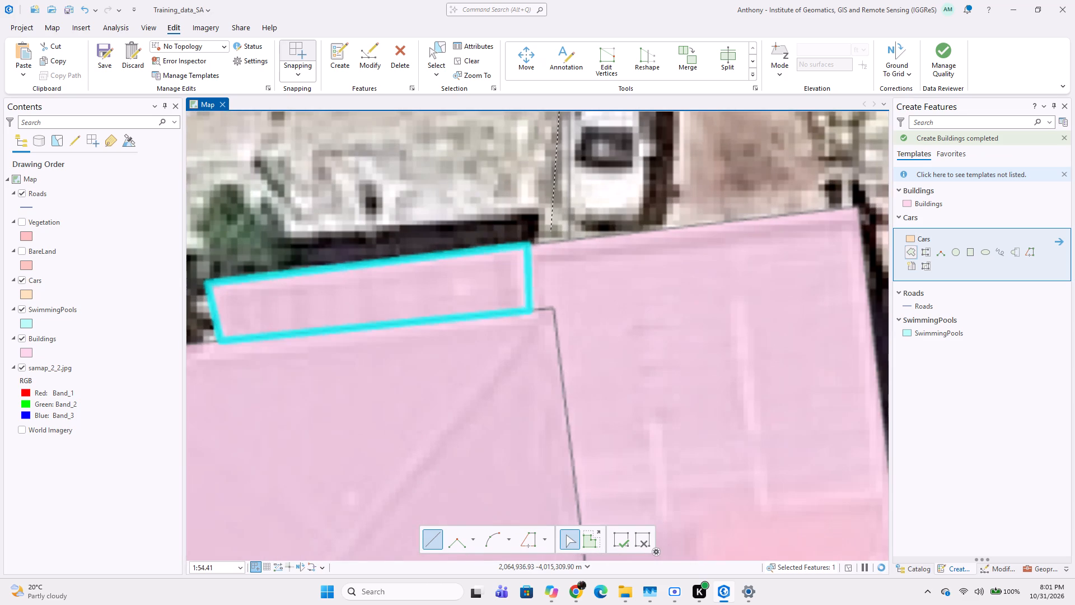
click(550, 218)
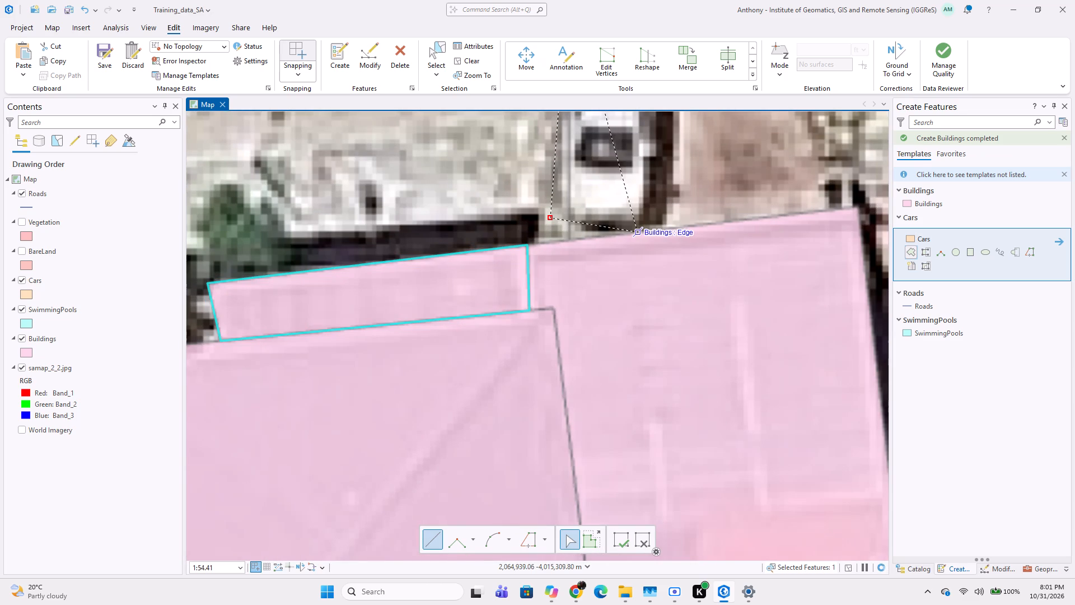
click(639, 231)
scroll(664, 210, down, 2)
middle_drag(666, 165, 643, 206)
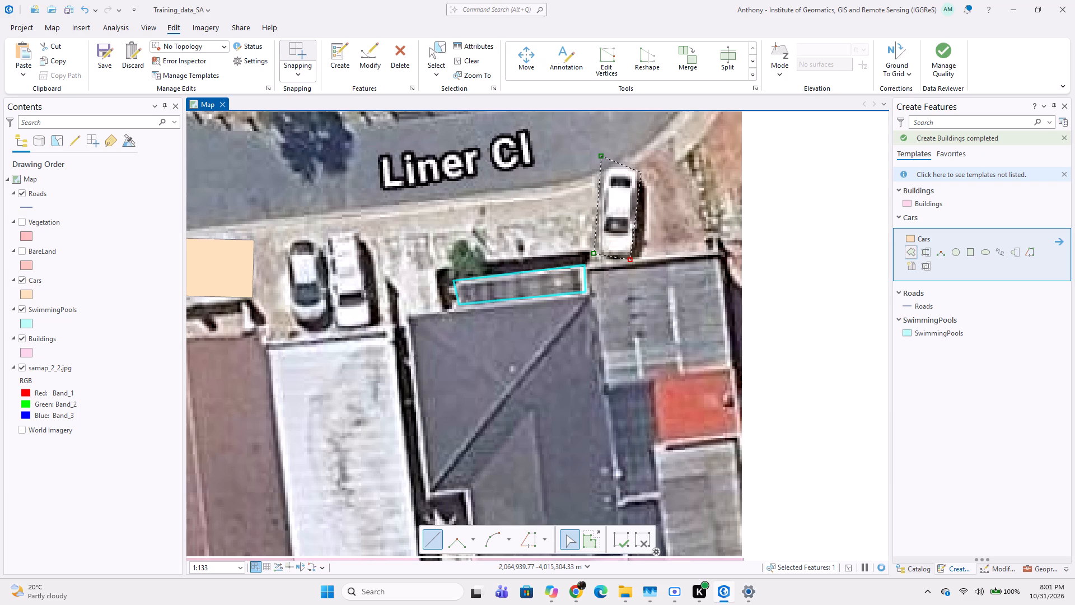
double_click(643, 171)
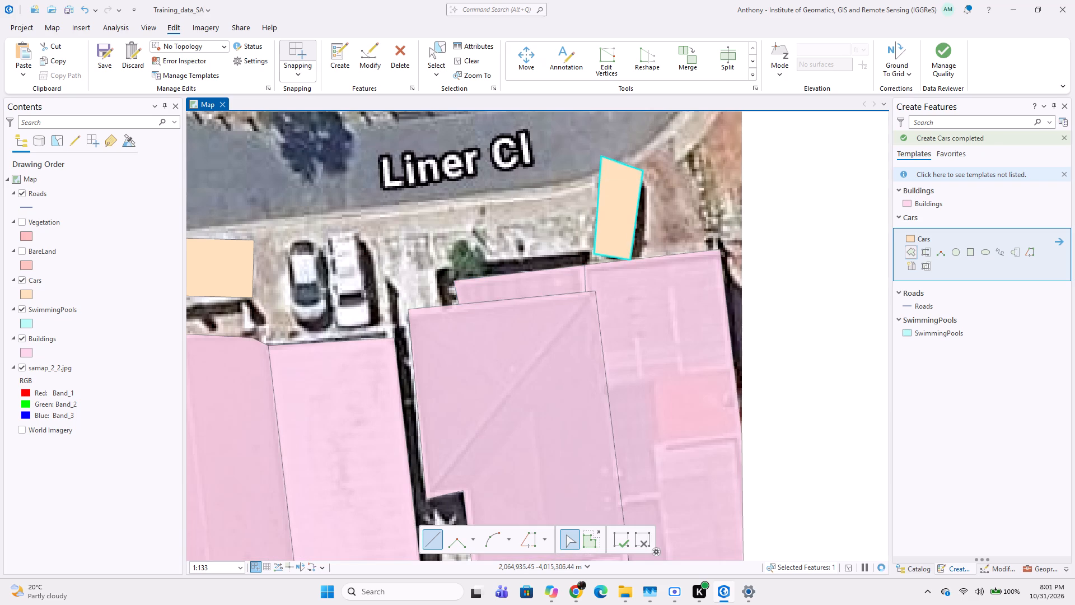
Draw a tilted rectangular Cars polygon over the western car of the pair parked north of the white roof.
middle_drag(545, 214, 607, 169)
middle_drag(571, 176, 639, 171)
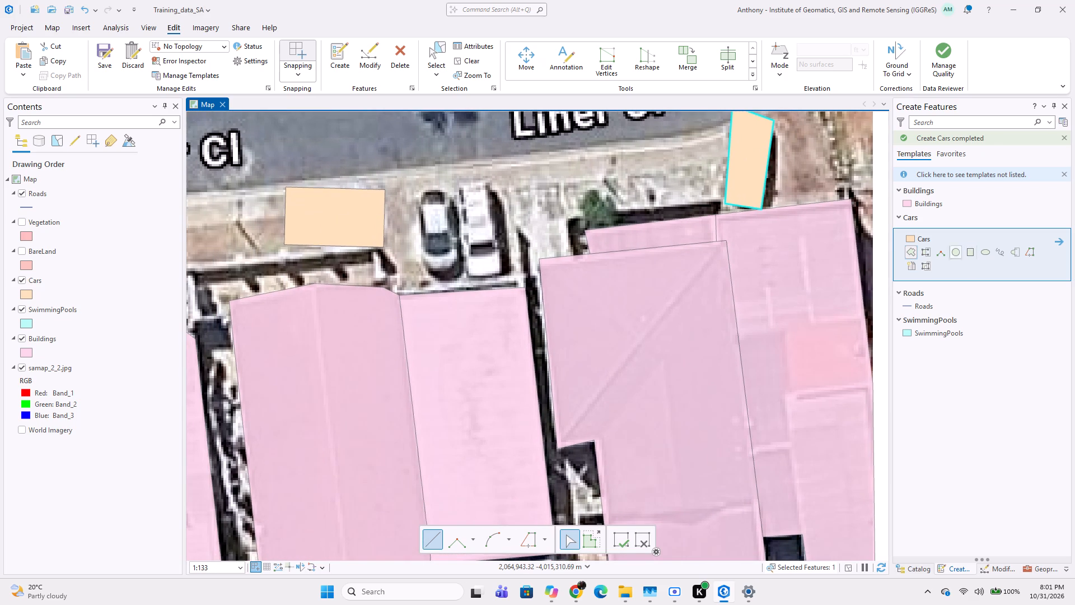
click(970, 247)
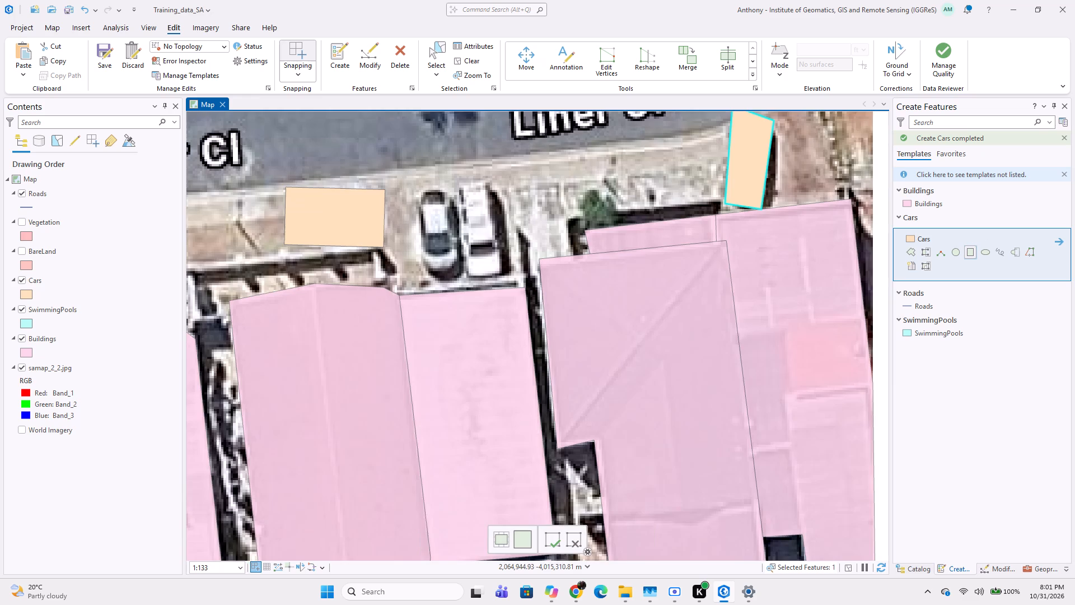
scroll(560, 210, up, 1)
middle_drag(366, 208, 462, 177)
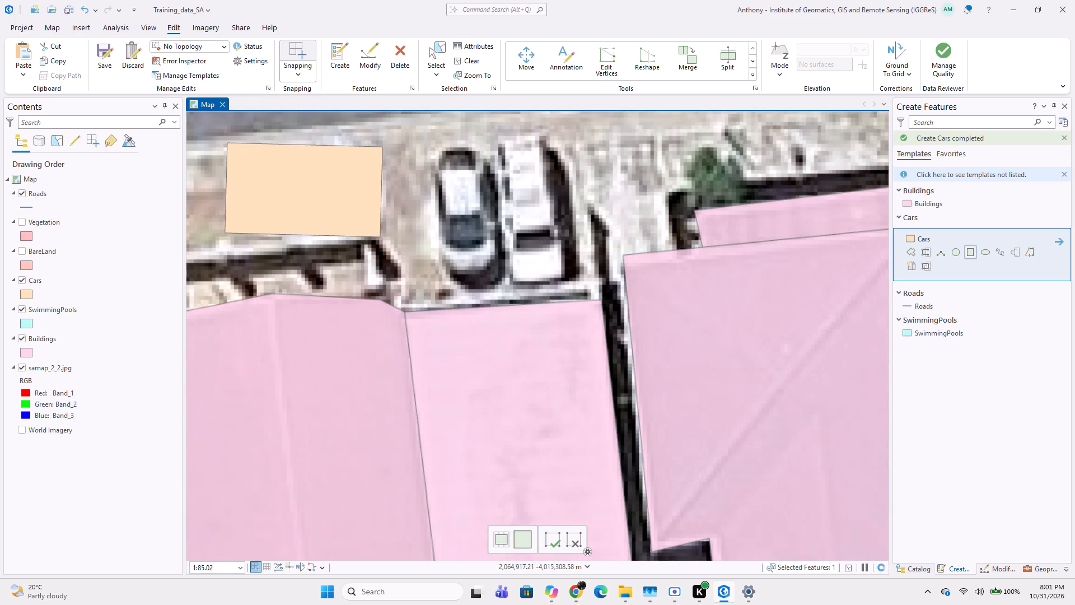
click(419, 136)
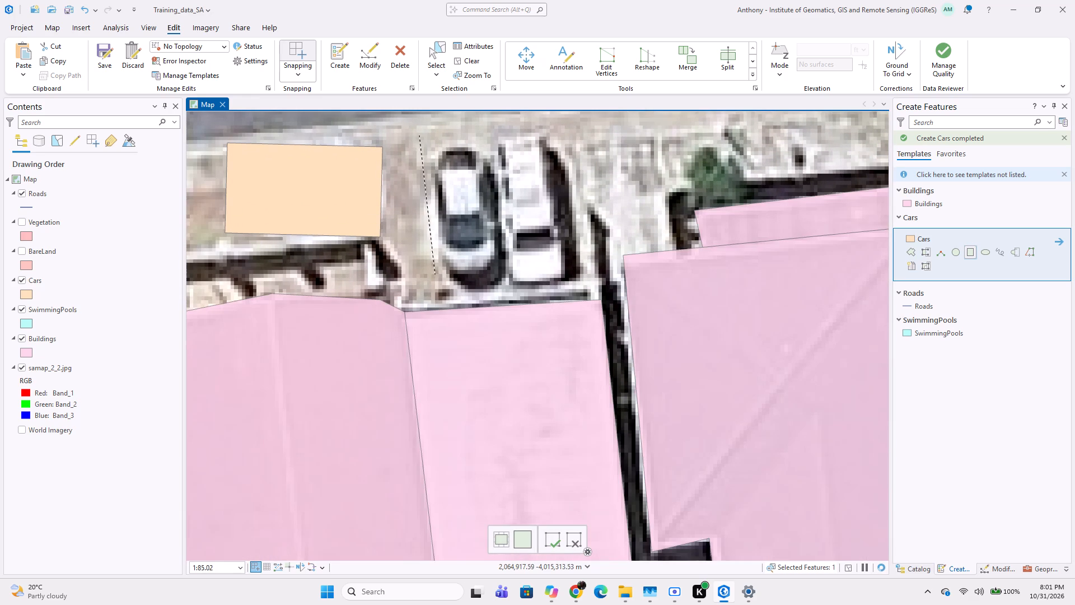
click(437, 286)
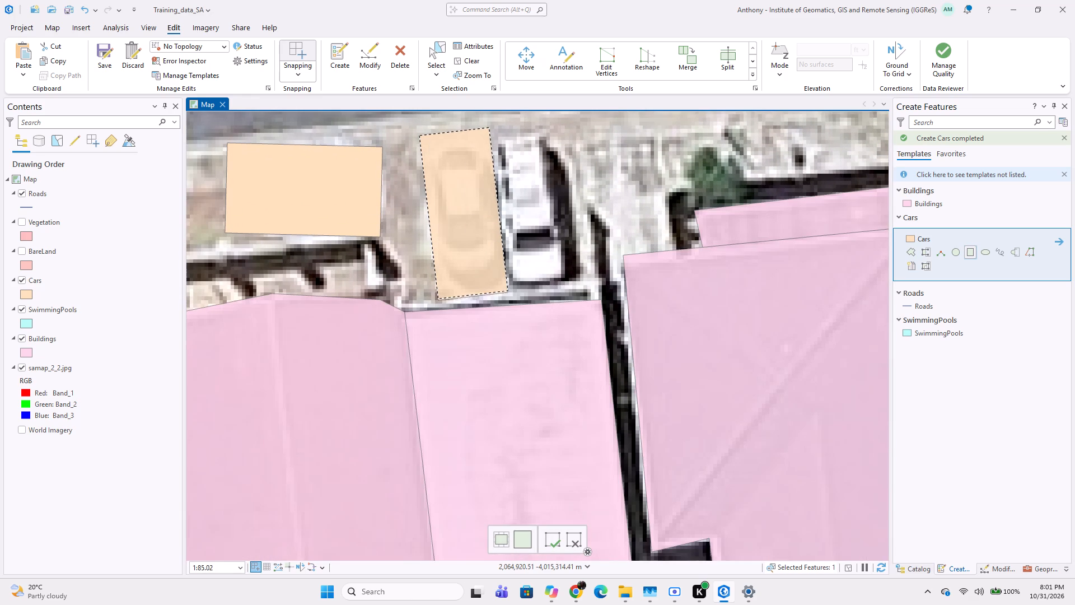
click(508, 291)
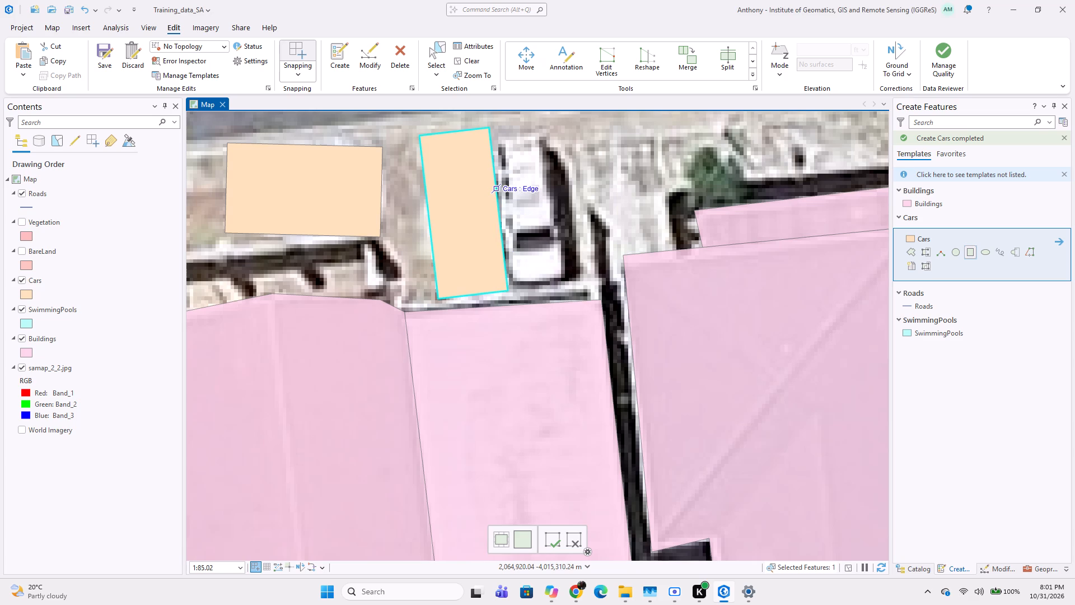
Trace the eastern car of the pair as a four-corner Cars polygon snapped to the east edge of the neighbouring car's rectangle.
click(488, 139)
click(913, 255)
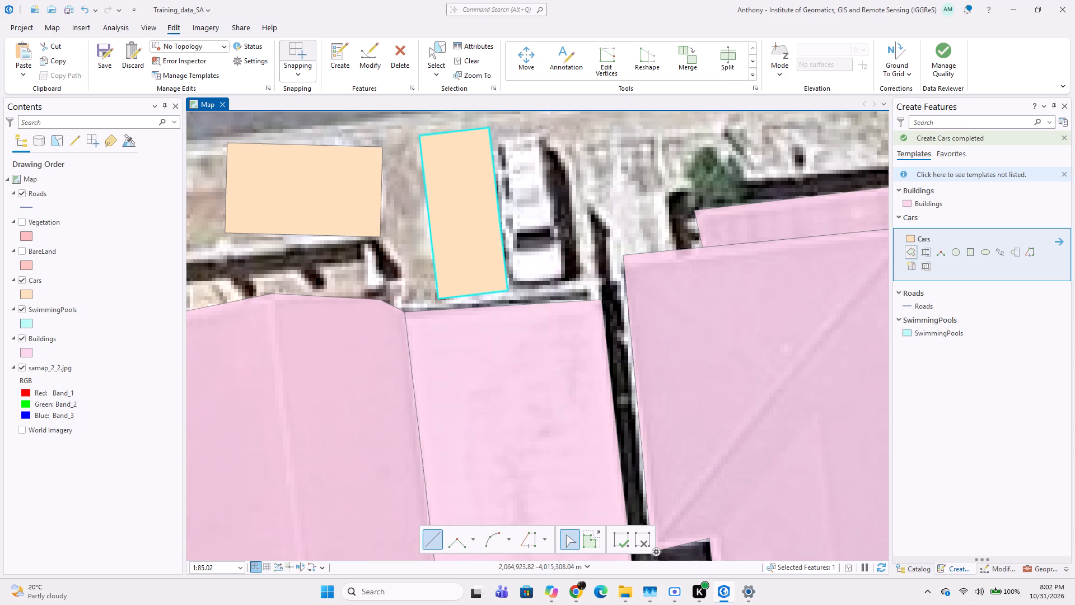
click(494, 134)
click(547, 130)
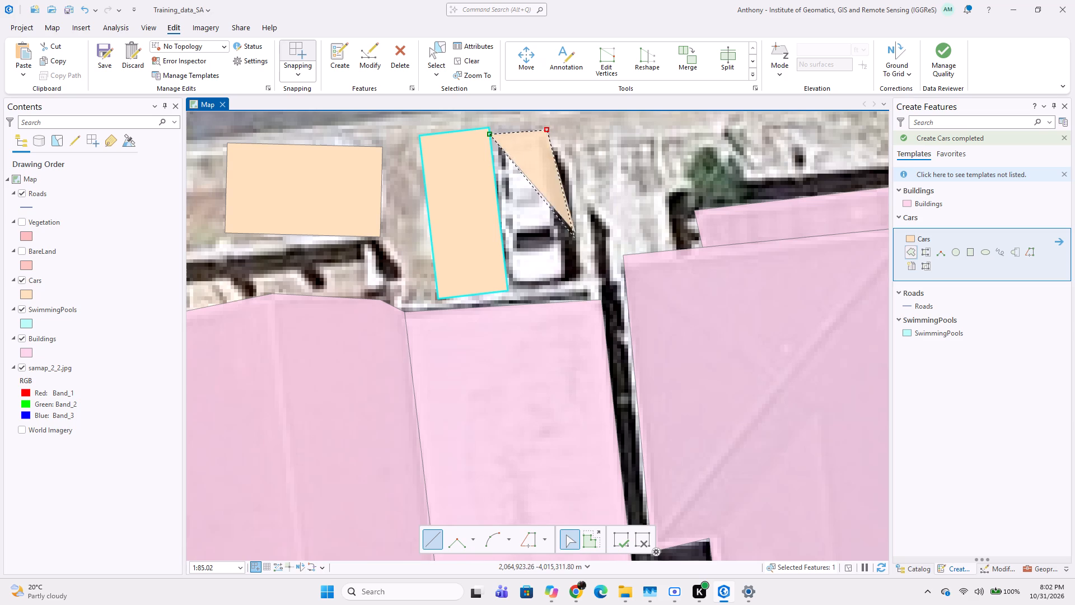
click(567, 278)
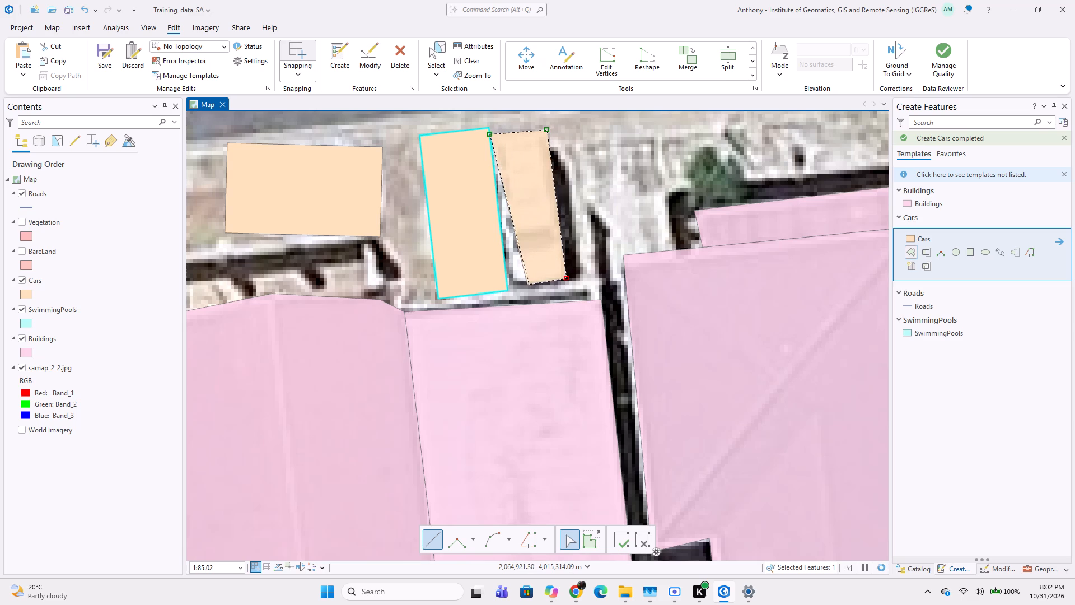
double_click(508, 283)
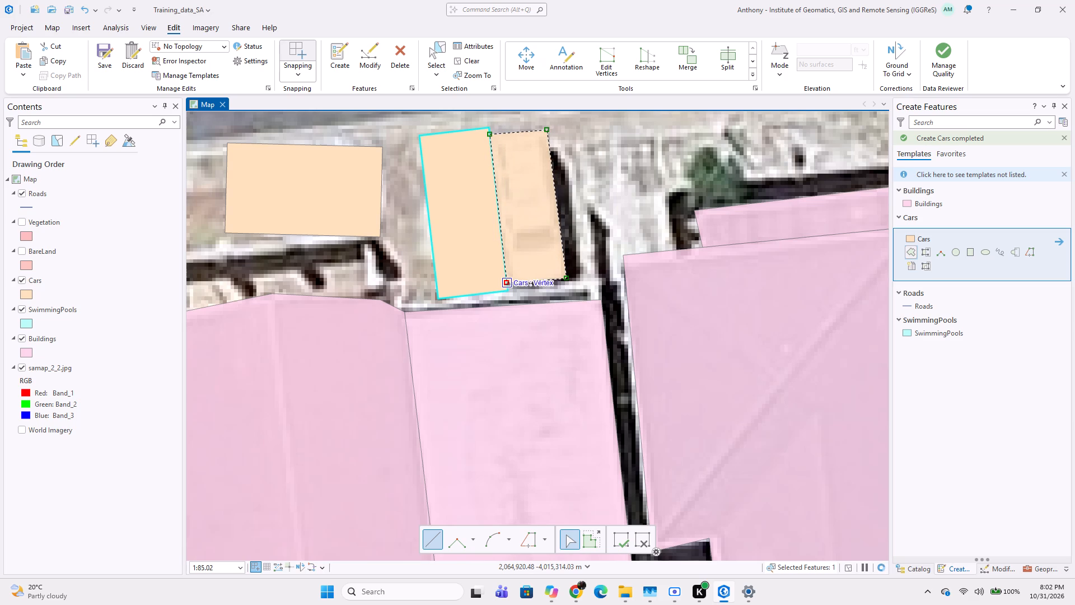
double_click(504, 241)
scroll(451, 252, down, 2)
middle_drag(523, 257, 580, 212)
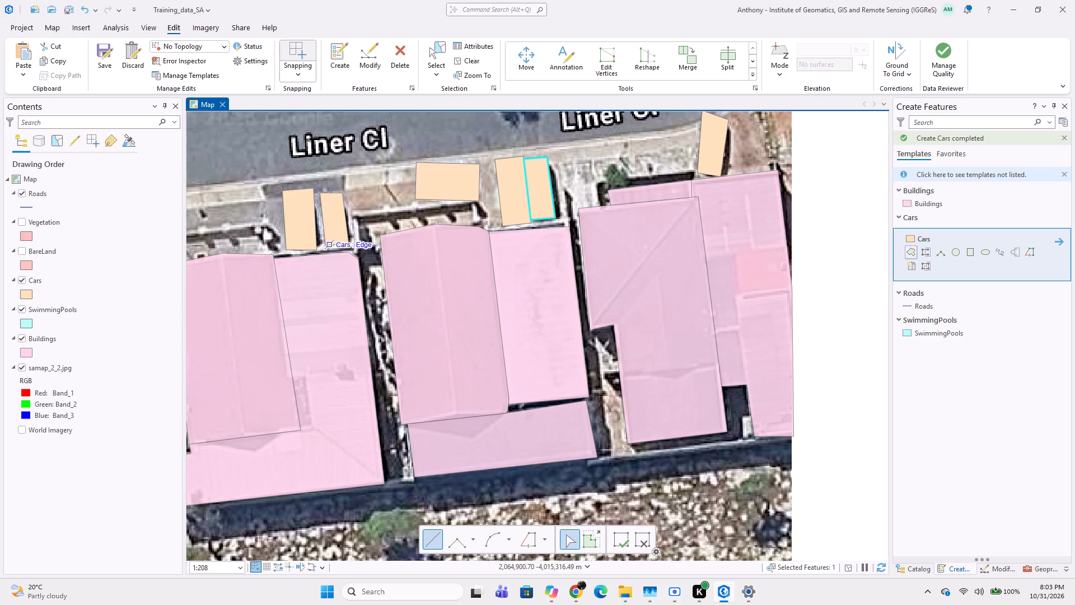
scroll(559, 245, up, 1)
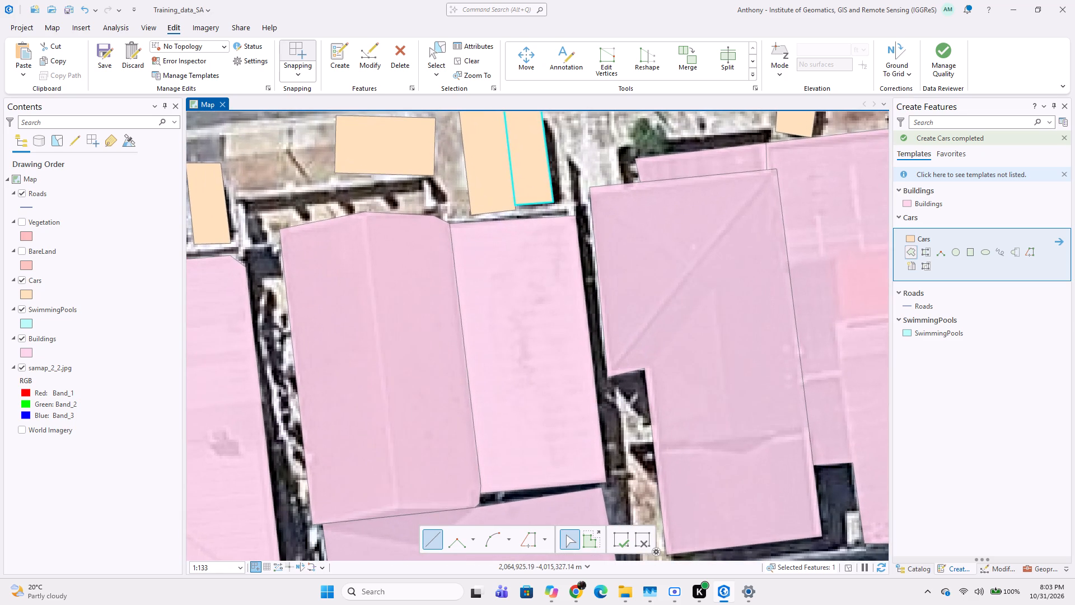
Draw a tilted rectangular Cars polygon over the white car on Spine Rd, just southwest of the yellow-hatched median.
click(623, 541)
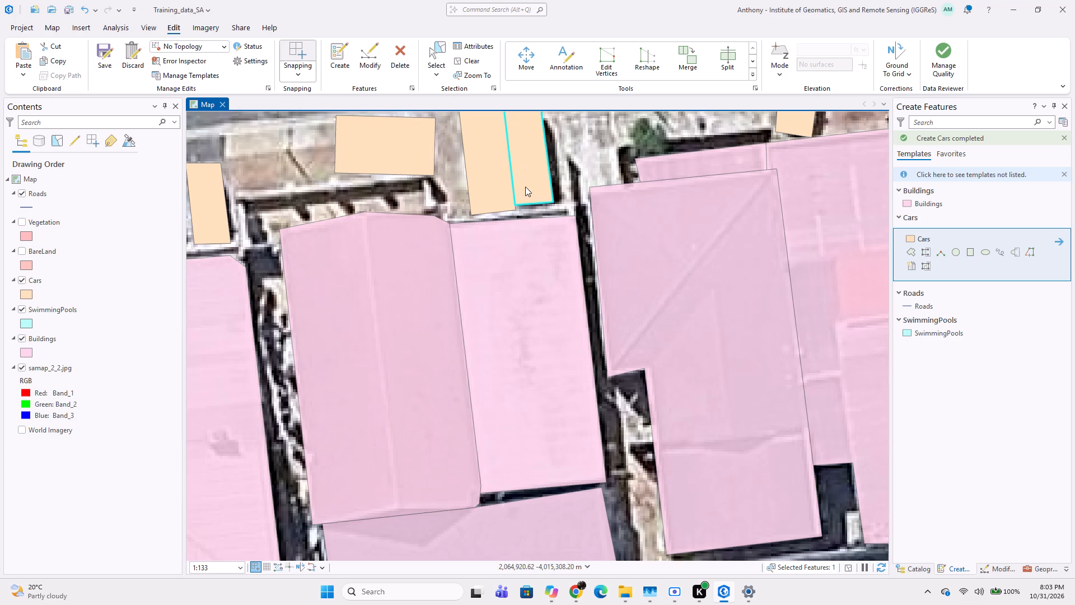
scroll(524, 261, down, 3)
middle_drag(566, 269, 520, 325)
middle_drag(492, 299, 597, 257)
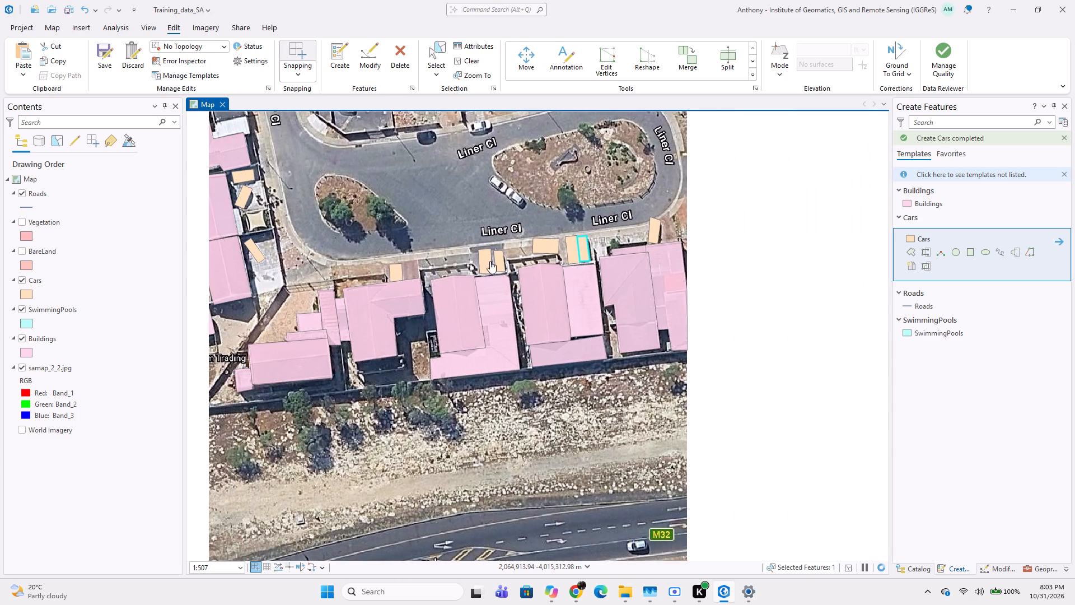
scroll(427, 277, down, 1)
middle_drag(308, 308, 425, 312)
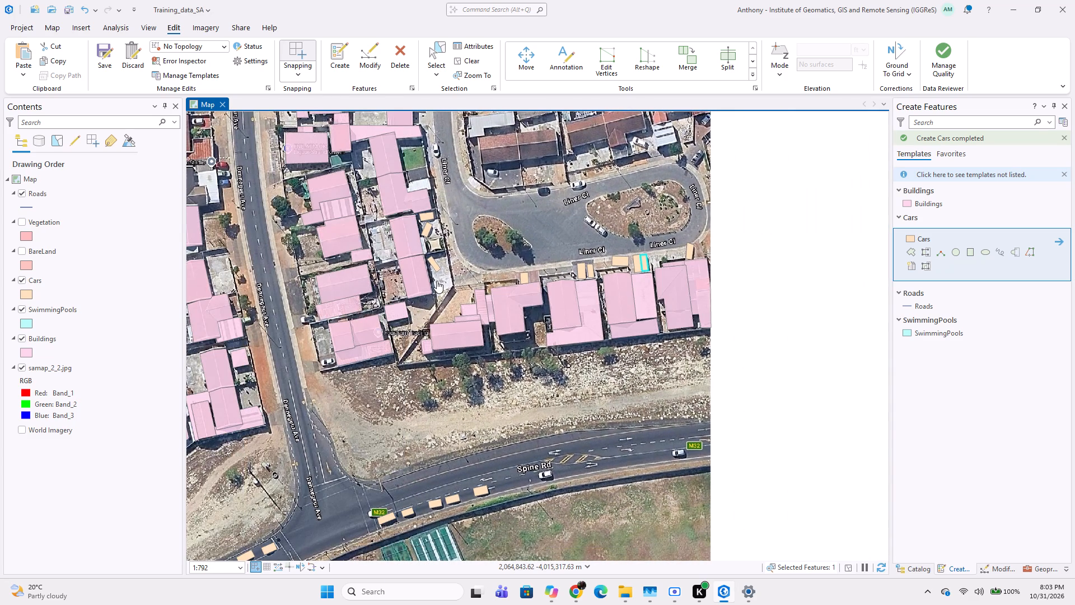
scroll(541, 445, up, 1)
middle_drag(533, 492, 521, 414)
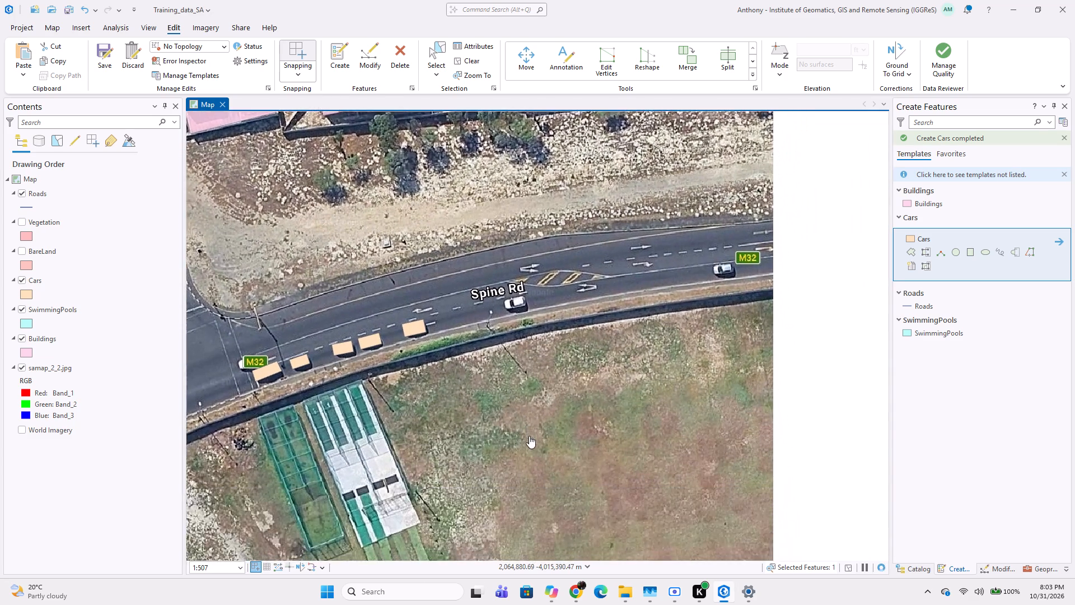
middle_drag(537, 390, 531, 422)
scroll(506, 359, up, 2)
middle_drag(502, 346, 492, 396)
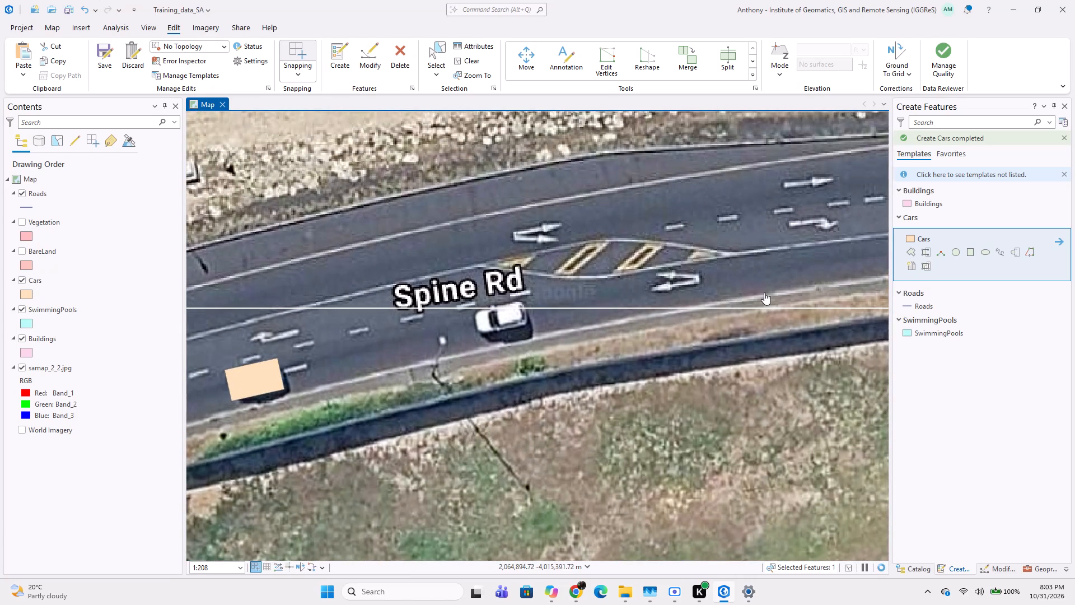
click(974, 253)
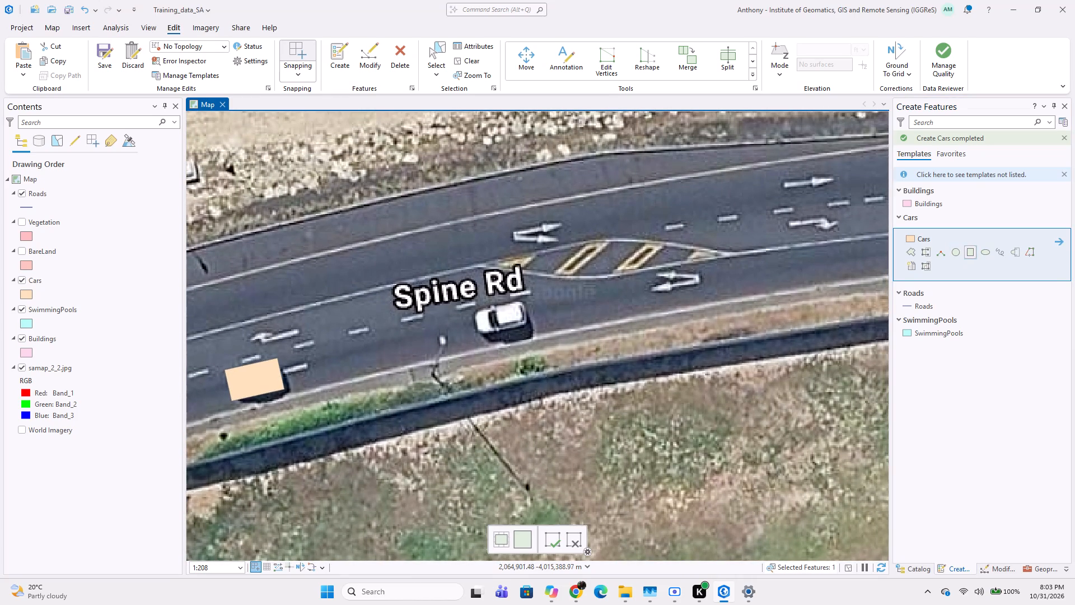
scroll(551, 322, up, 1)
scroll(435, 304, up, 1)
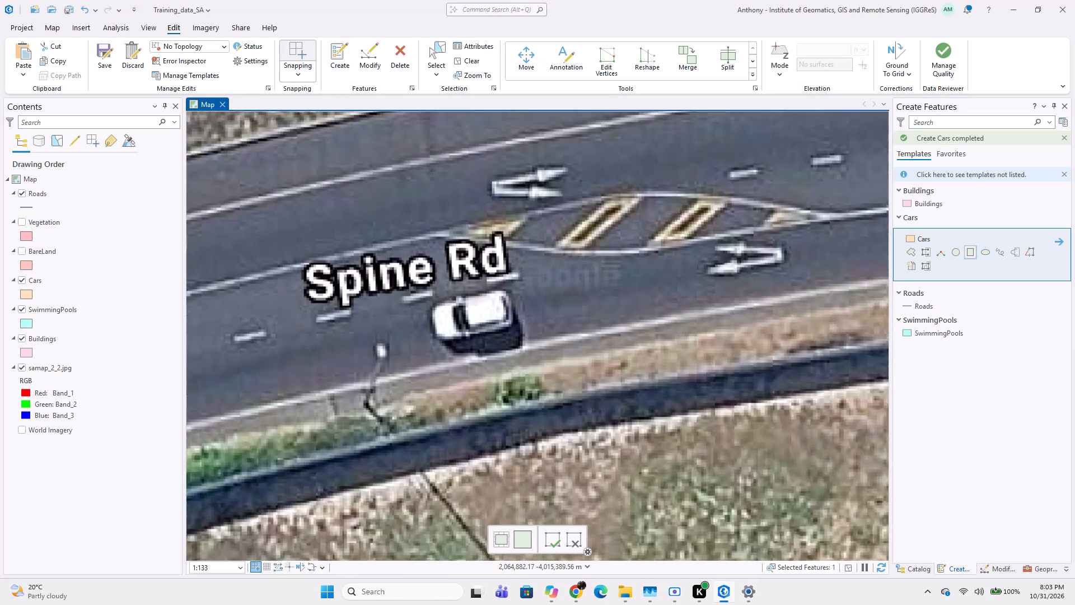
click(418, 300)
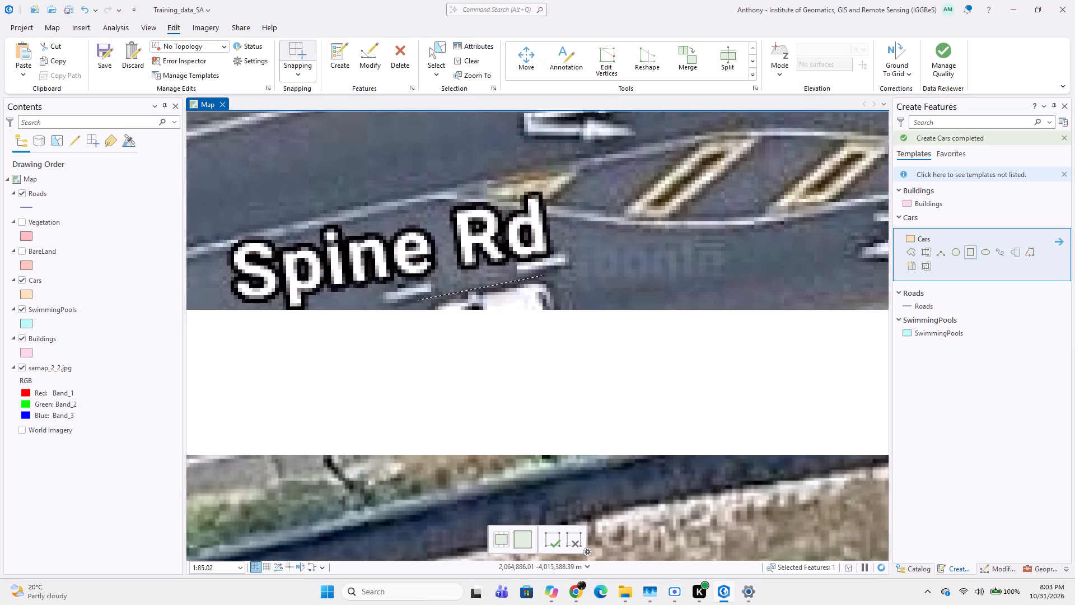
click(550, 273)
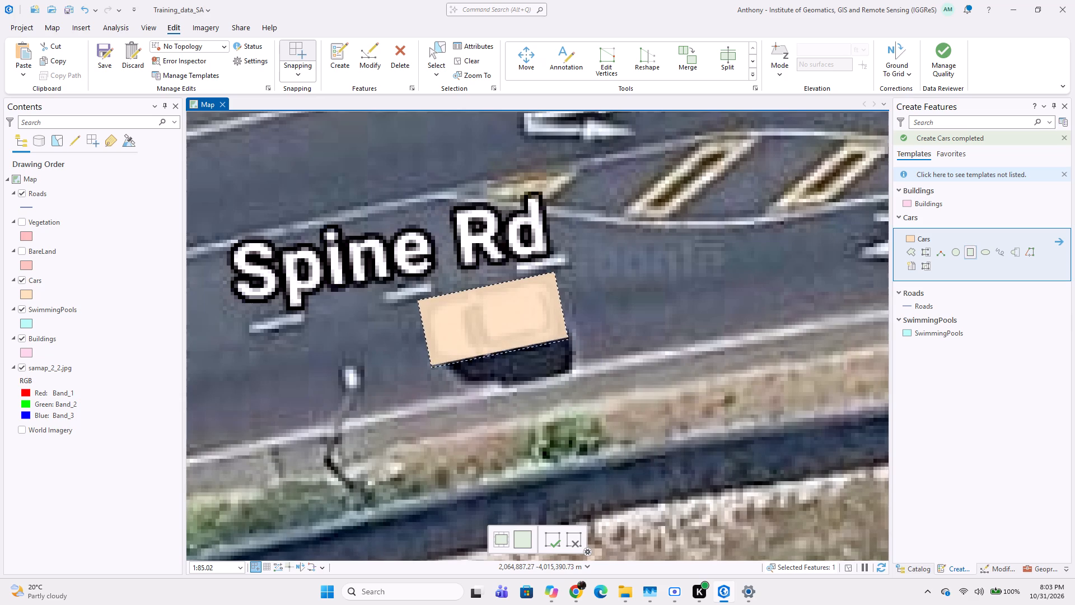
click(564, 341)
Draw a rectangular Cars polygon over the white car on Spine Rd beside the eastern M32 road label.
scroll(588, 349, down, 3)
middle_drag(619, 353, 588, 355)
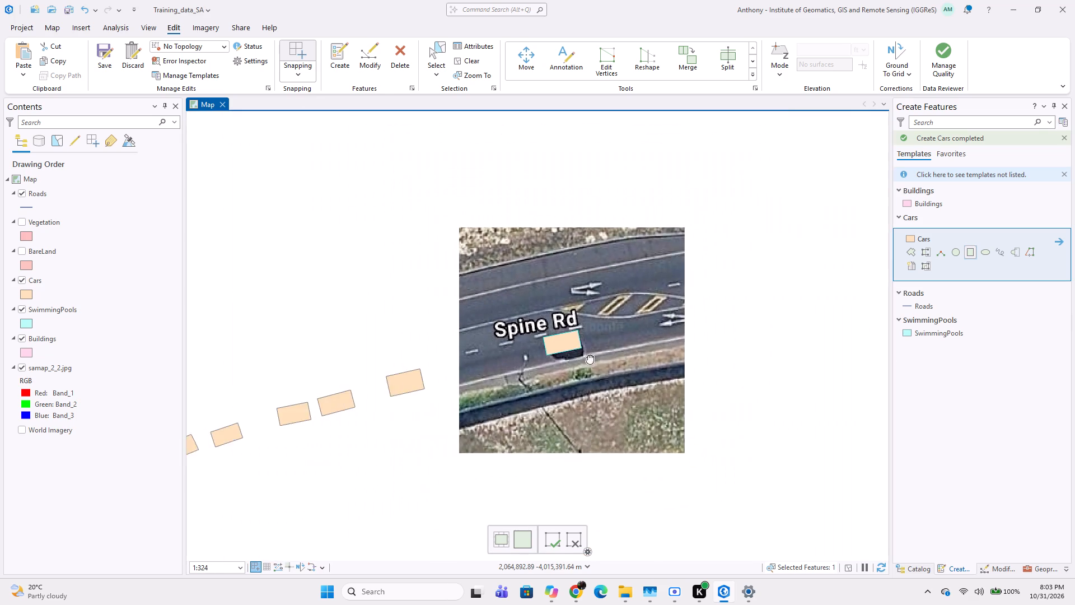
middle_drag(588, 355, 517, 350)
middle_drag(635, 346, 533, 346)
scroll(694, 302, up, 2)
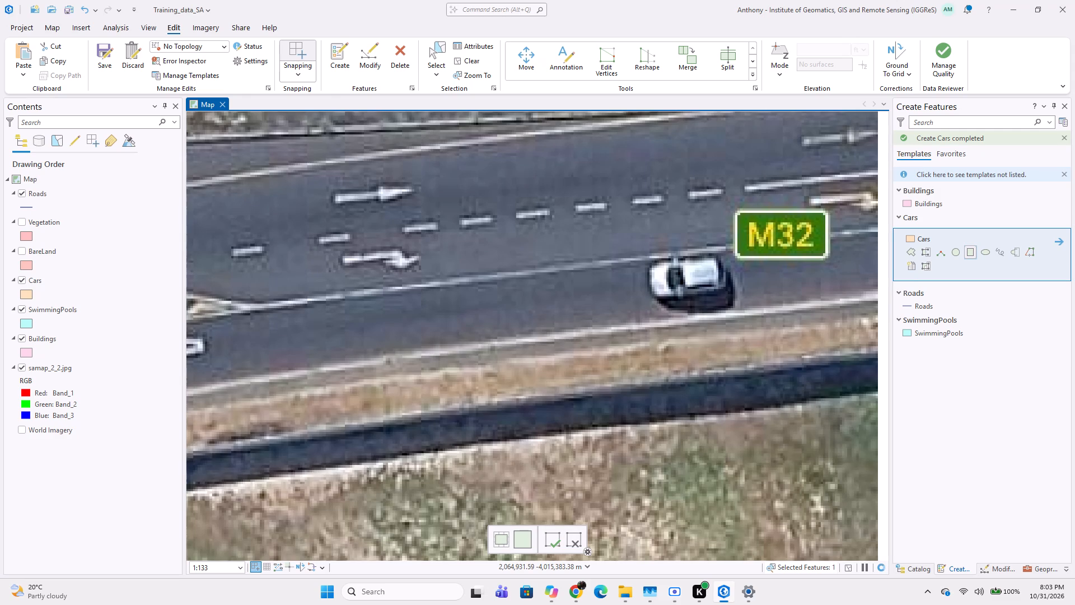
click(647, 299)
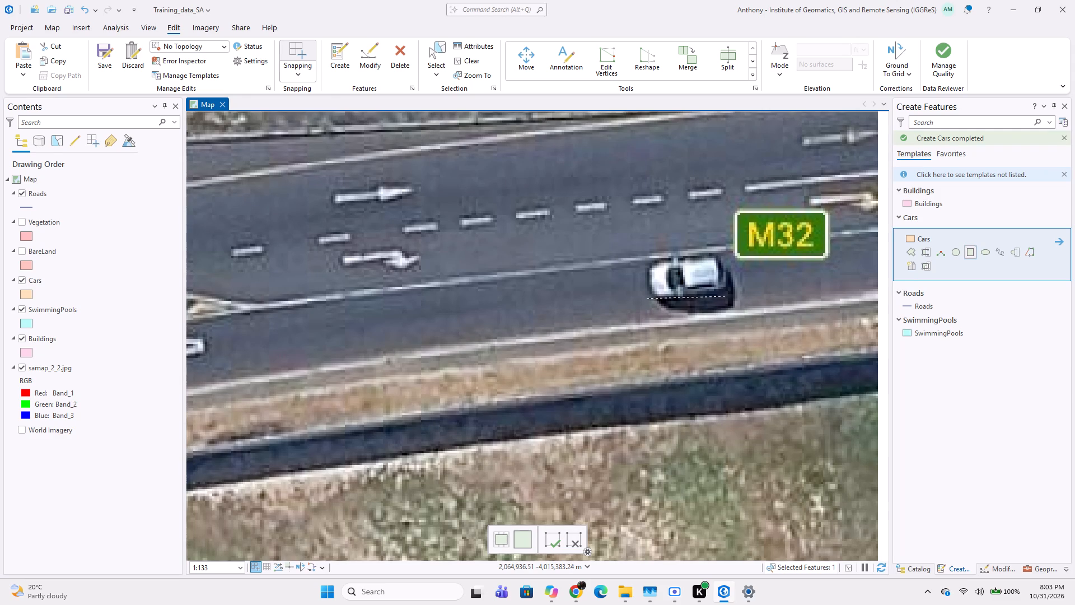
click(729, 296)
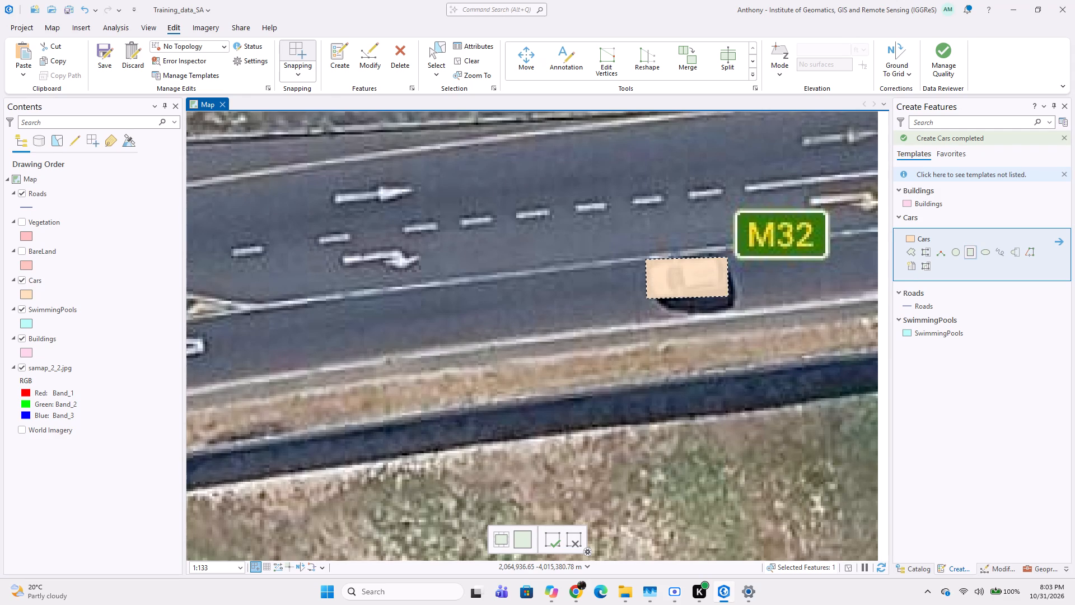
click(727, 257)
Draw a tilted rectangular Cars polygon over the southeastern car of the pair parked along the Liner Cl island's southwest kerb.
scroll(680, 302, down, 2)
middle_drag(560, 302, 490, 329)
scroll(494, 308, down, 3)
middle_drag(470, 347, 562, 357)
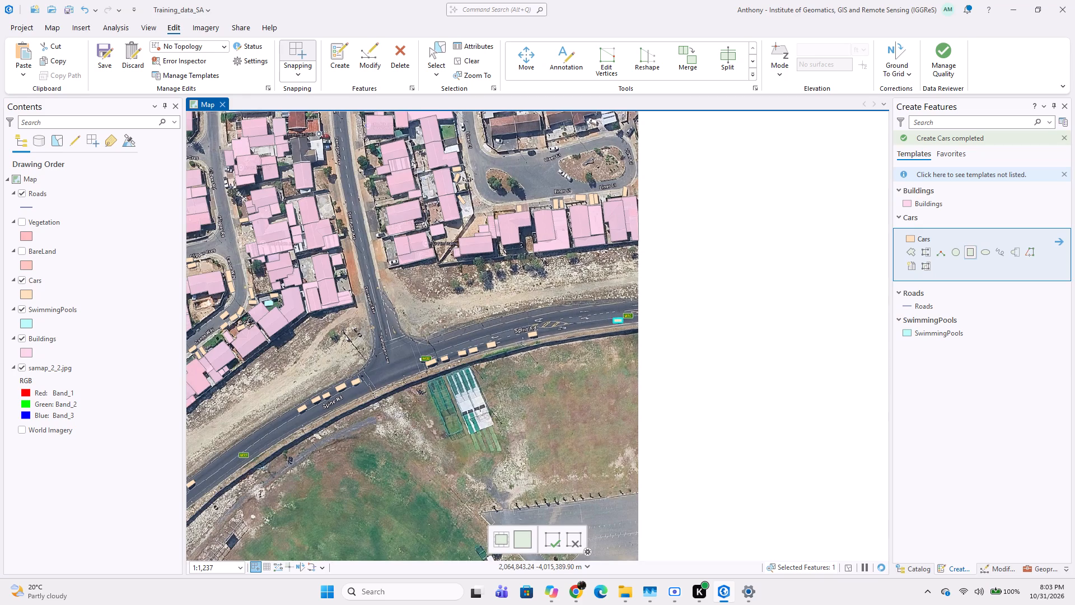
middle_drag(486, 330, 557, 332)
middle_drag(593, 269, 576, 332)
middle_drag(588, 263, 576, 325)
scroll(619, 281, up, 1)
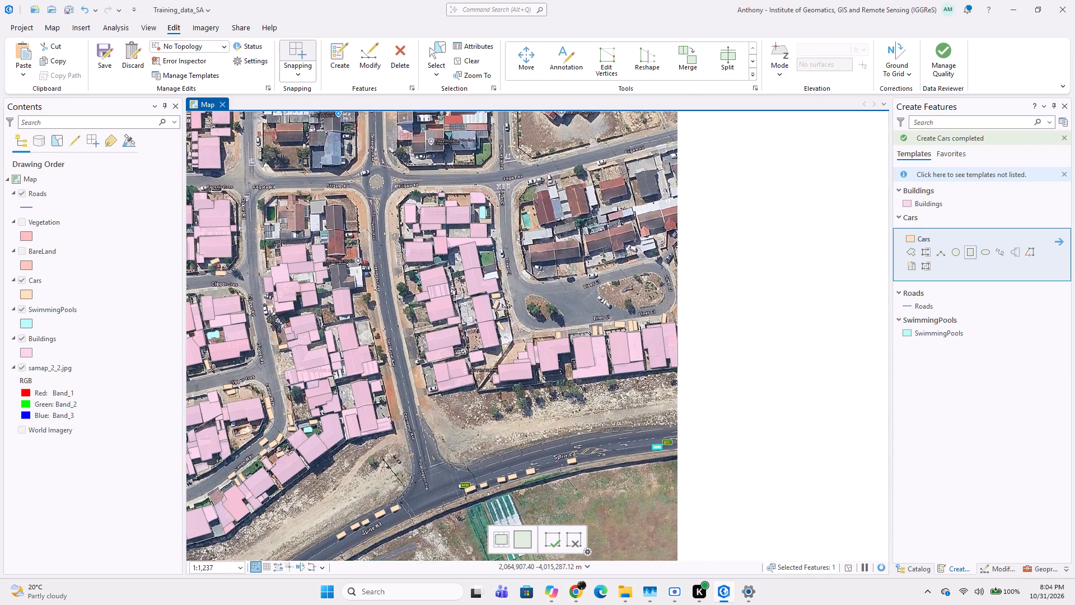
scroll(619, 281, up, 2)
scroll(553, 314, up, 2)
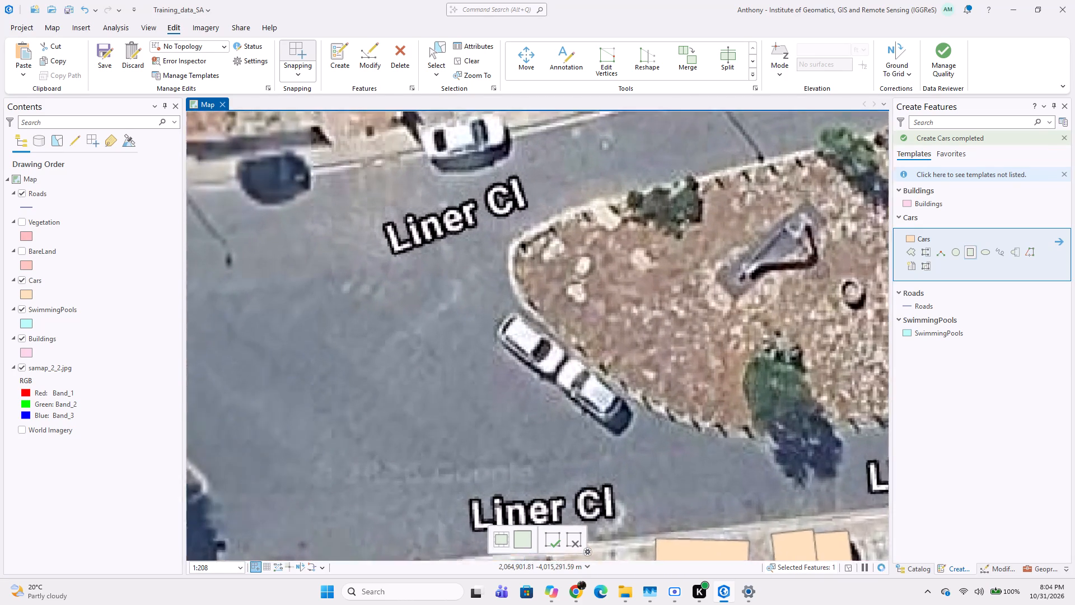
click(572, 351)
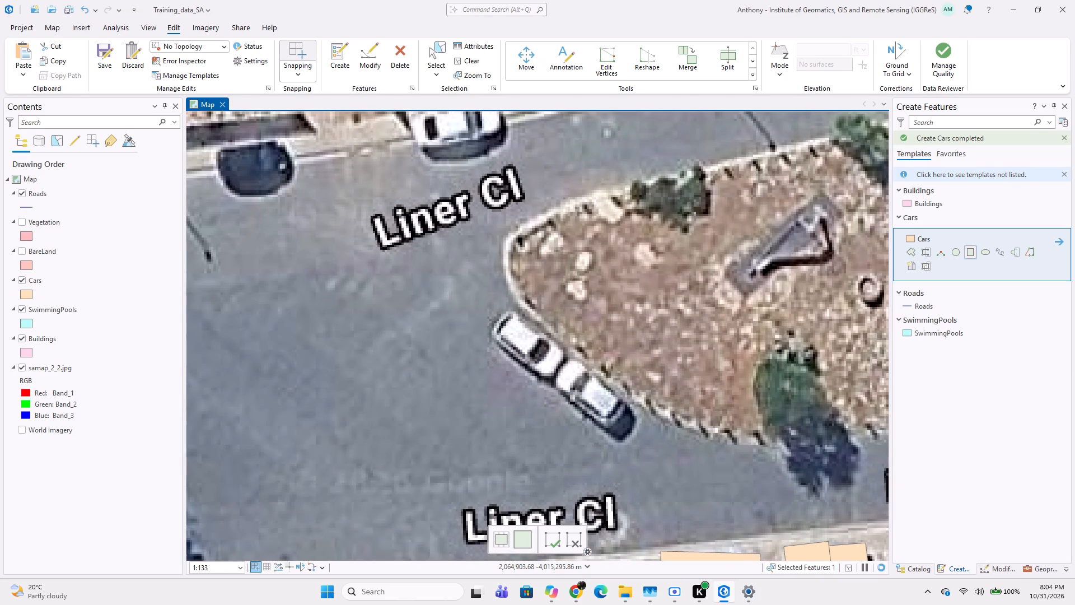
click(545, 383)
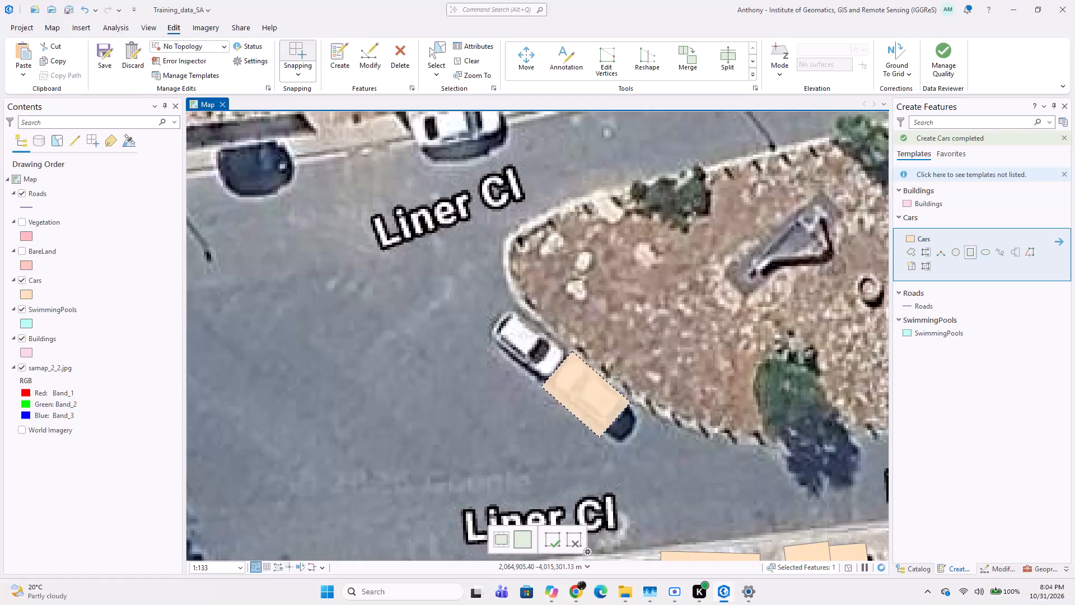
click(613, 440)
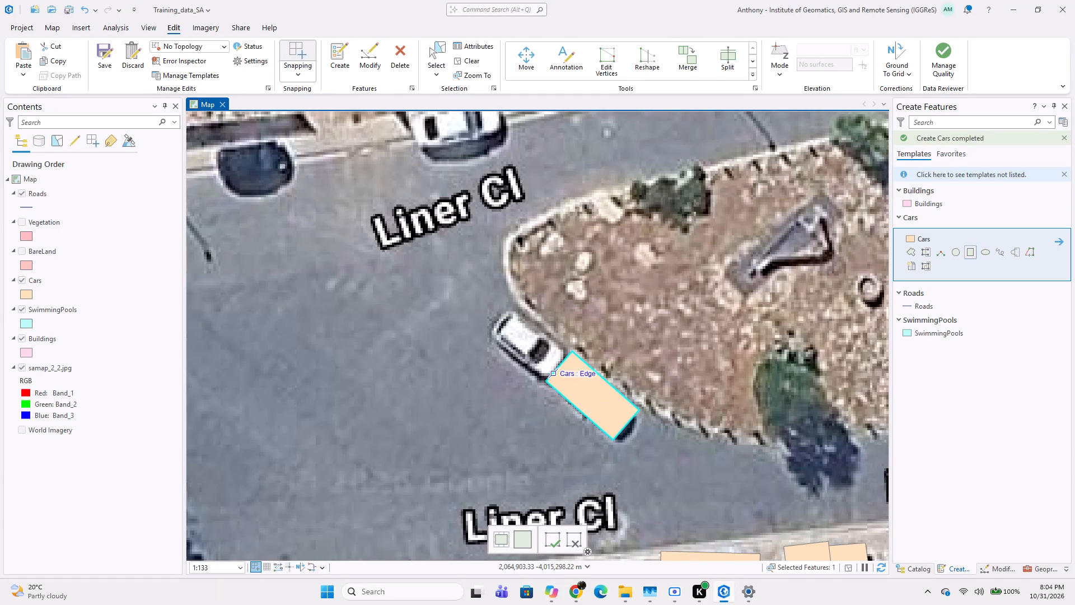
Draw a tilted rectangular Cars polygon over the northwestern car of that pair, meeting the neighbouring car's rectangle.
click(510, 304)
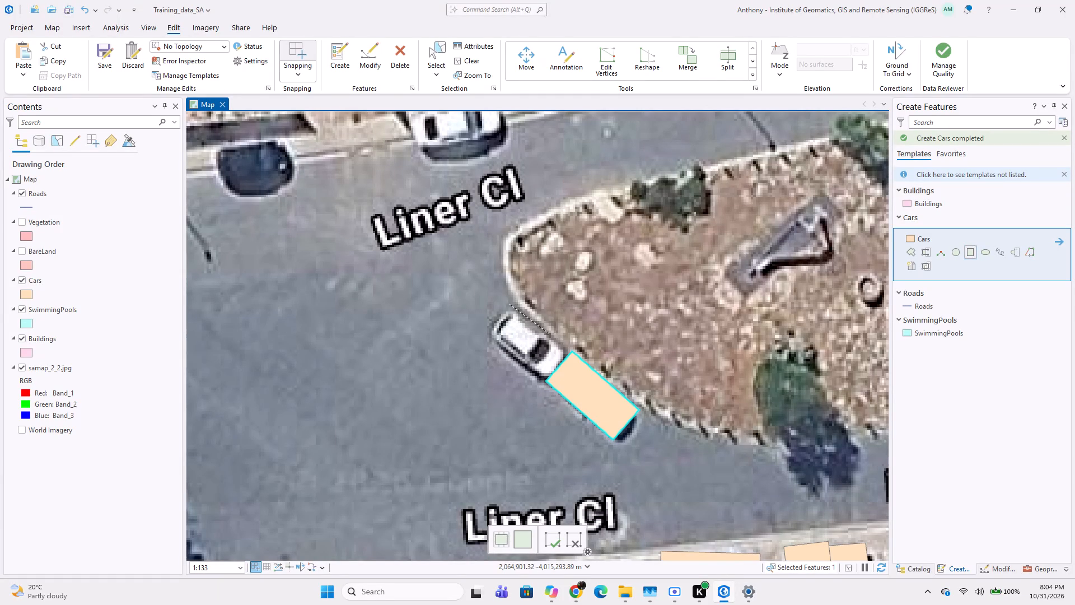
click(566, 355)
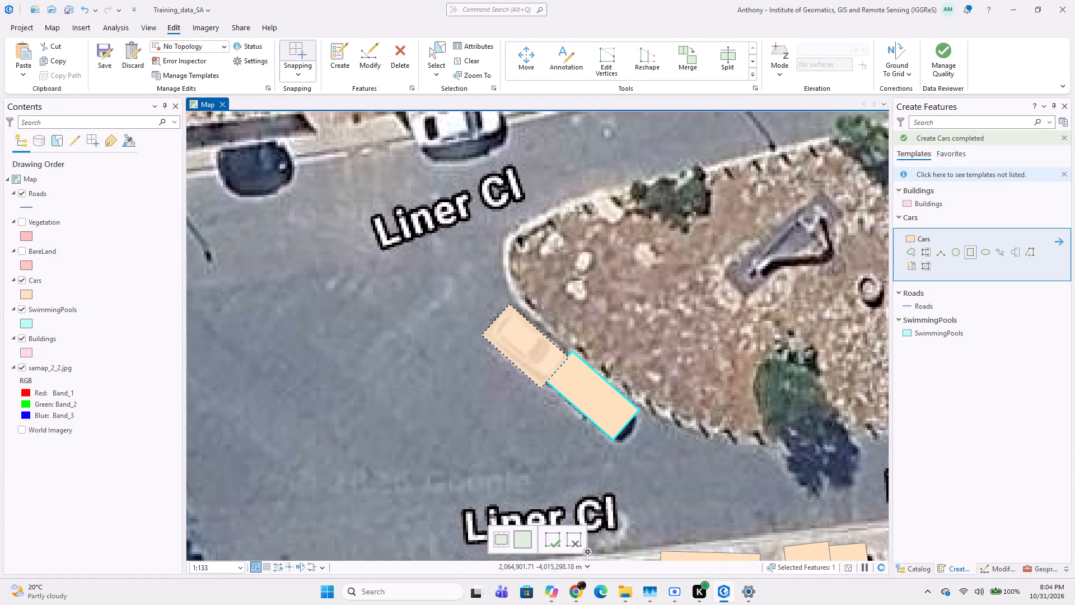
click(541, 388)
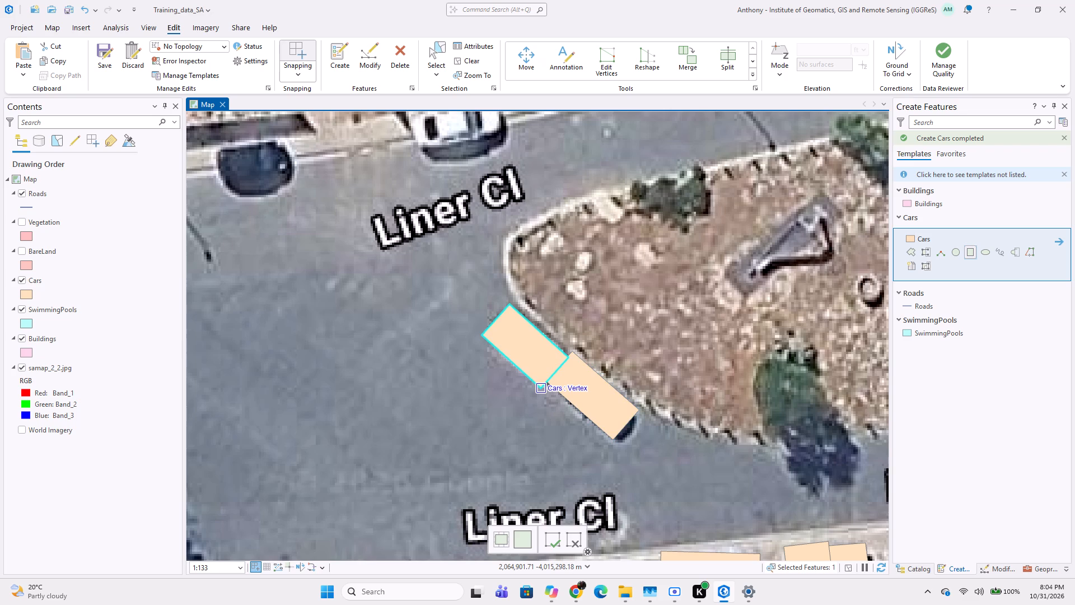
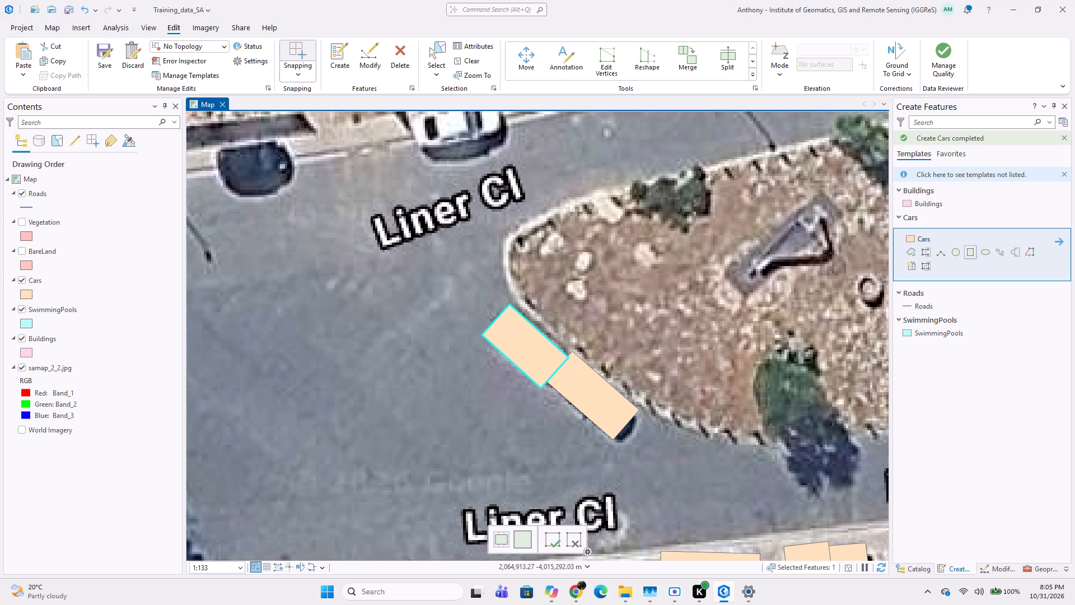
Draw a slightly tilted rectangular Cars polygon over the dark car parked along Liner Cl's north kerb, northwest of the island.
middle_drag(545, 281, 635, 397)
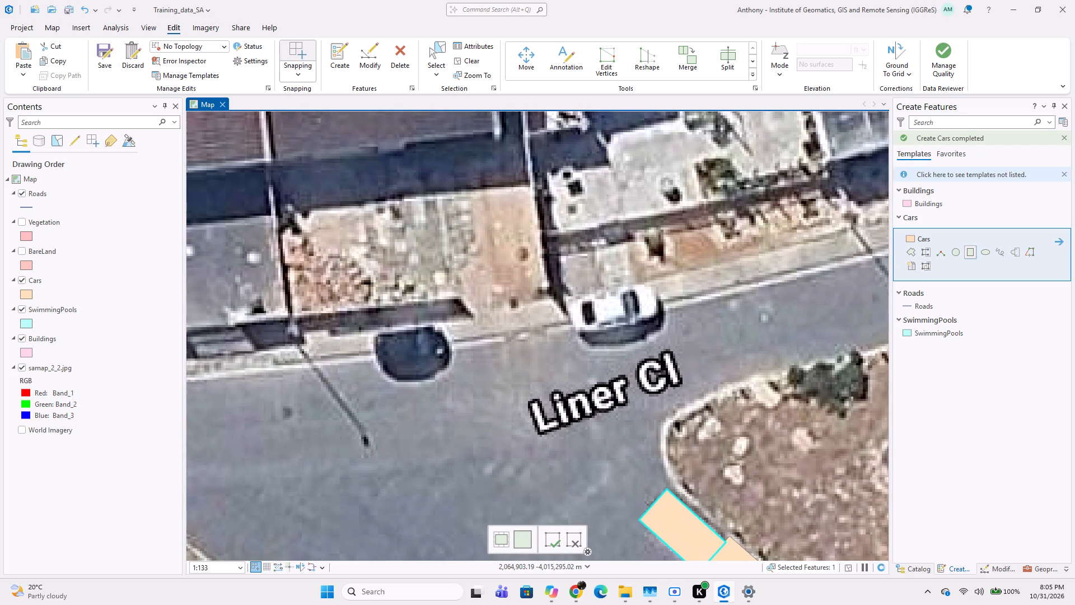
scroll(439, 351, up, 1)
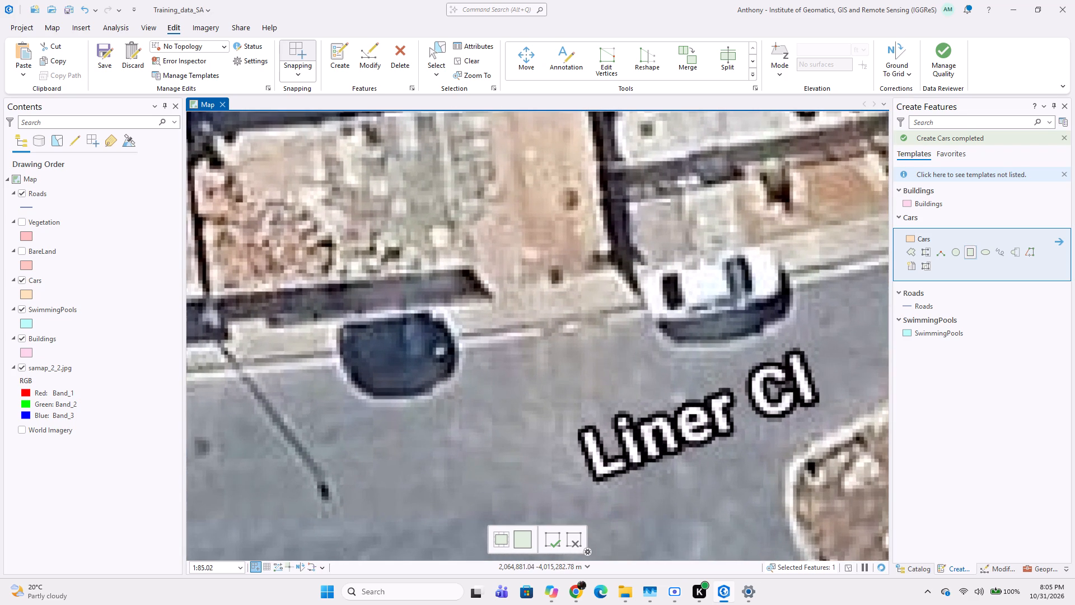
click(331, 320)
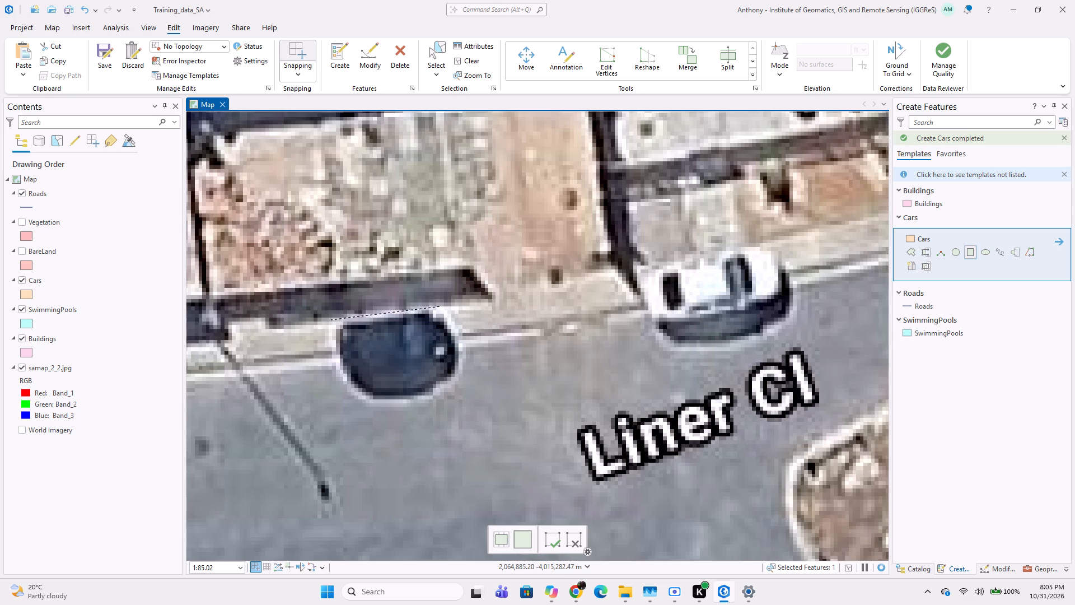
click(443, 306)
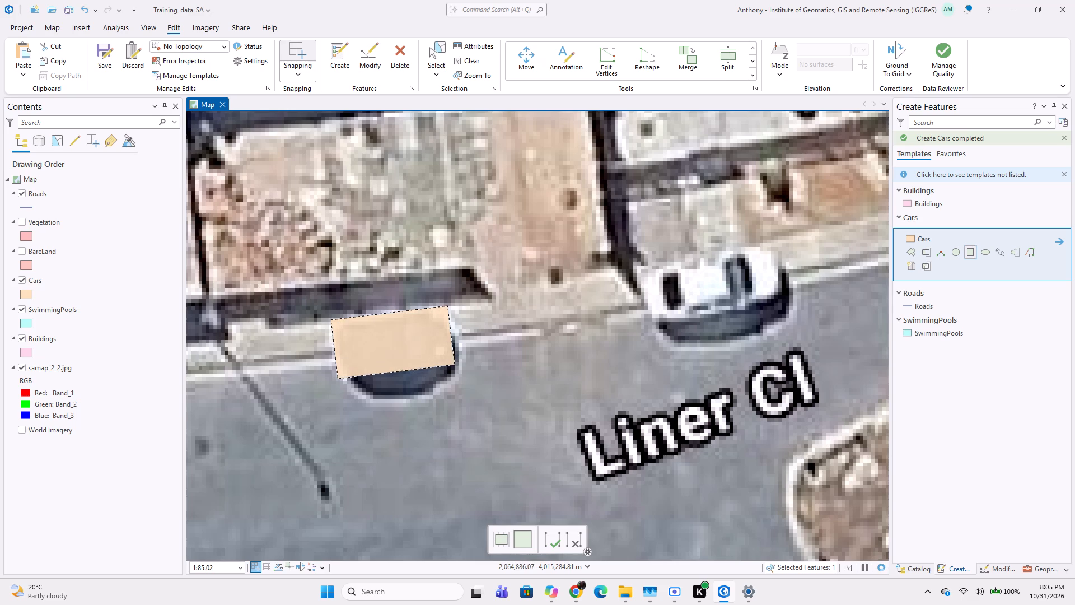
click(456, 365)
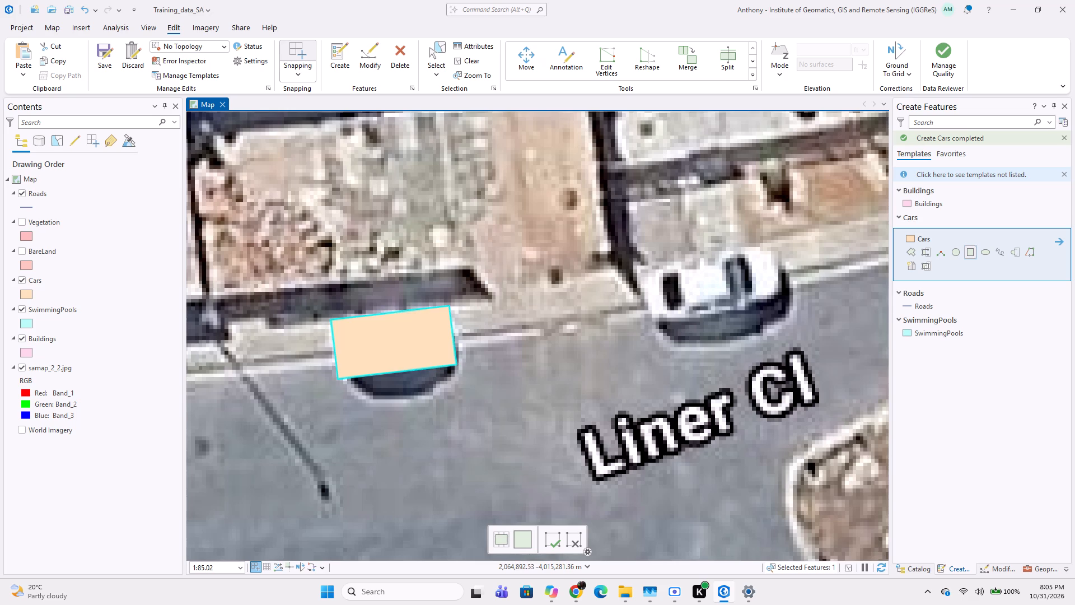
Draw a tilted rectangular Cars polygon over the white car on Liner Cl's north kerb, just east of the dark car.
click(625, 273)
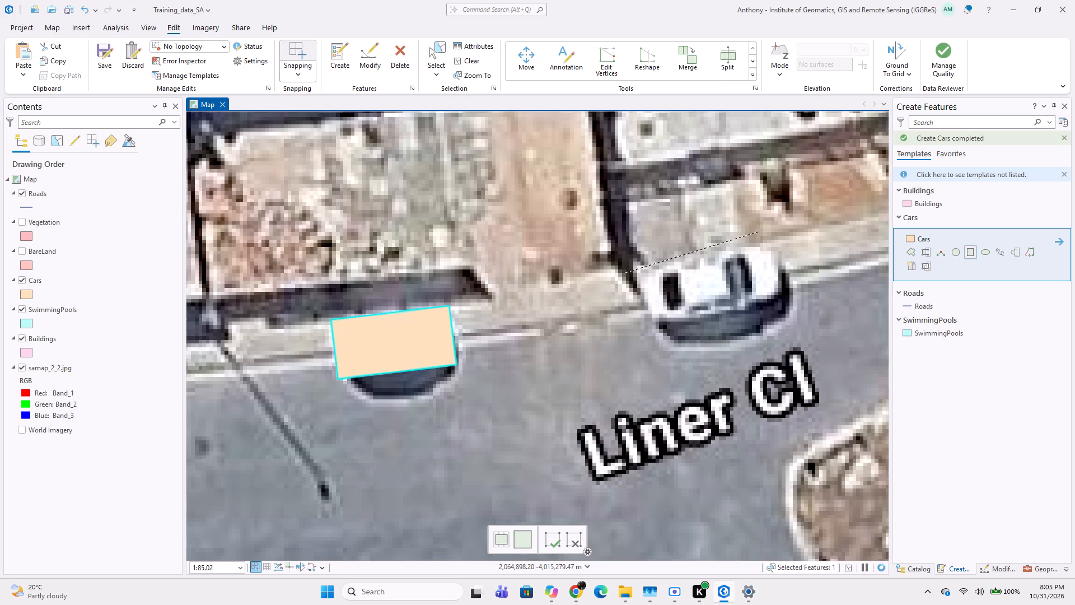
click(766, 232)
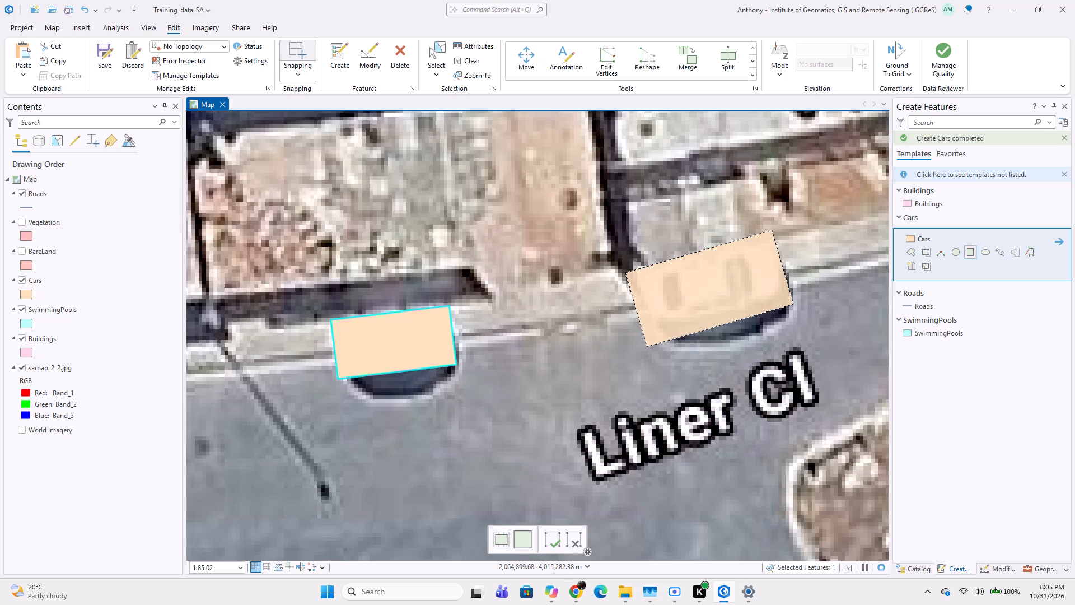
double_click(796, 304)
Draw a tilted rectangular Cars polygon over the silver car in the driveway at Liner Cl's northeastern bend.
scroll(731, 349, down, 3)
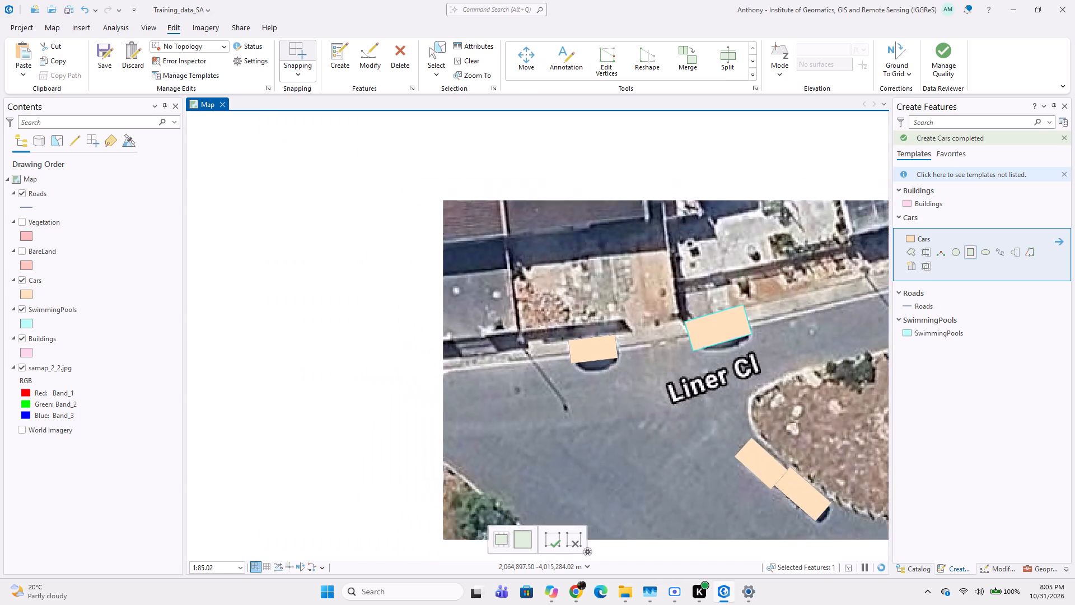
middle_drag(735, 369, 618, 318)
middle_drag(688, 283, 596, 342)
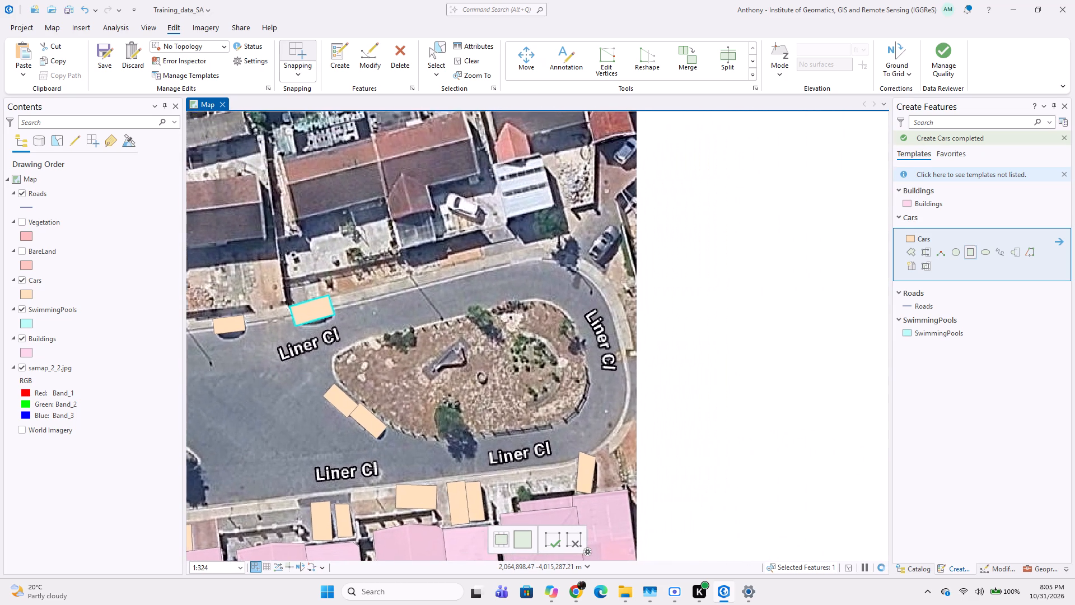
middle_drag(596, 342, 596, 350)
scroll(601, 248, up, 2)
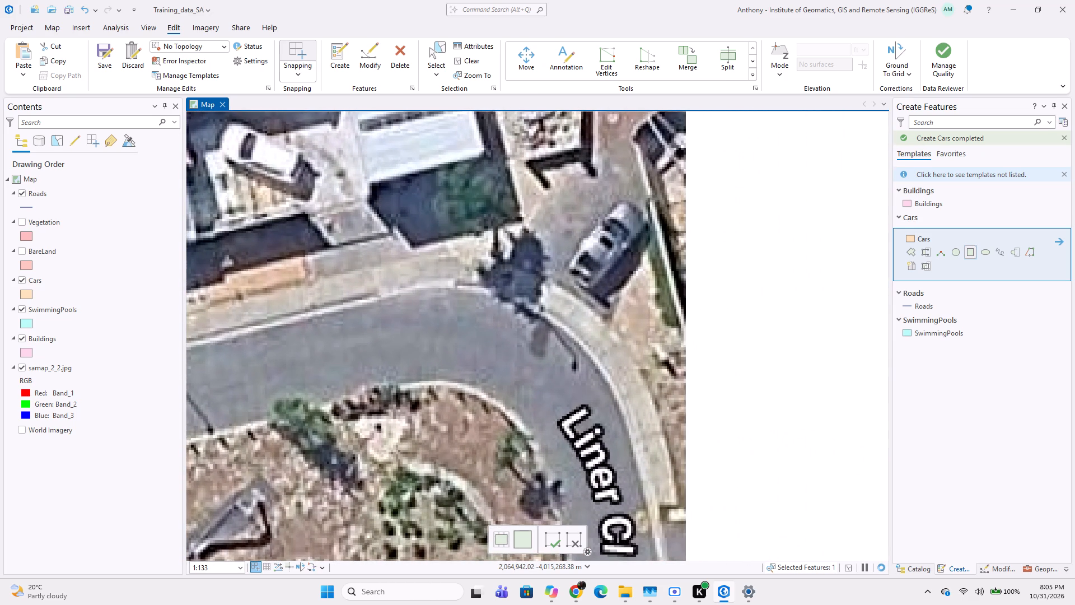
click(621, 193)
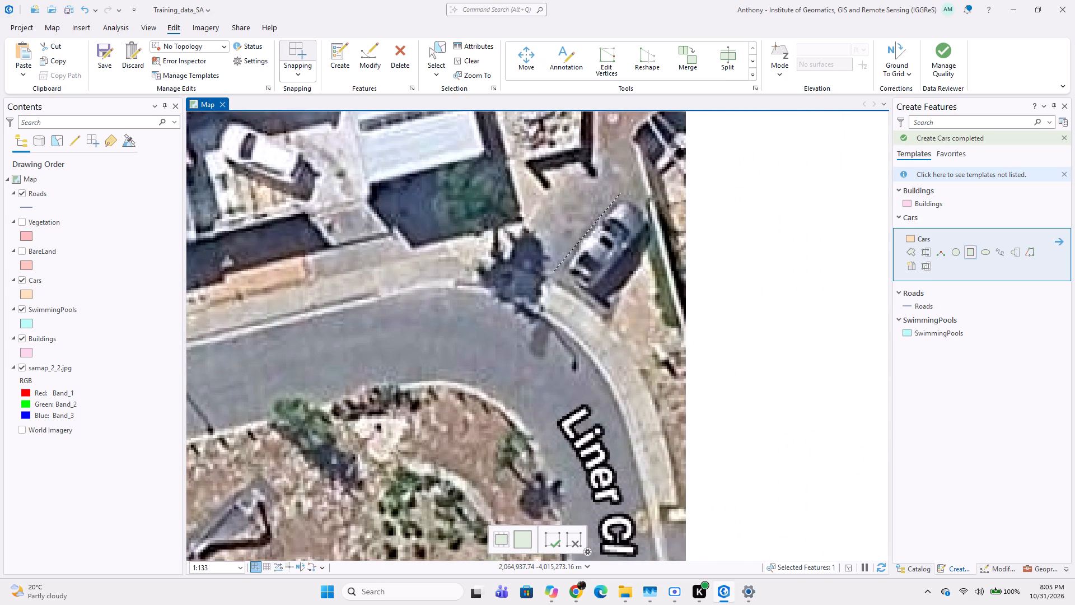
click(557, 269)
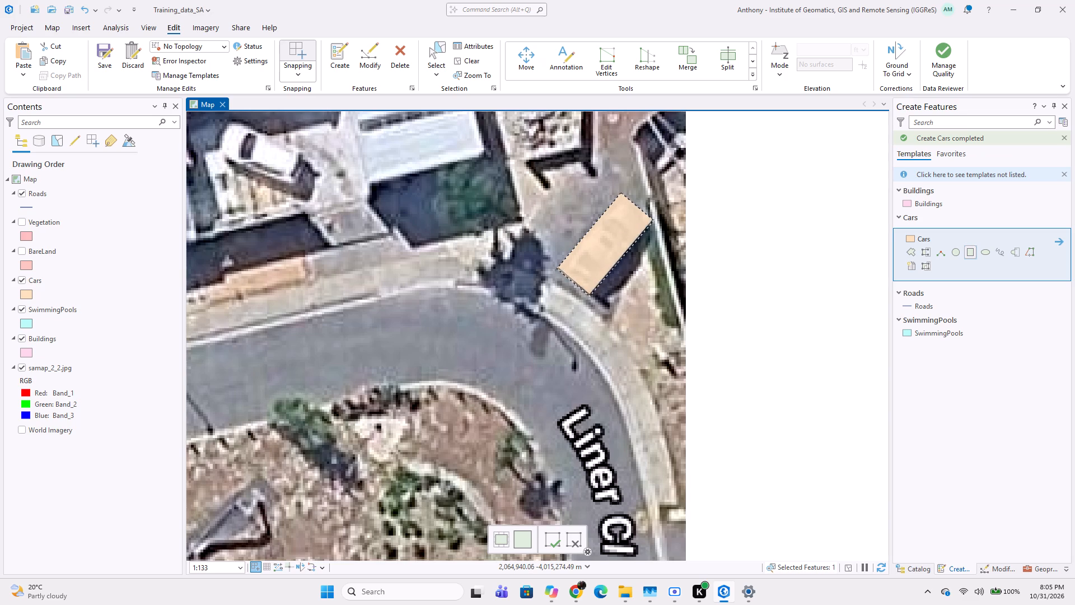
click(592, 298)
Save the project.
scroll(521, 322, down, 2)
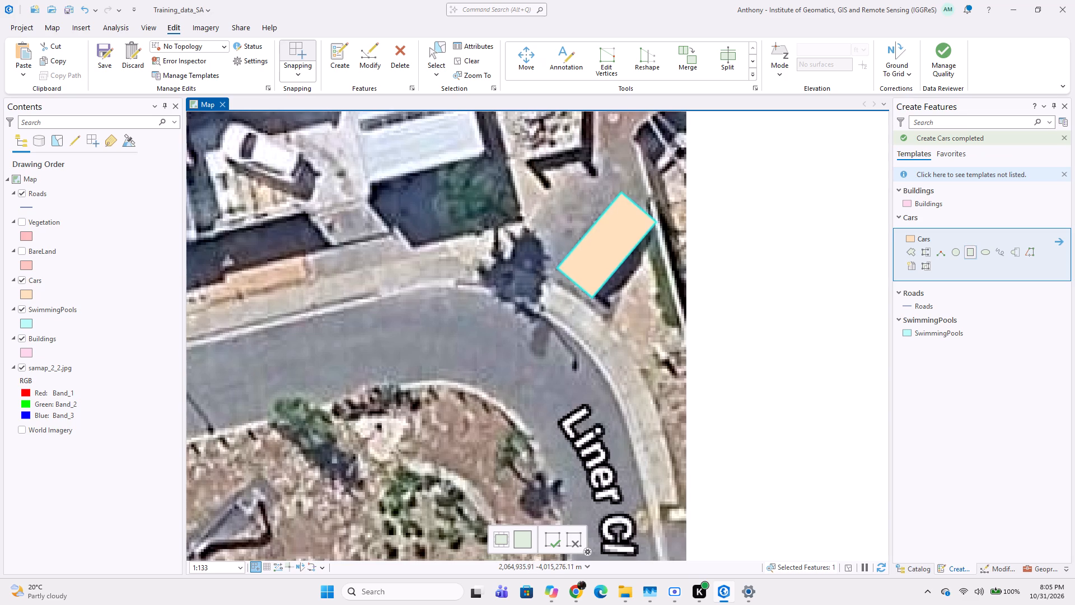
scroll(521, 322, down, 2)
middle_drag(513, 328, 564, 365)
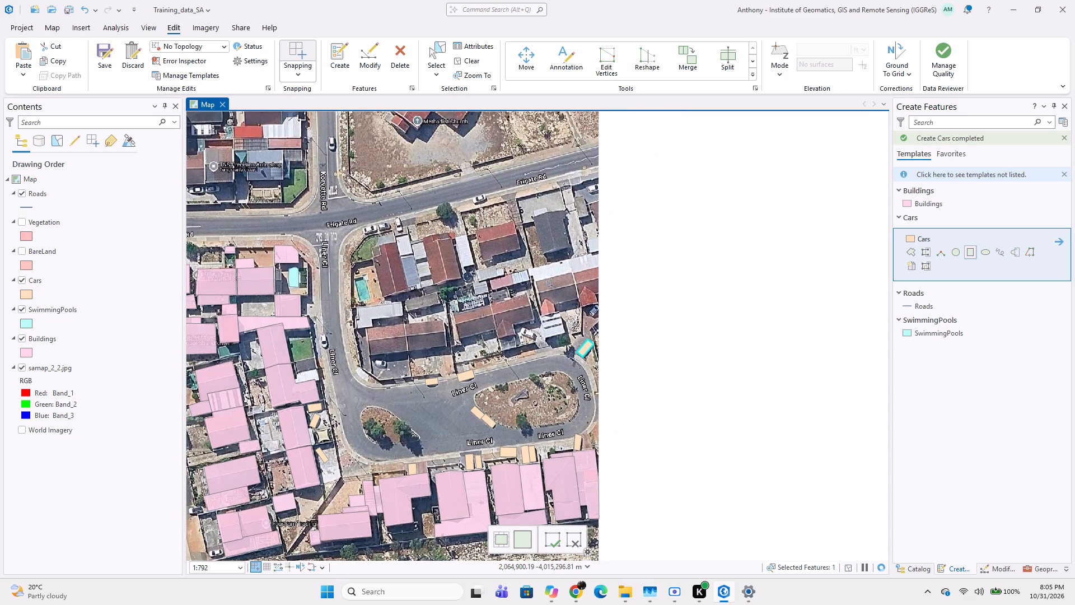
middle_drag(439, 410, 521, 365)
key(ctrl+s)
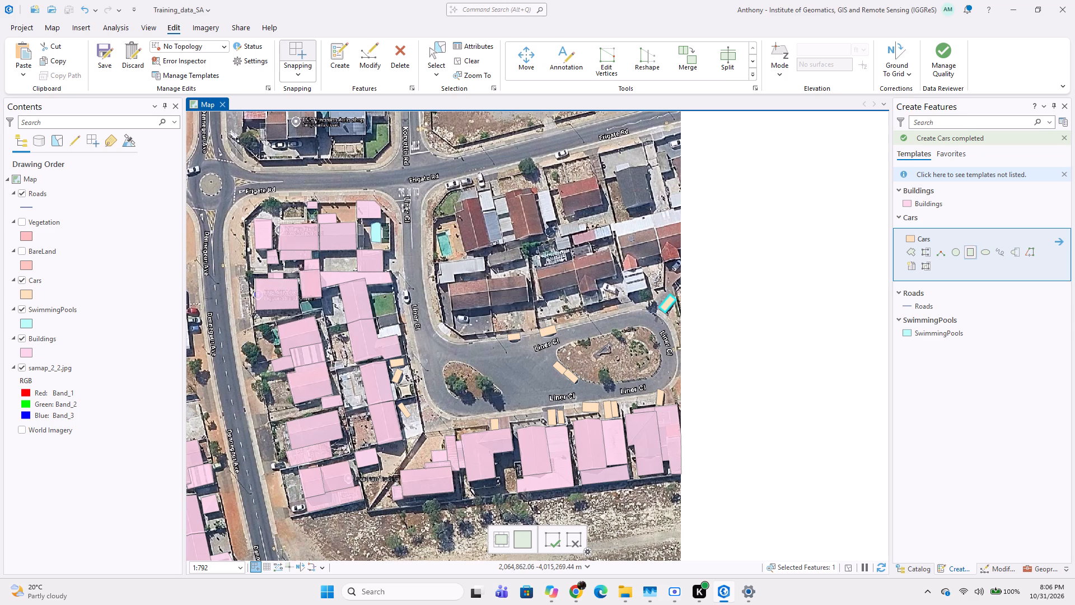
Trace a Buildings polygon around the L-shaped light-grey roof south of the swimming pool, on the inside of the Liner Cl corner.
click(917, 252)
scroll(447, 296, up, 3)
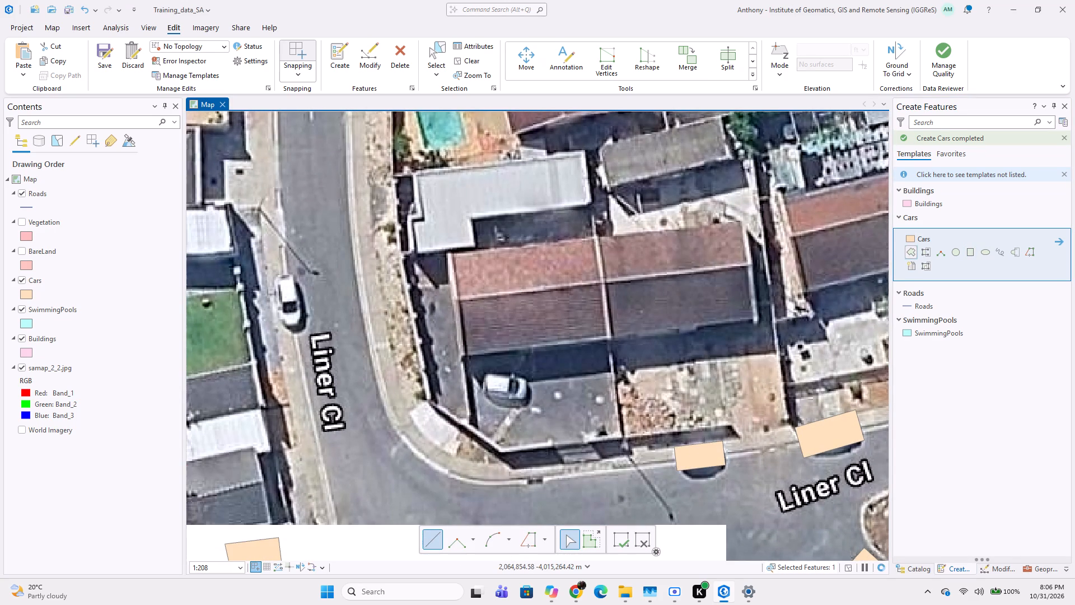
click(408, 257)
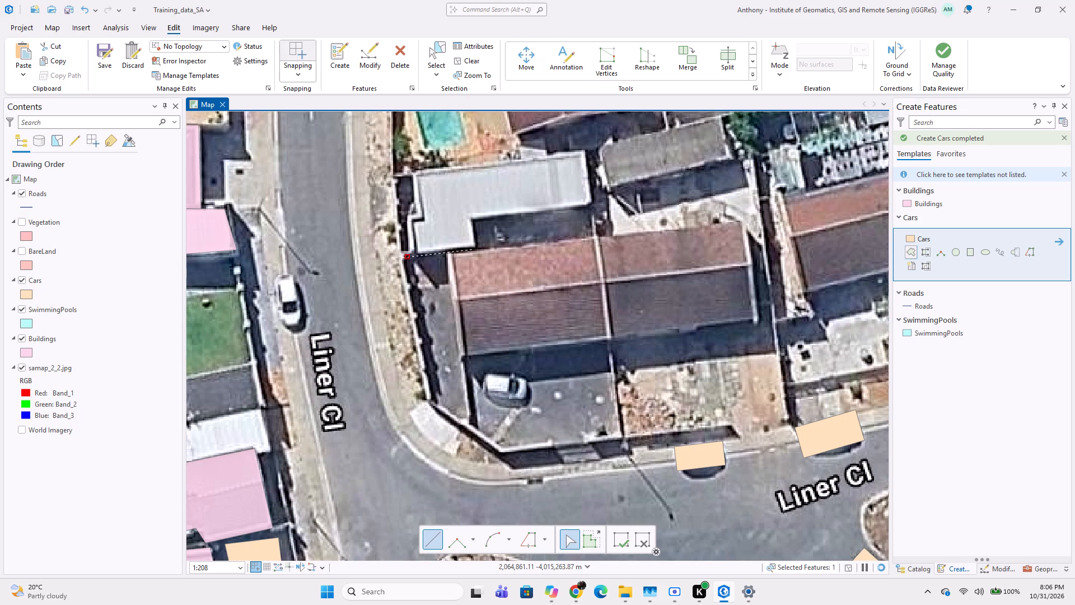
click(474, 249)
click(473, 222)
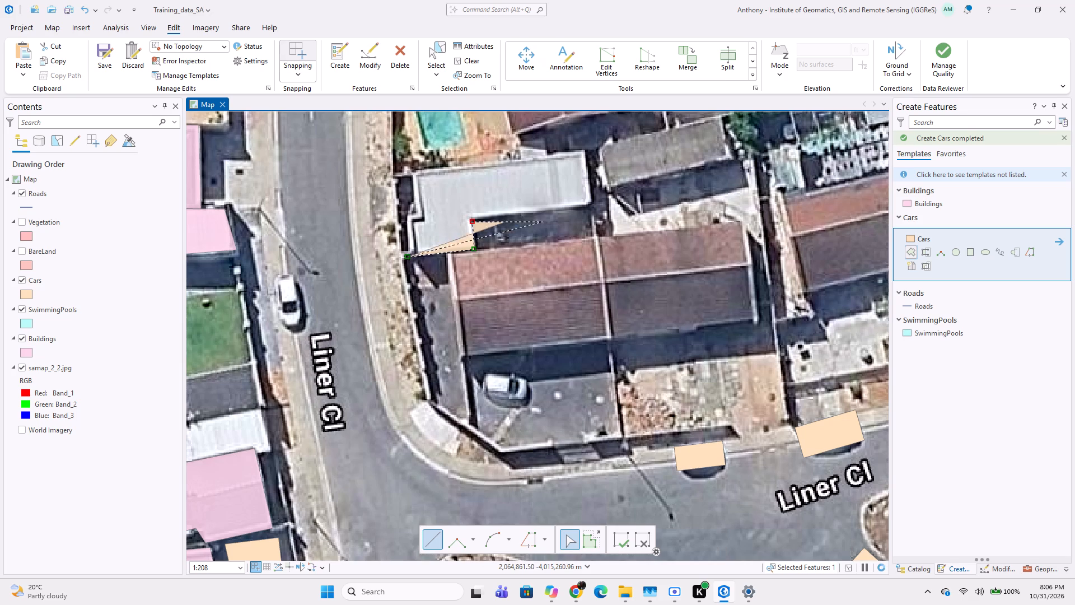
click(905, 202)
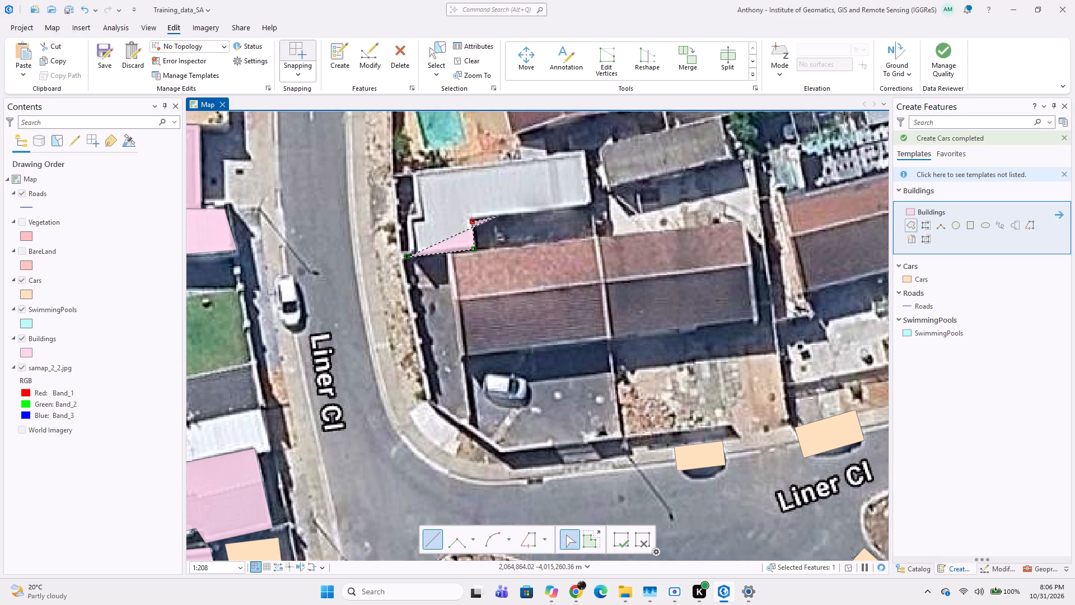
click(588, 206)
click(593, 202)
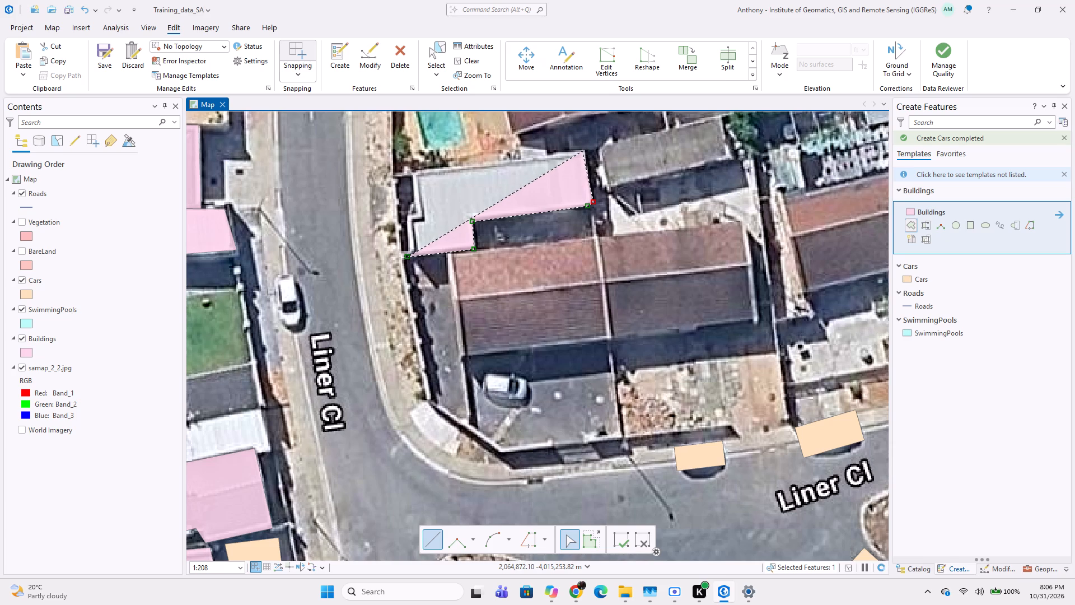
click(584, 151)
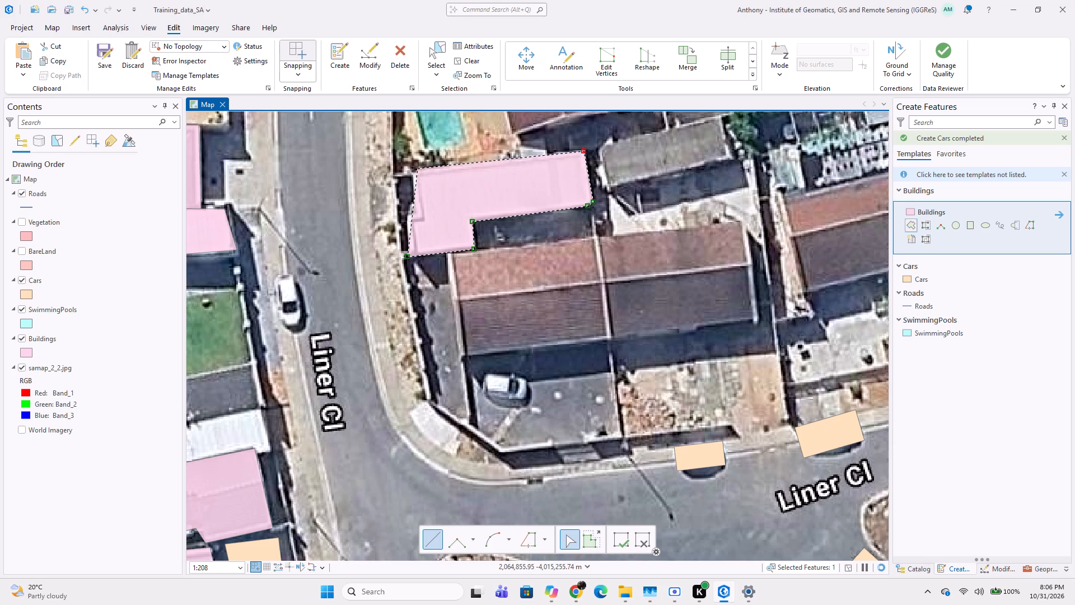
click(412, 171)
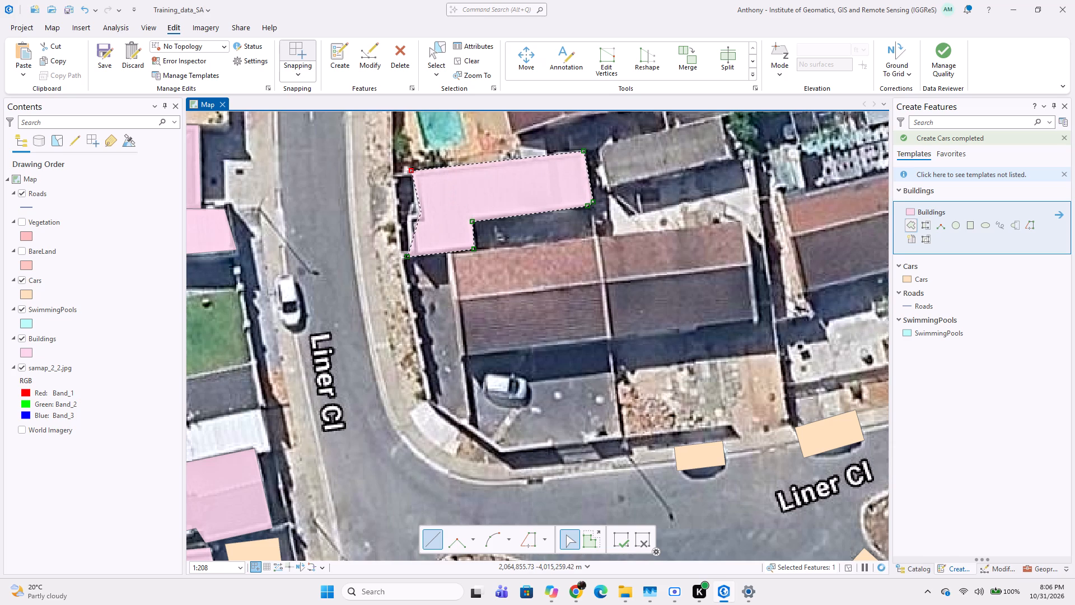
scroll(418, 214, up, 2)
click(415, 212)
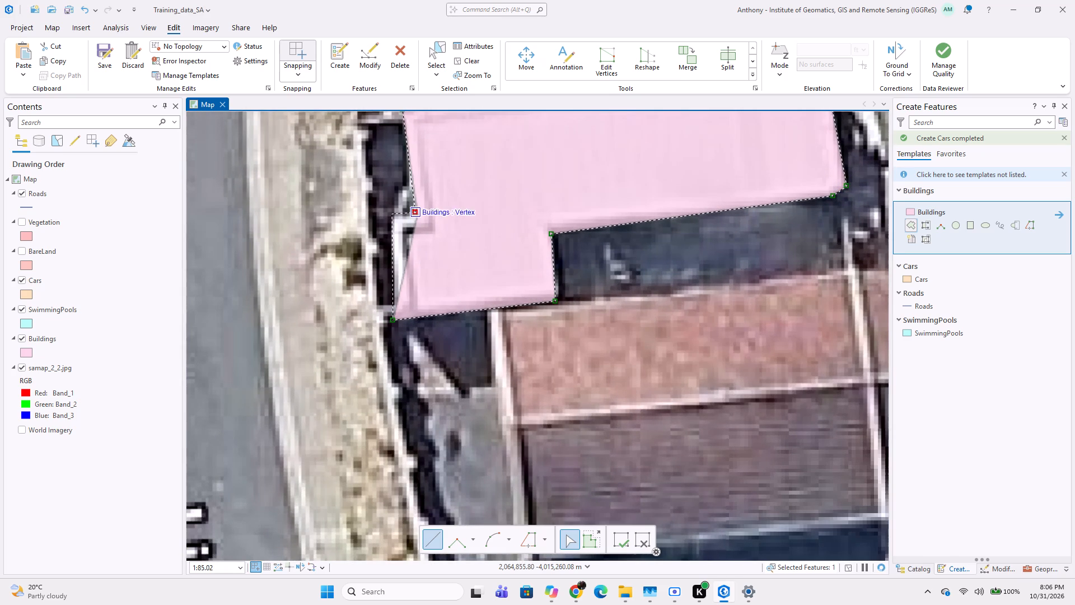
double_click(390, 216)
Trace a four-sided Buildings polygon around the western half of the reddish-brown roof, starting on the south edge of the L-shaped building.
scroll(333, 292, down, 2)
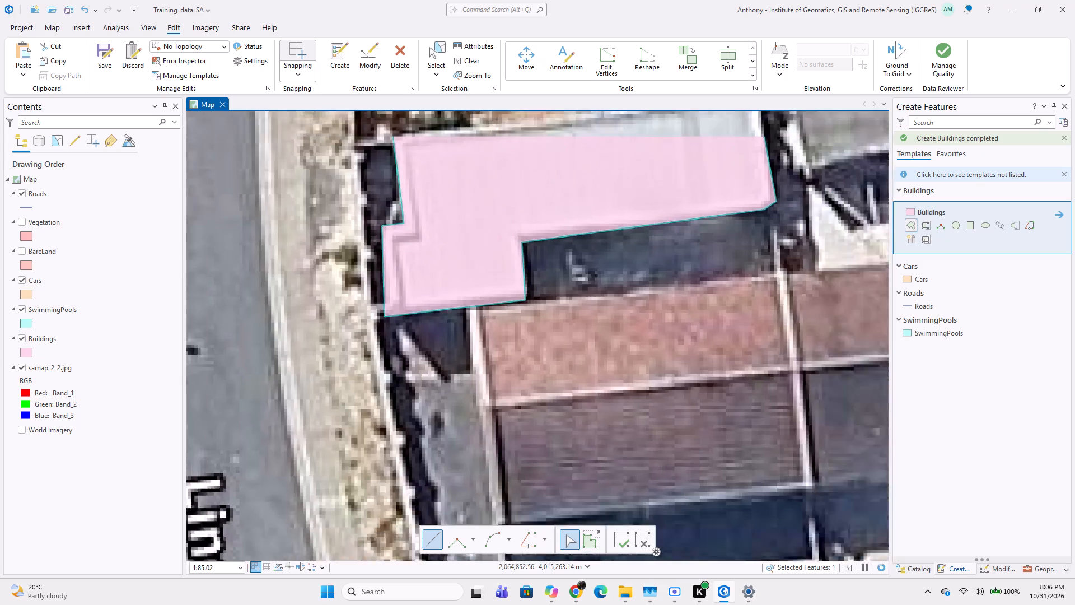
scroll(400, 314, up, 1)
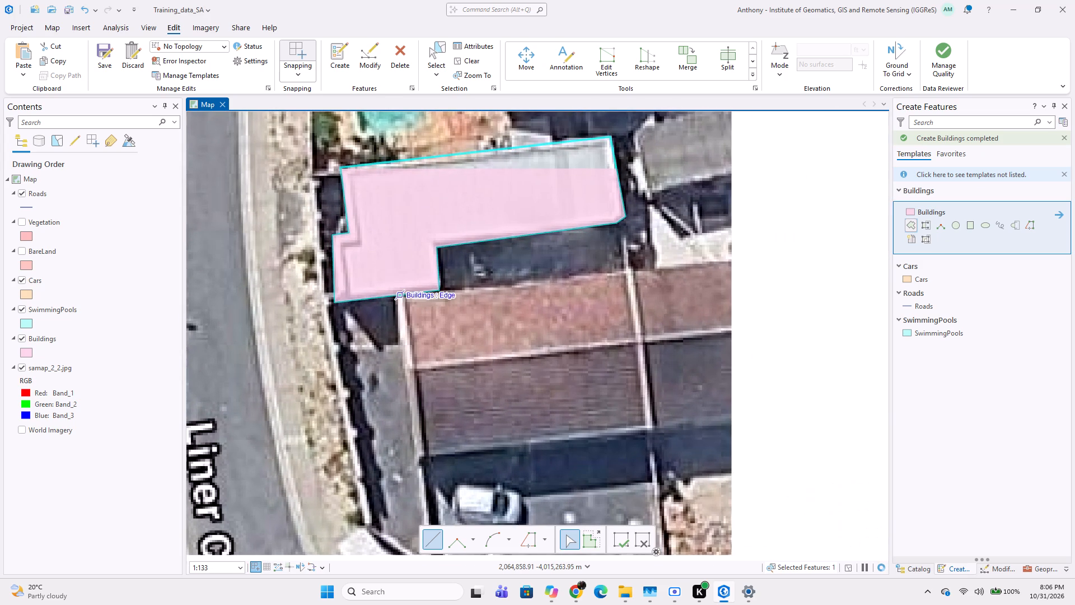
click(398, 295)
click(414, 455)
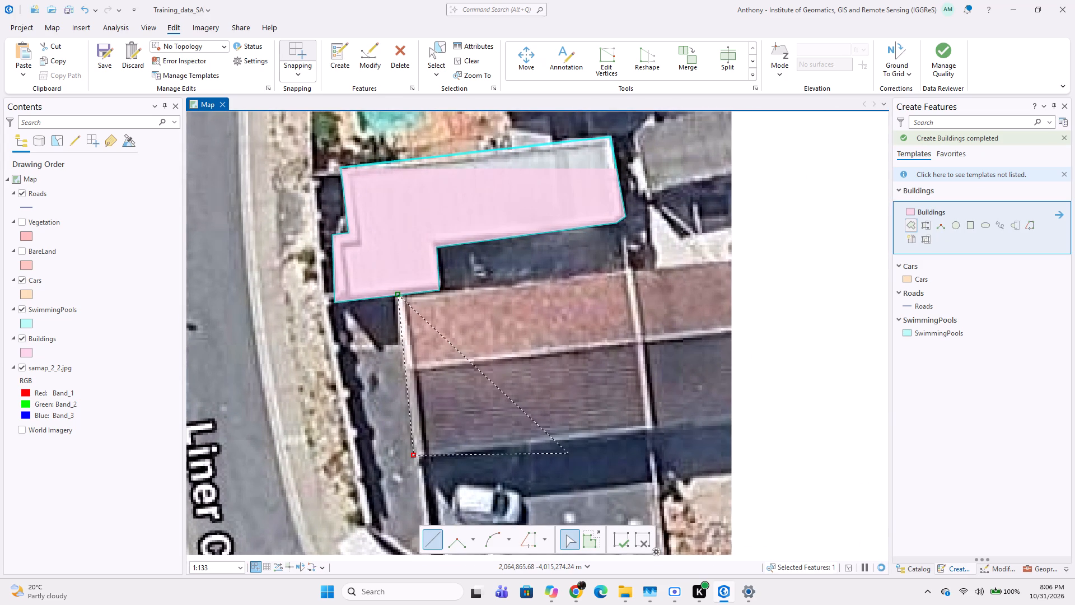
click(652, 432)
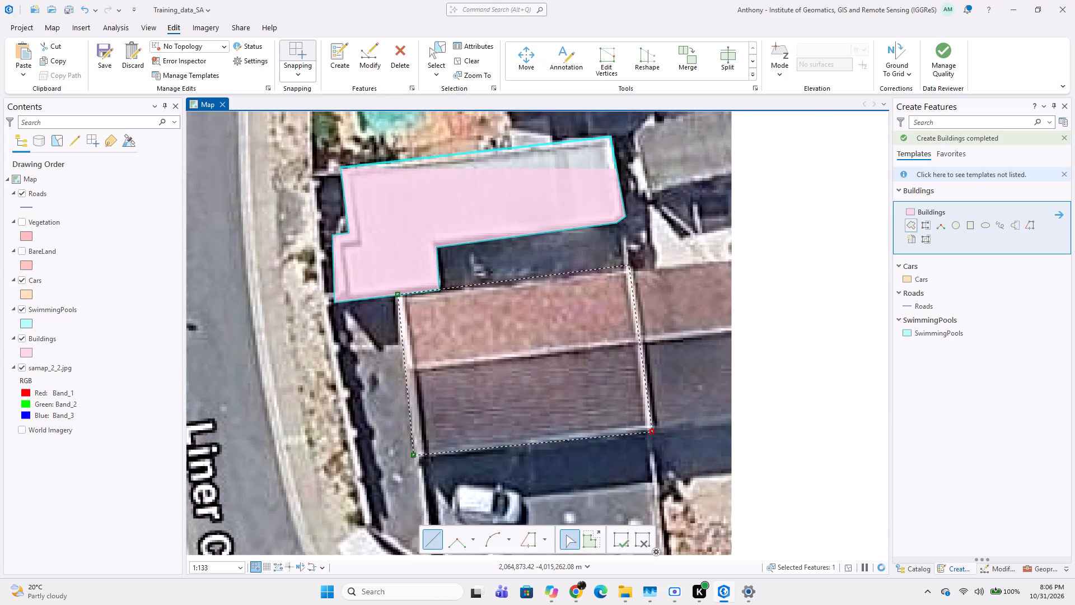
double_click(629, 269)
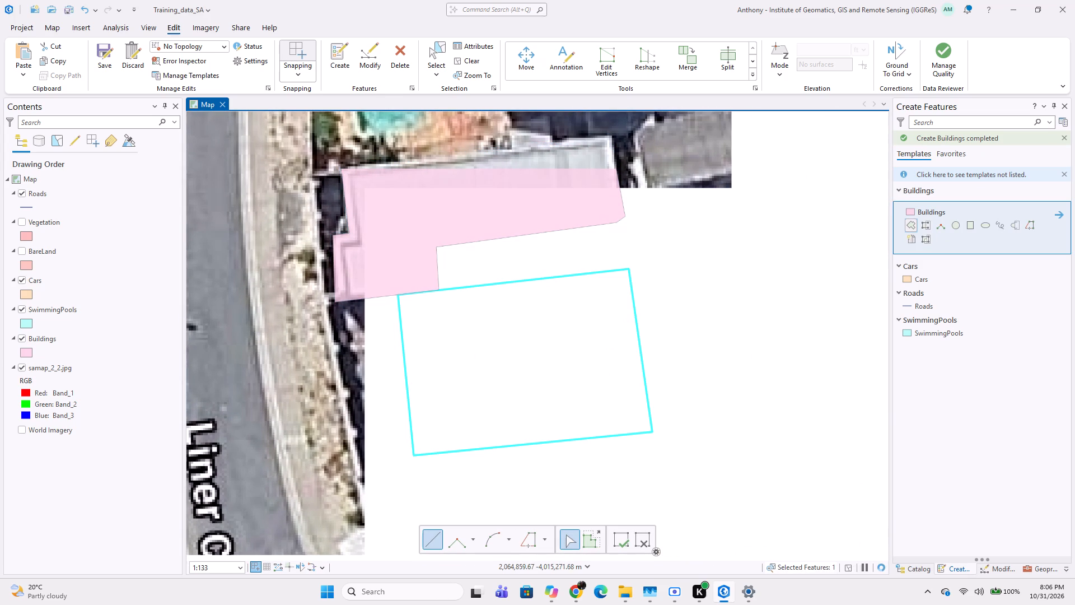
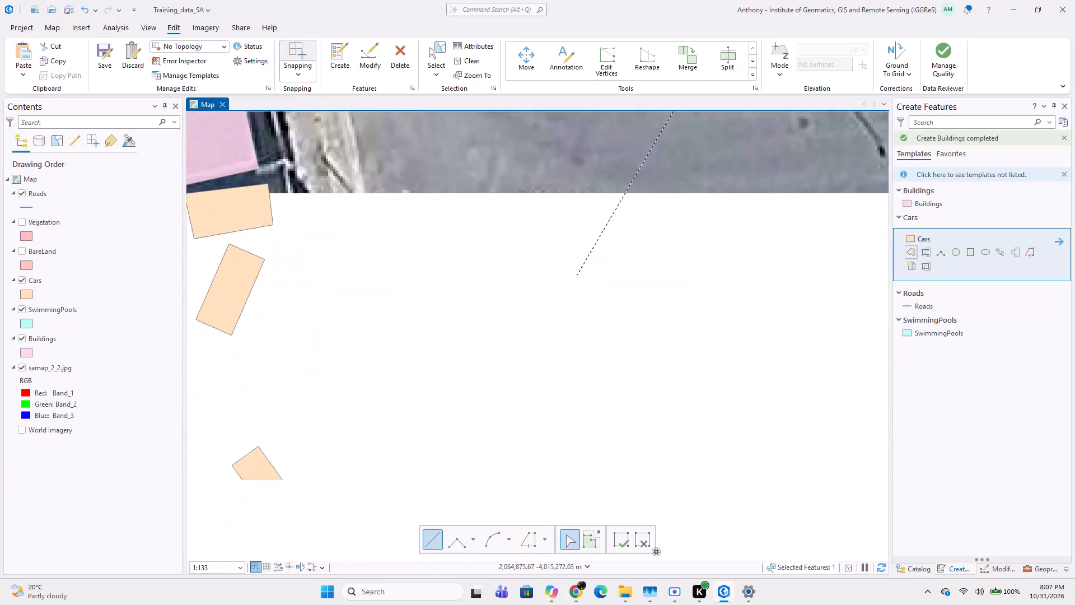
Draw a four-sided Cars polygon over the white car parked in the paved yard south of the corner house on Liner Cl.
middle_drag(576, 283, 484, 459)
middle_drag(551, 312, 520, 430)
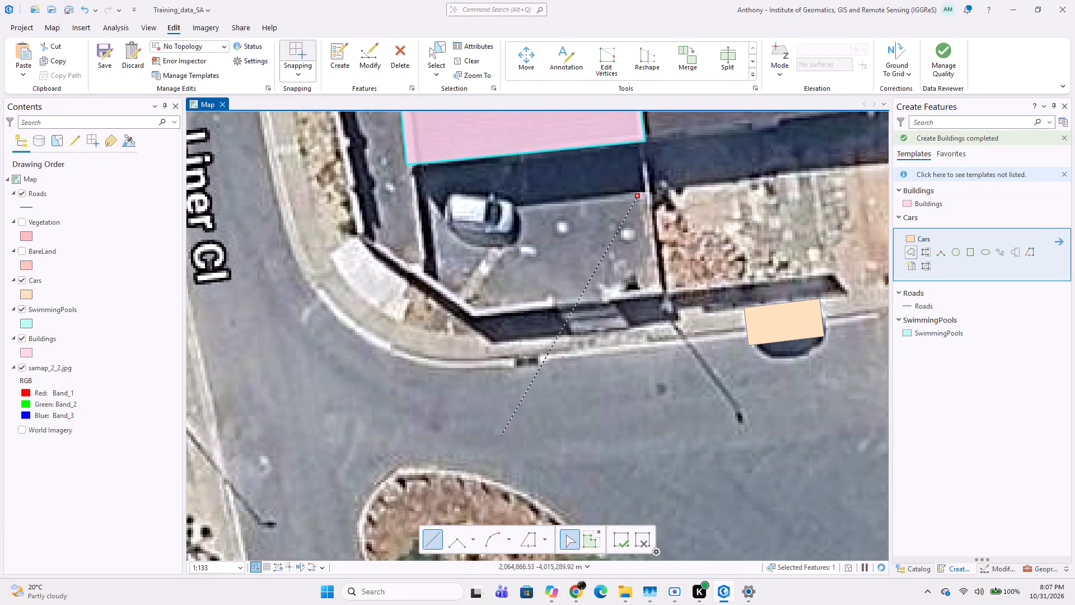
key(Escape)
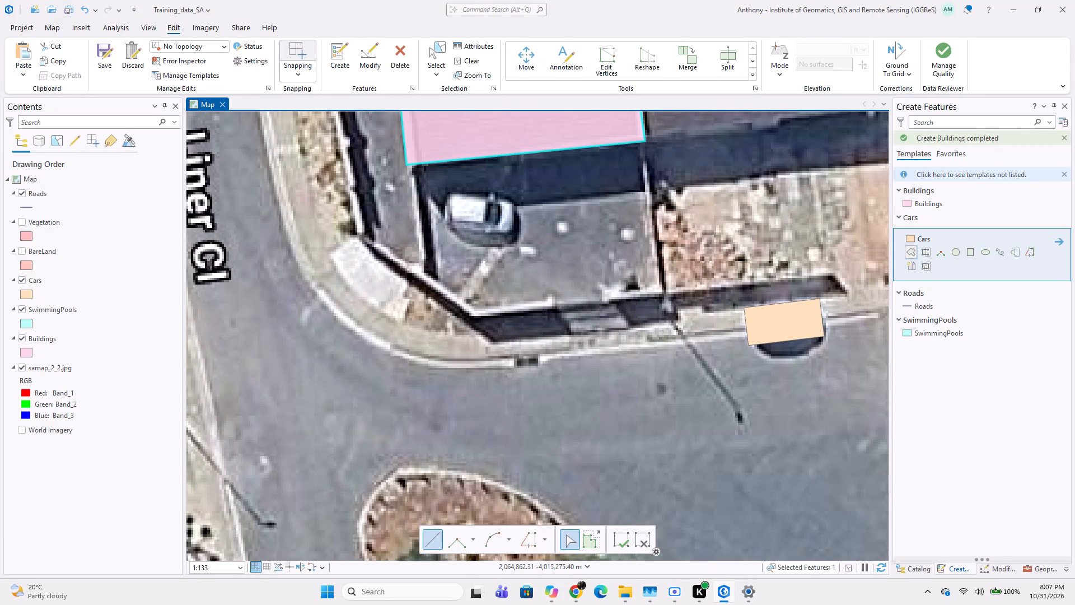
click(443, 187)
click(520, 200)
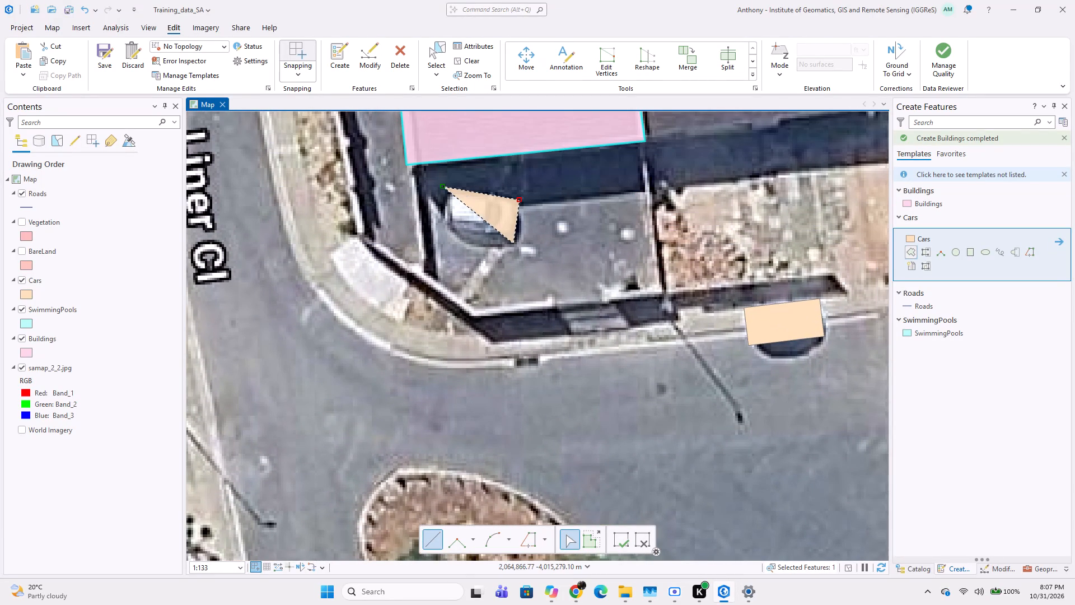
click(515, 241)
double_click(441, 228)
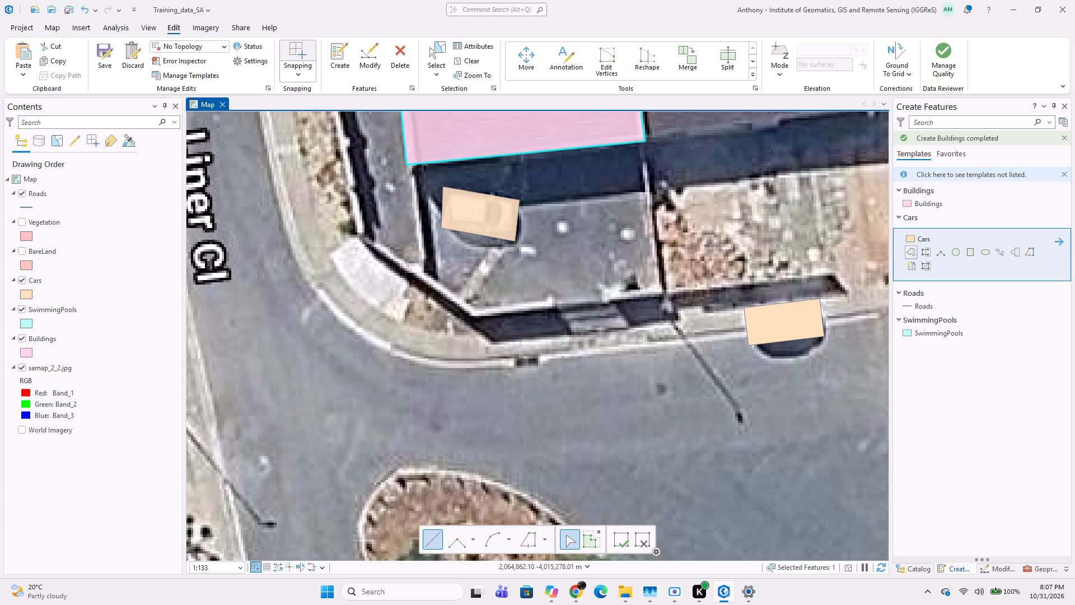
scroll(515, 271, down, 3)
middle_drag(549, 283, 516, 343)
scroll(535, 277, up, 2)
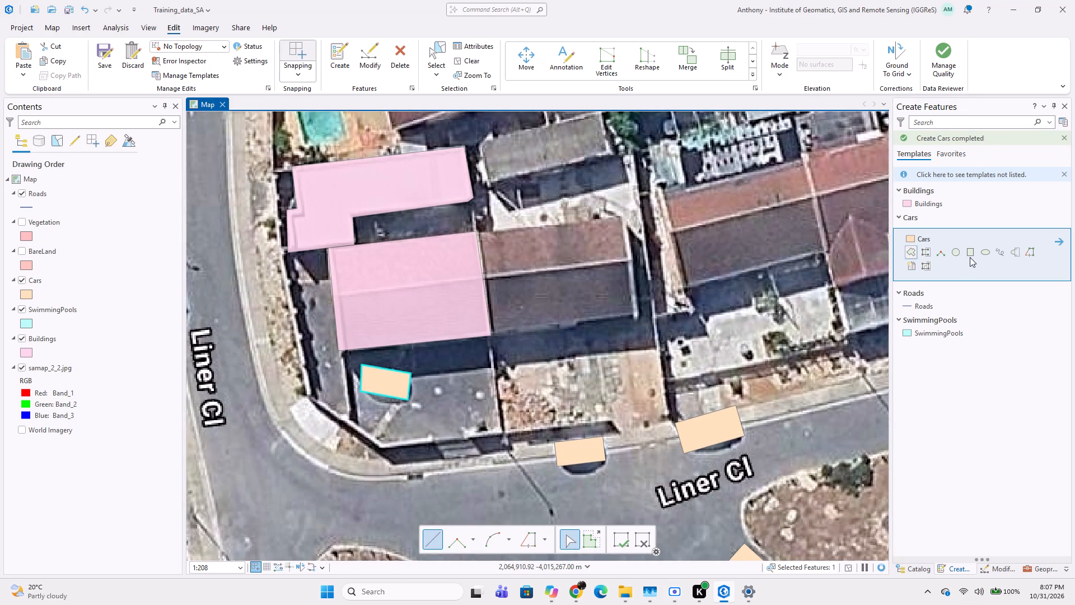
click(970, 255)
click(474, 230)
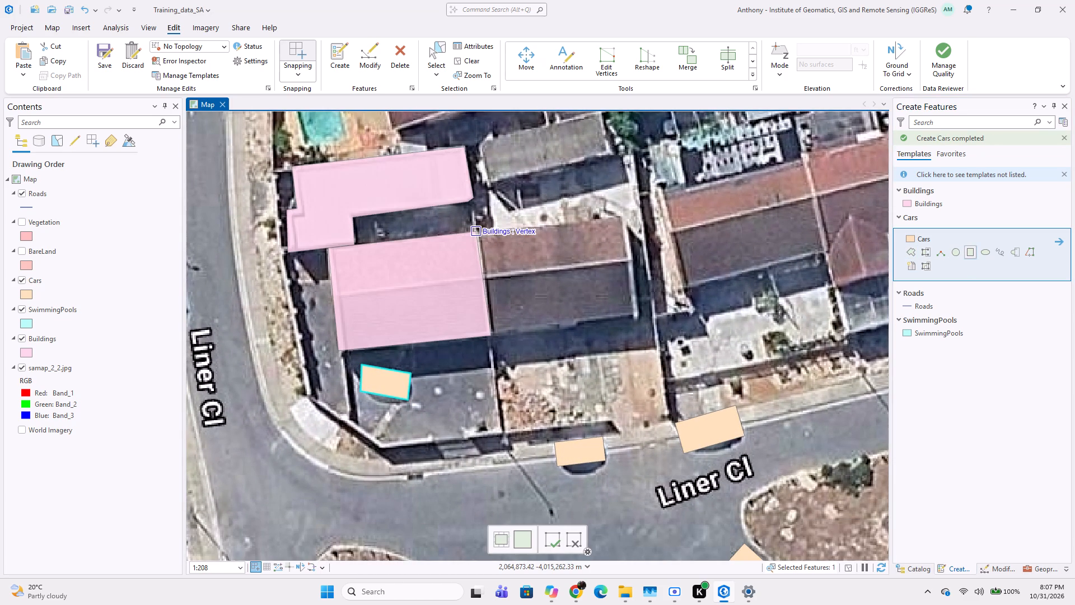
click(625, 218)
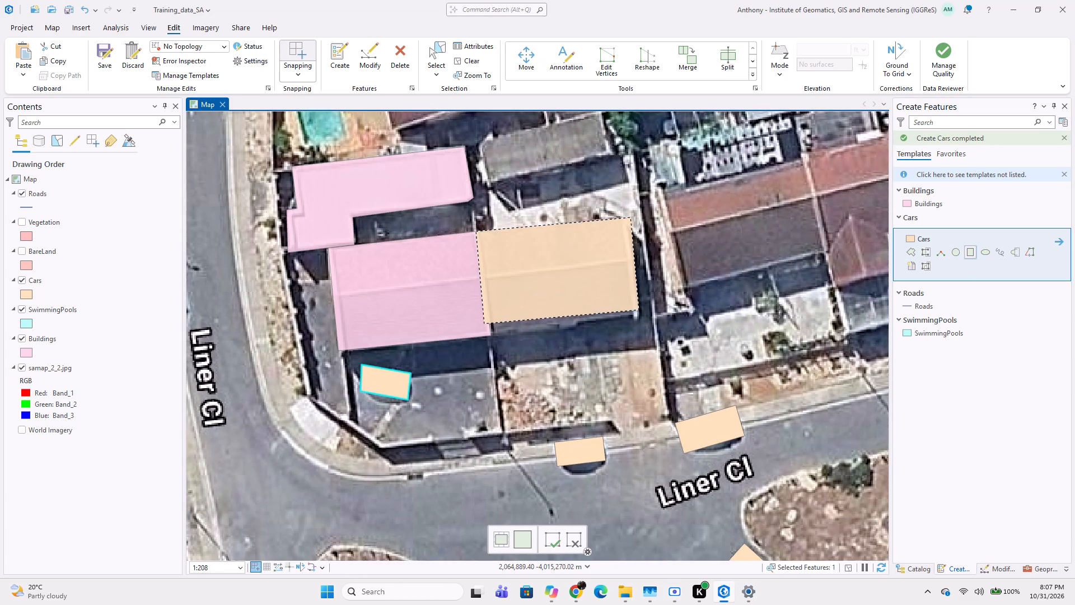
Trace a four-sided Buildings polygon around the eastern half of the reddish-brown roof, adjoining the already digitized western half.
click(937, 210)
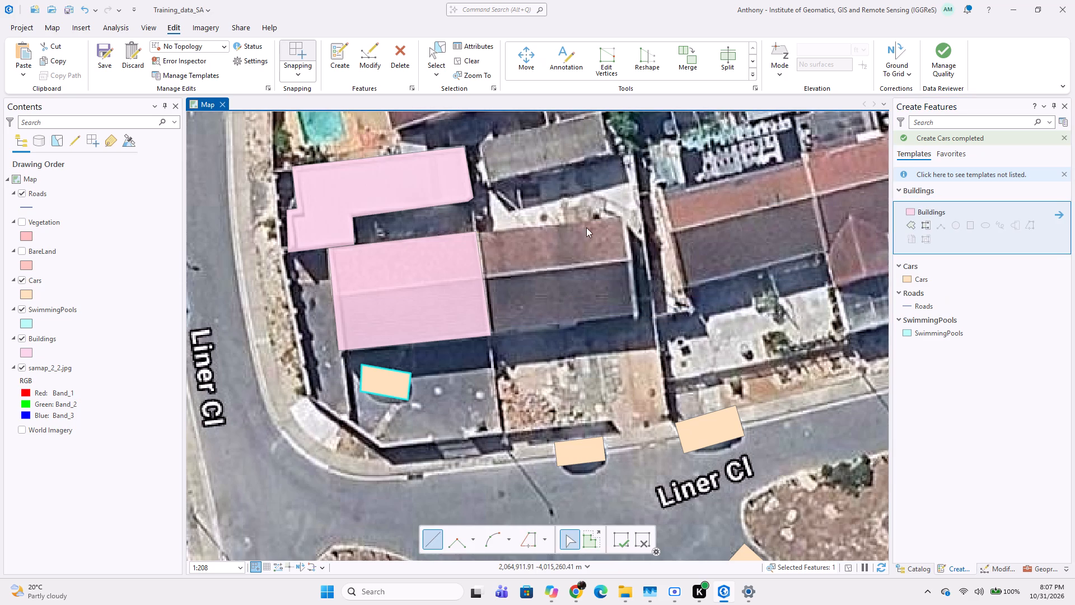
click(474, 231)
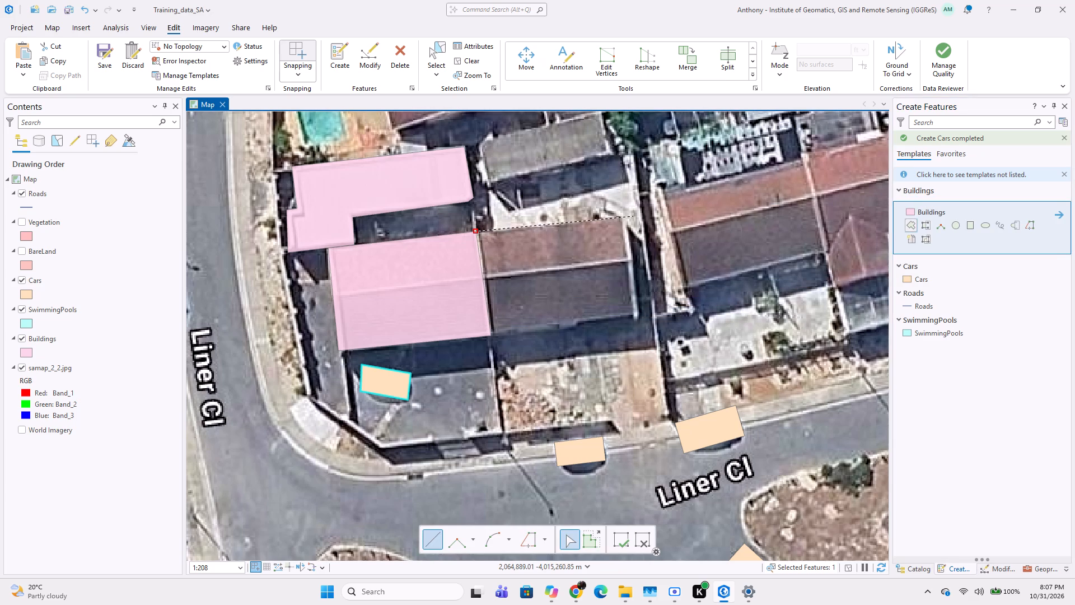
click(625, 216)
click(639, 320)
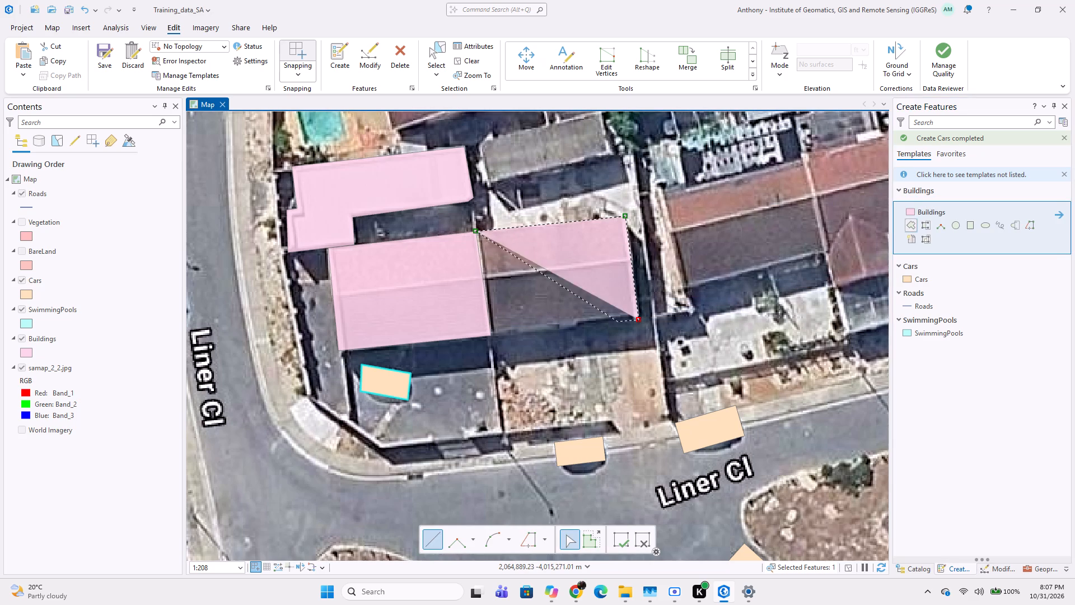
double_click(492, 333)
Trace a four-sided Buildings polygon around the small grey roof just east of the L-shaped building.
middle_drag(499, 320, 484, 441)
click(447, 379)
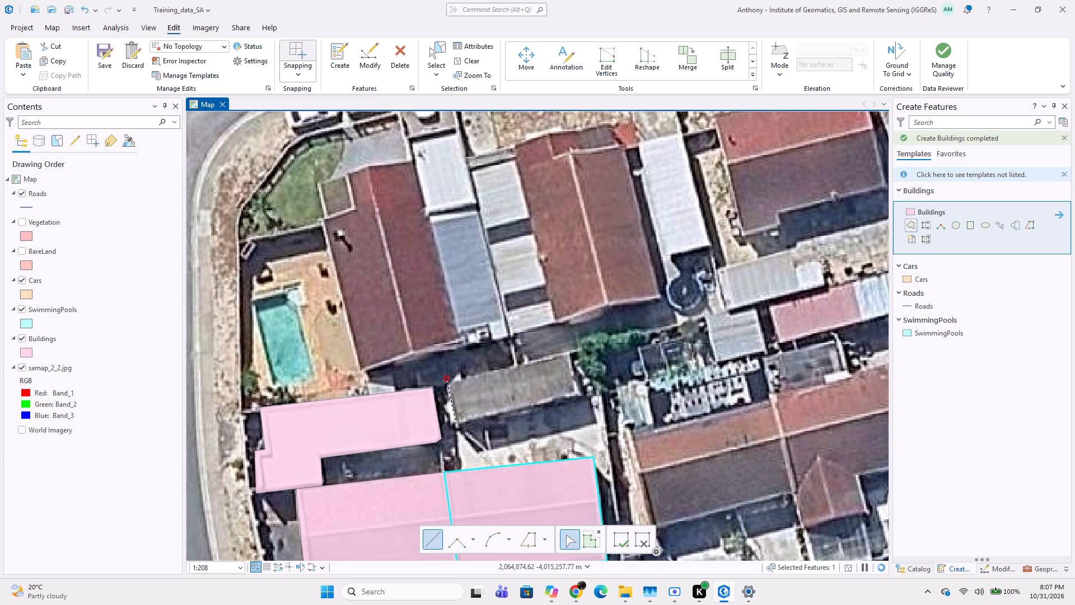
click(456, 427)
click(580, 398)
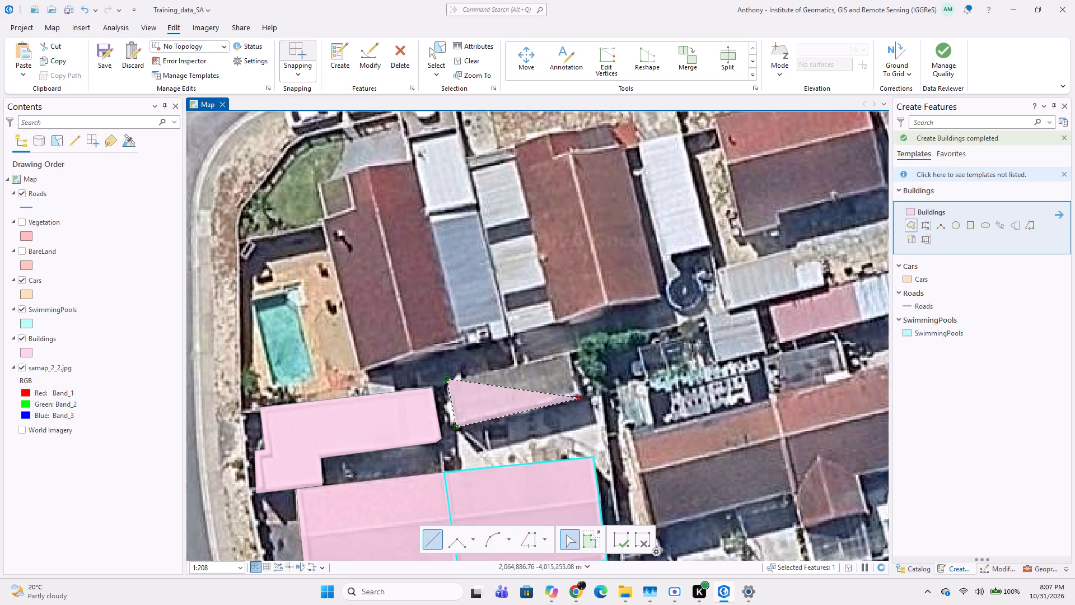
double_click(568, 350)
Trace a Buildings polygon around the large reddish-brown roof directly east of the swimming pool, including its angled northwest corner.
middle_drag(473, 365, 593, 388)
click(533, 181)
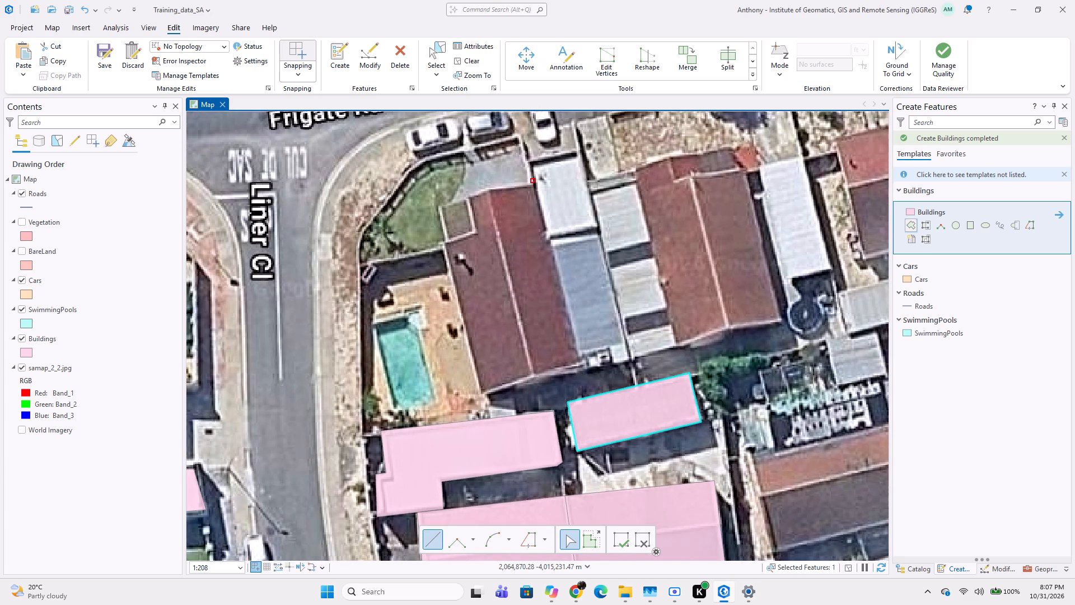
click(586, 361)
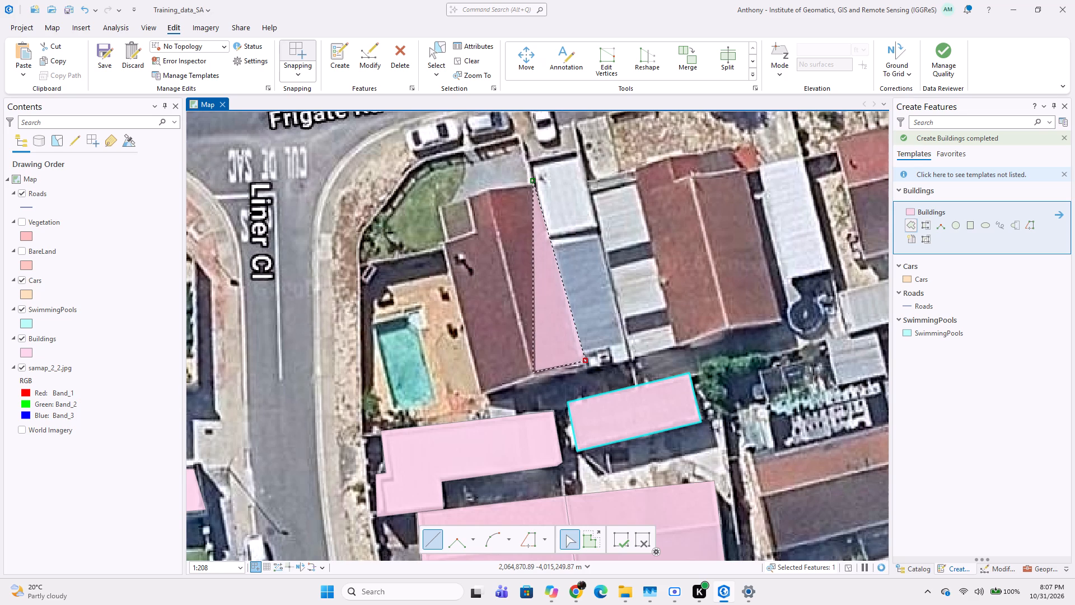
click(478, 400)
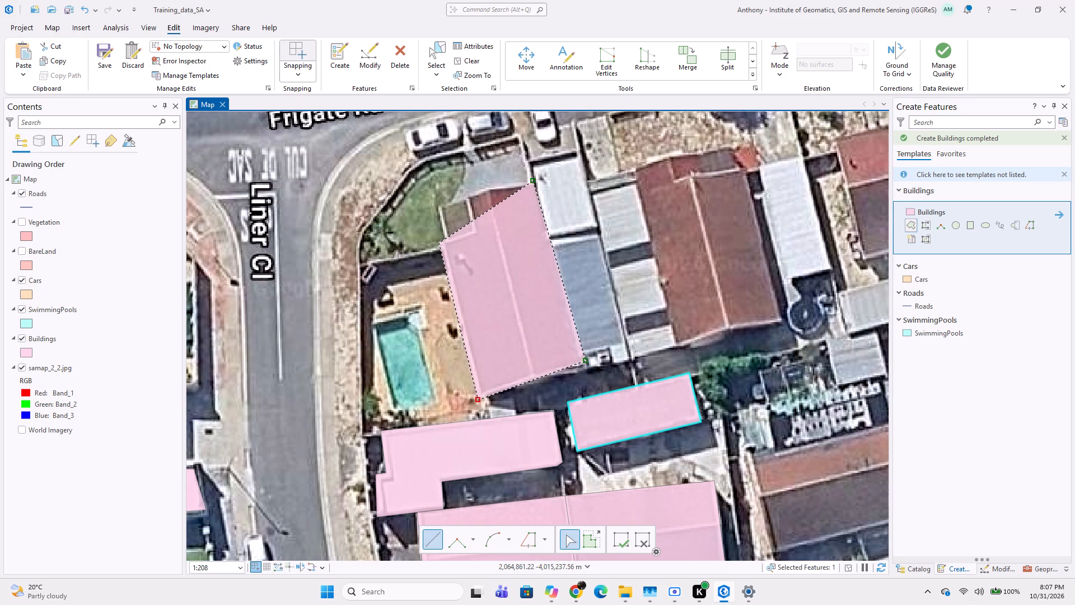
click(439, 243)
click(447, 241)
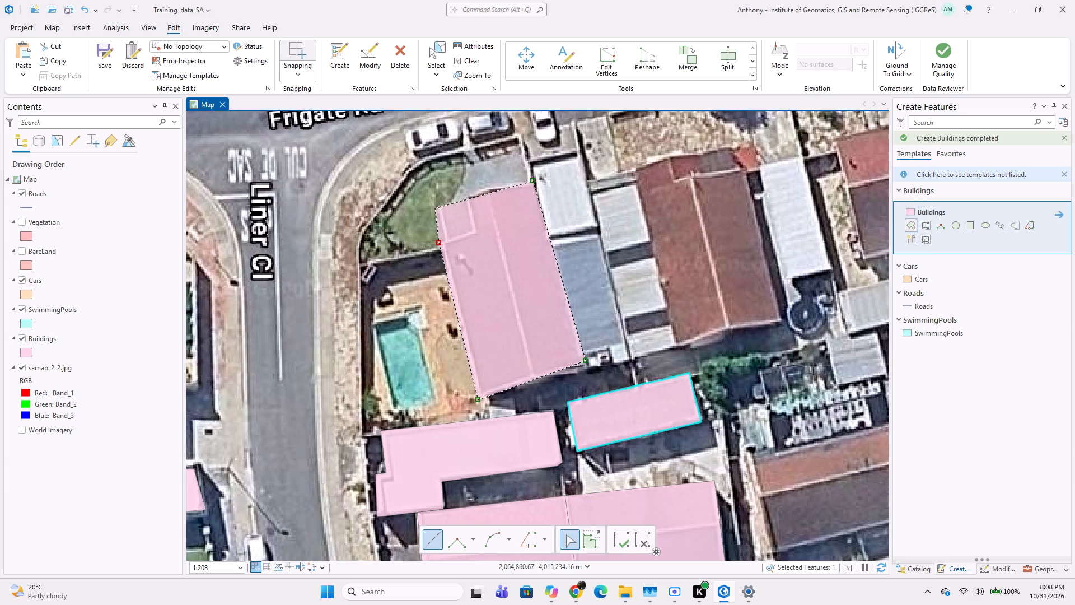
click(435, 208)
double_click(480, 187)
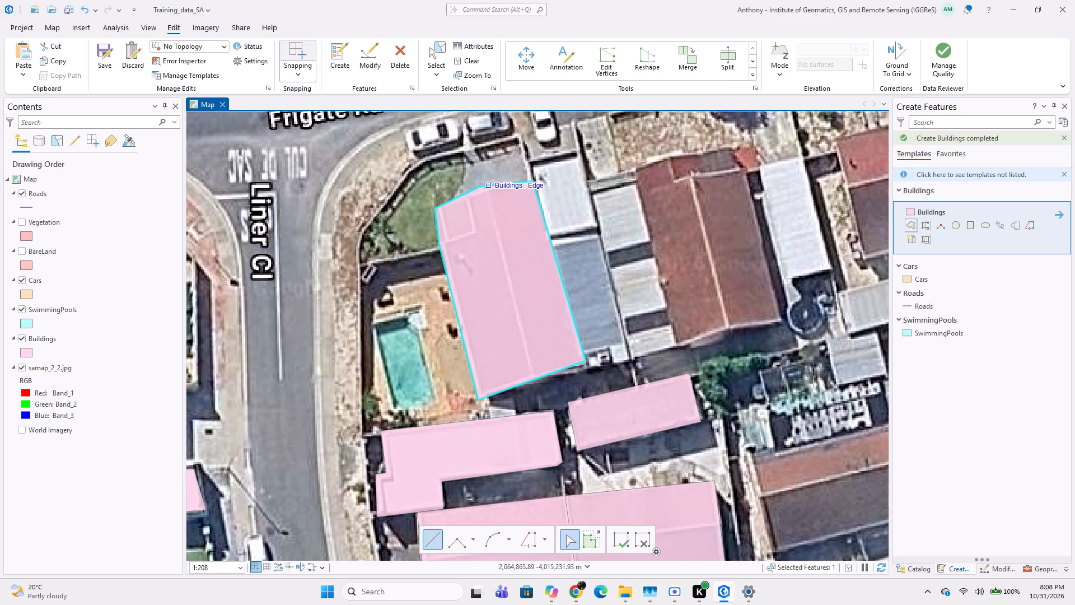
Trace a Buildings polygon around the white roof adjoining the northeast side of the house beside the swimming pool.
middle_drag(560, 201, 486, 202)
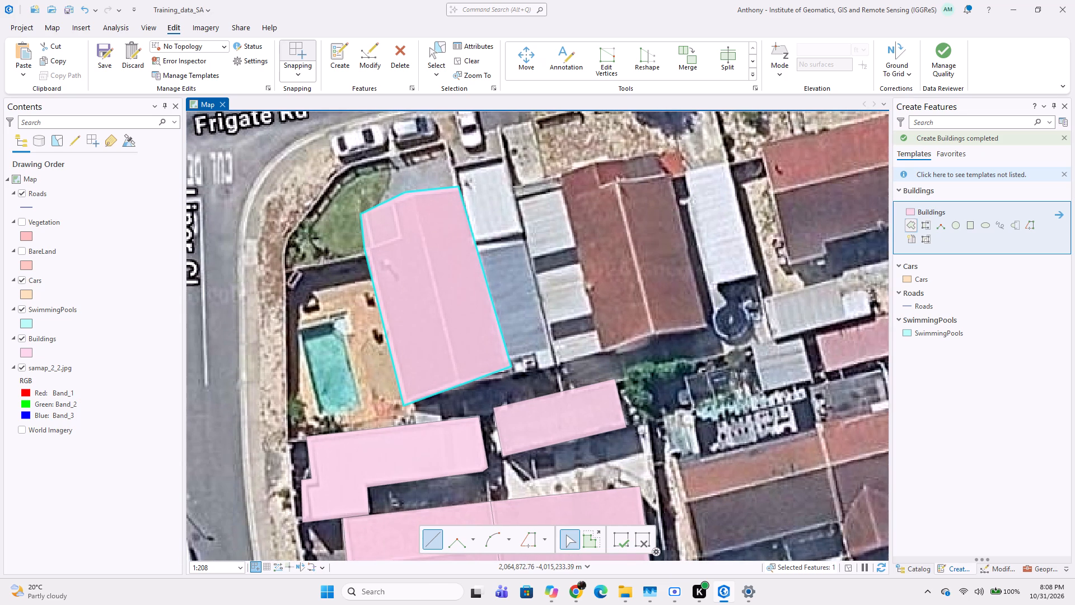
scroll(466, 196, up, 1)
click(455, 179)
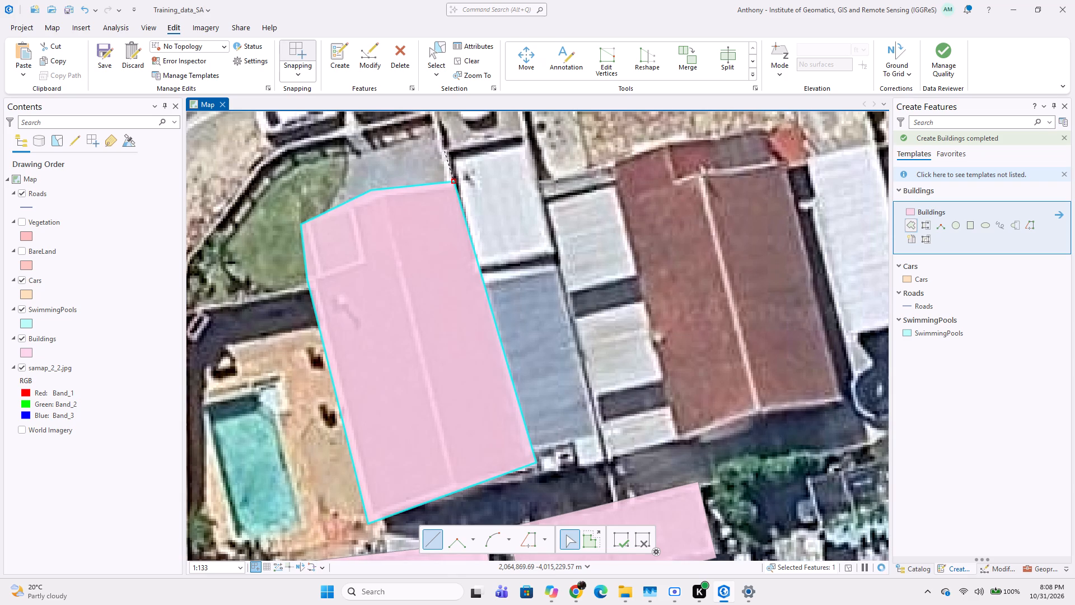
click(445, 151)
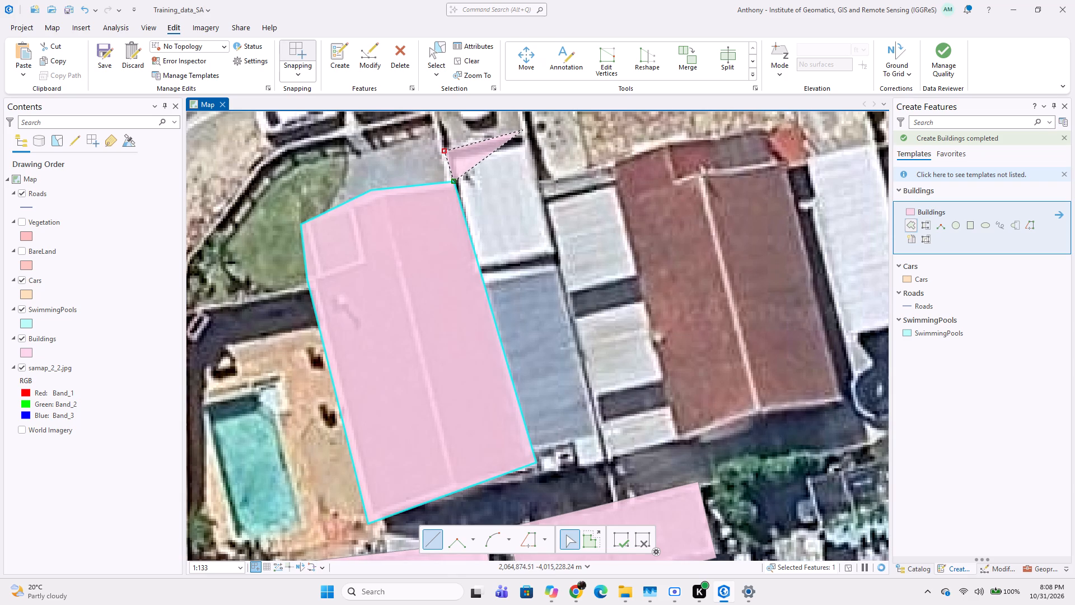
click(523, 130)
click(553, 255)
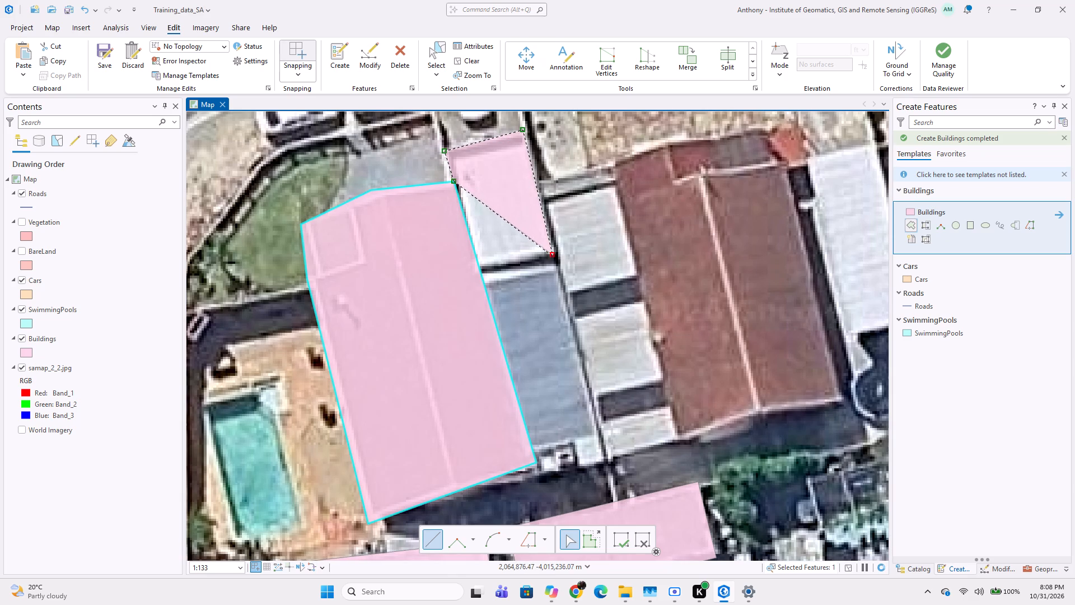
double_click(476, 273)
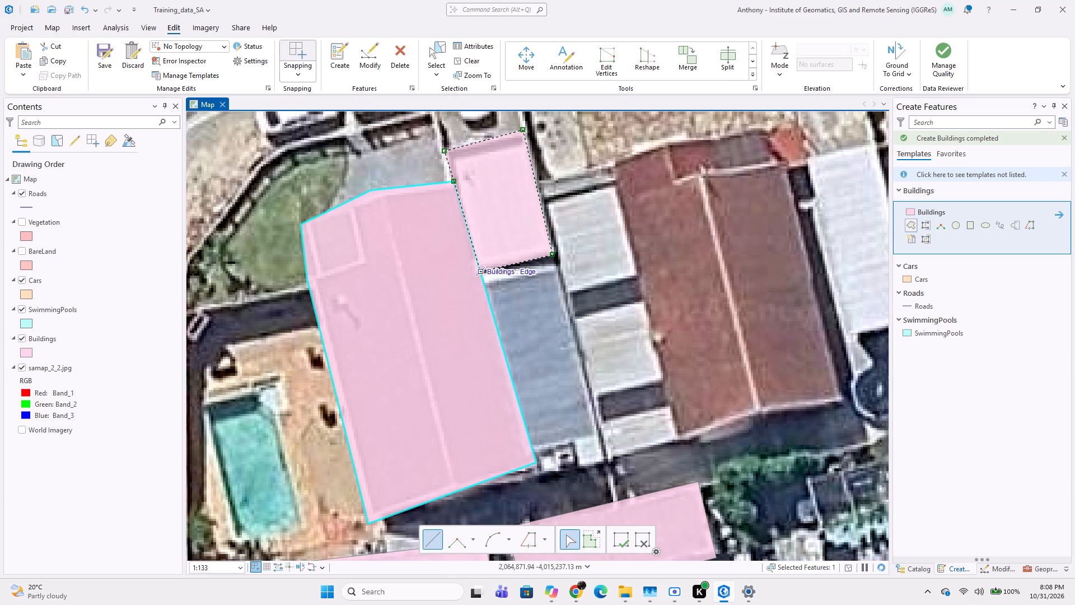
Trace a Buildings polygon around the blue-grey roof south of the white roof, along the pool house's eastern edge.
click(478, 271)
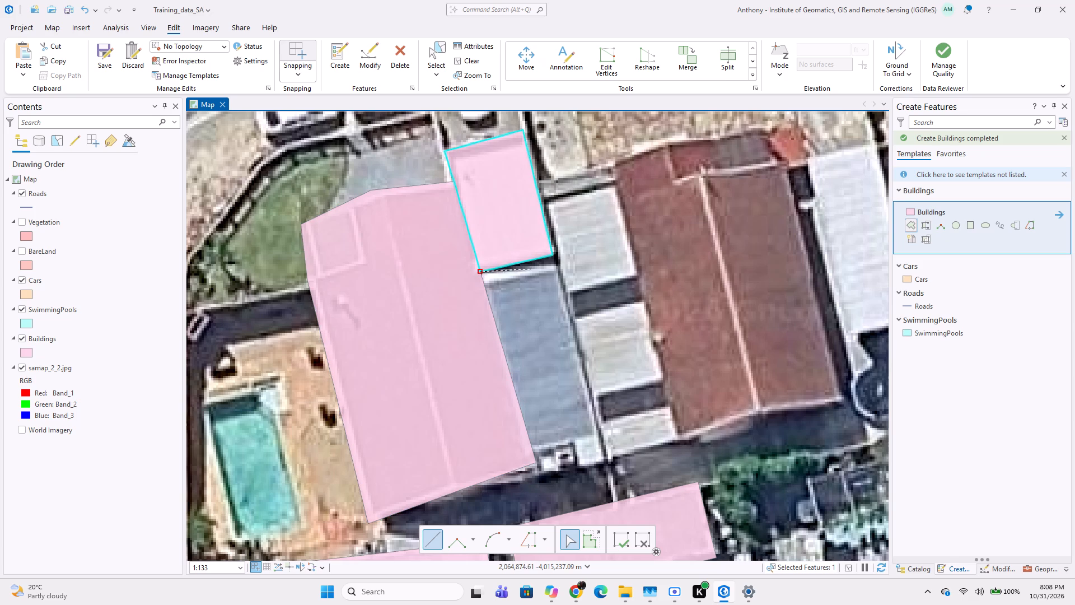
click(558, 263)
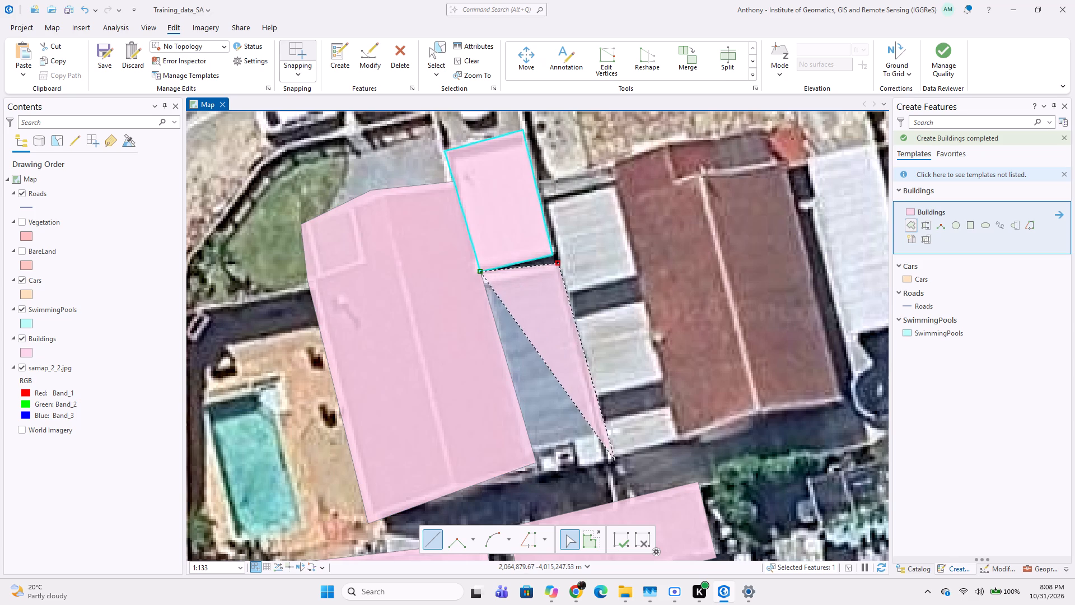
click(602, 459)
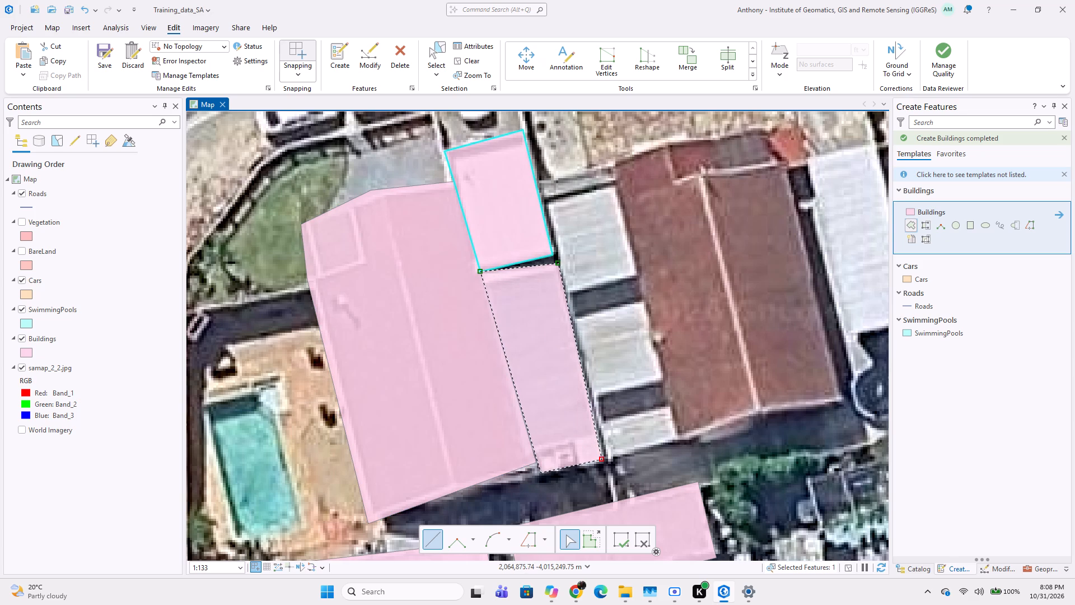
click(545, 473)
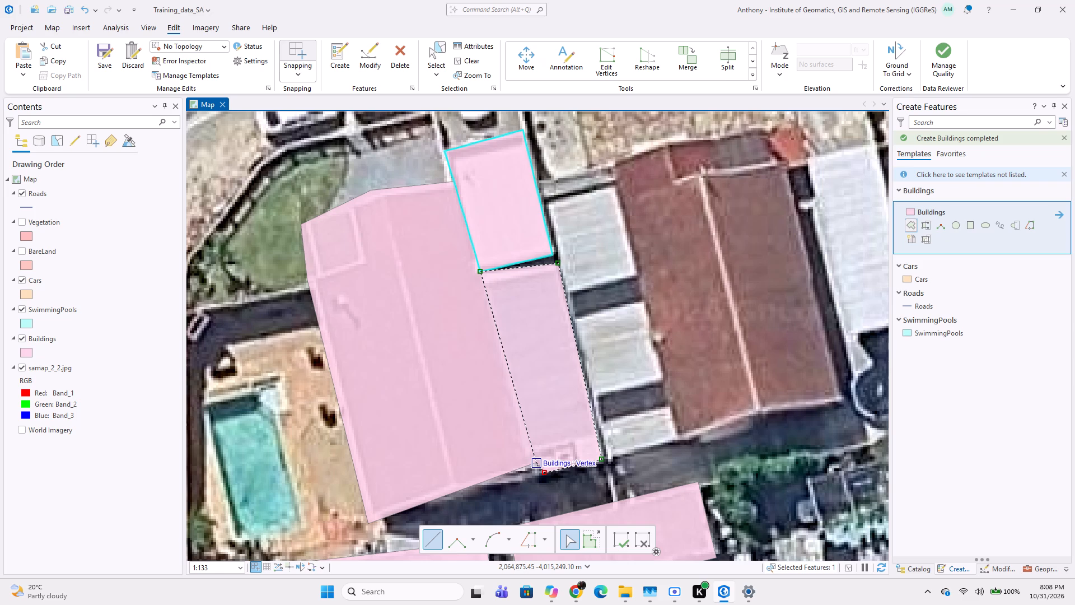
double_click(533, 461)
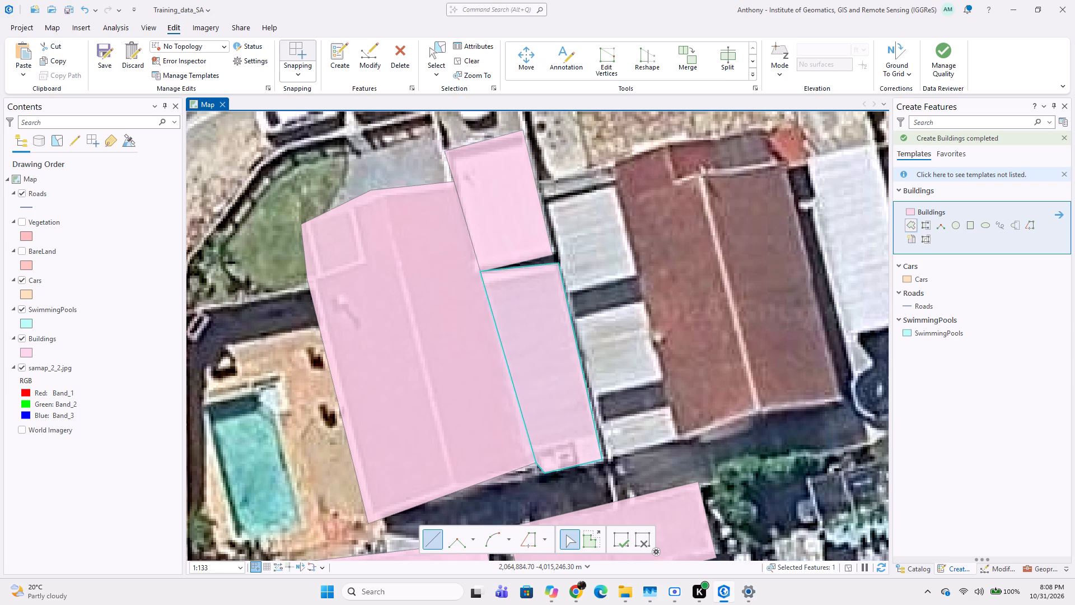
Trace one four-sided Buildings polygon around the strip of three light-grey roofs between the blue-grey roof and the next reddish-brown house.
click(546, 204)
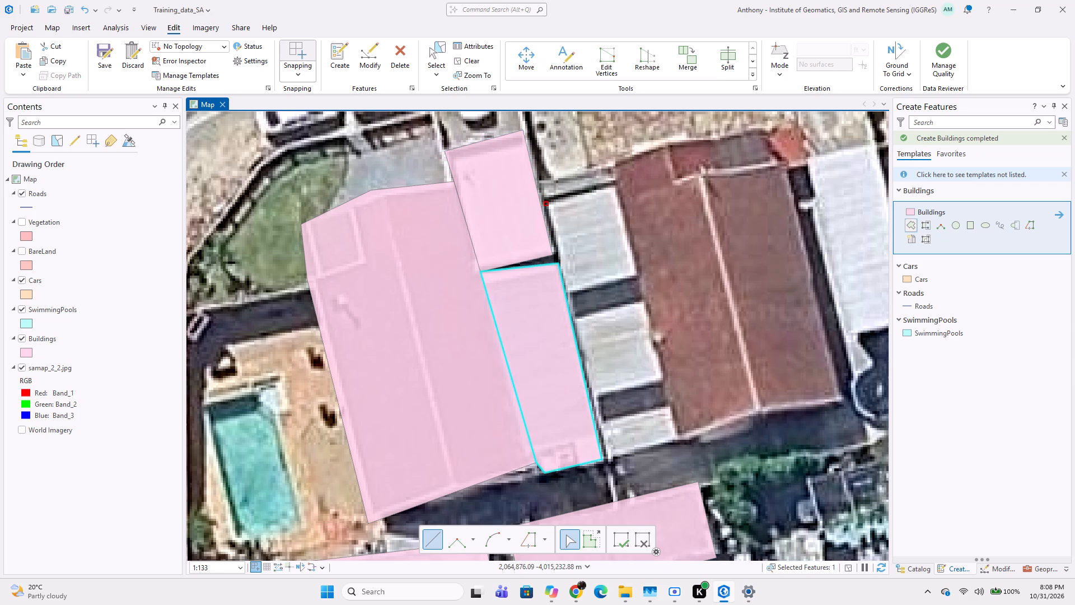
click(607, 461)
click(676, 441)
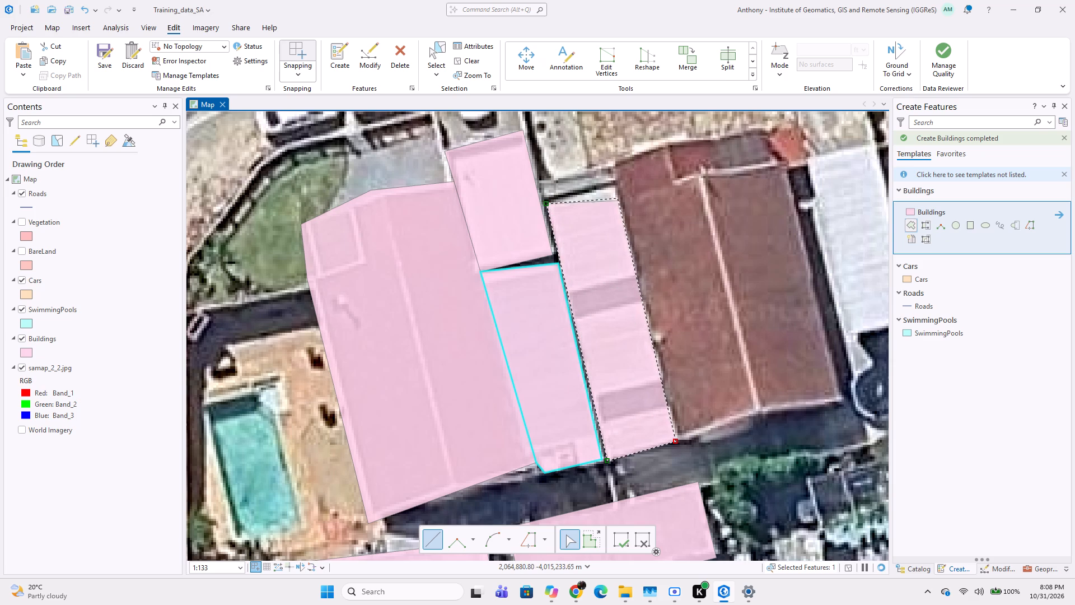
double_click(615, 183)
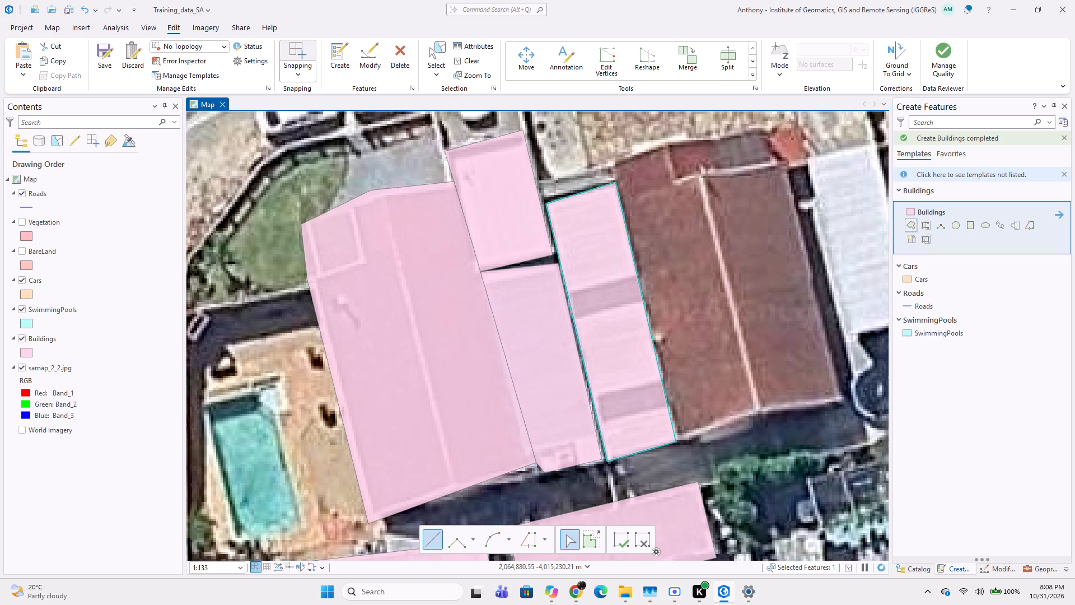
Trace a Buildings polygon around the reddish-brown roof east of the light-grey strip, following the shared edge and the angled northern side.
click(614, 161)
click(615, 183)
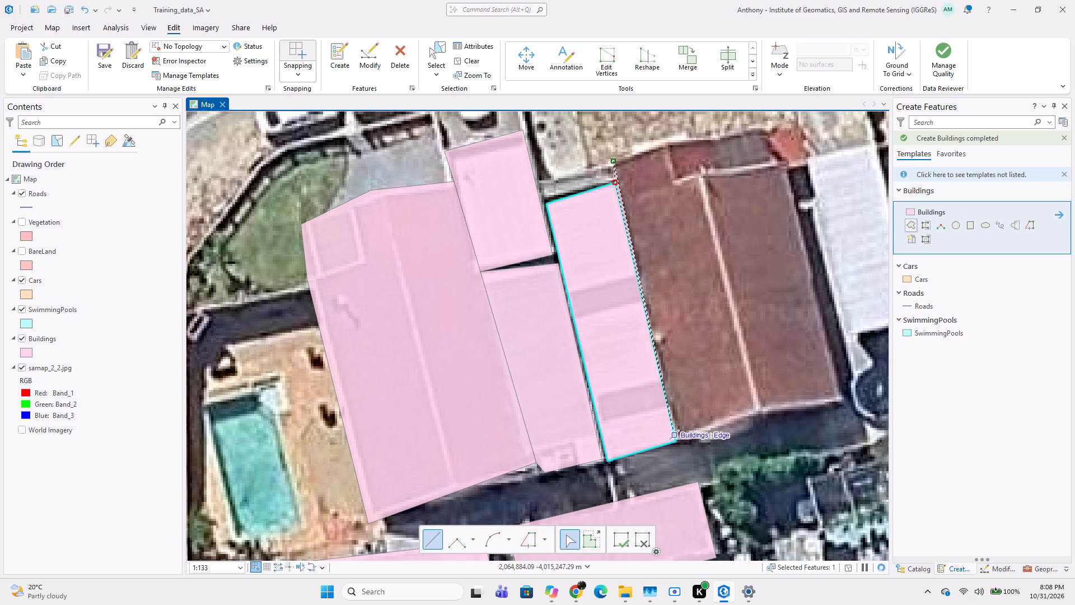
click(674, 441)
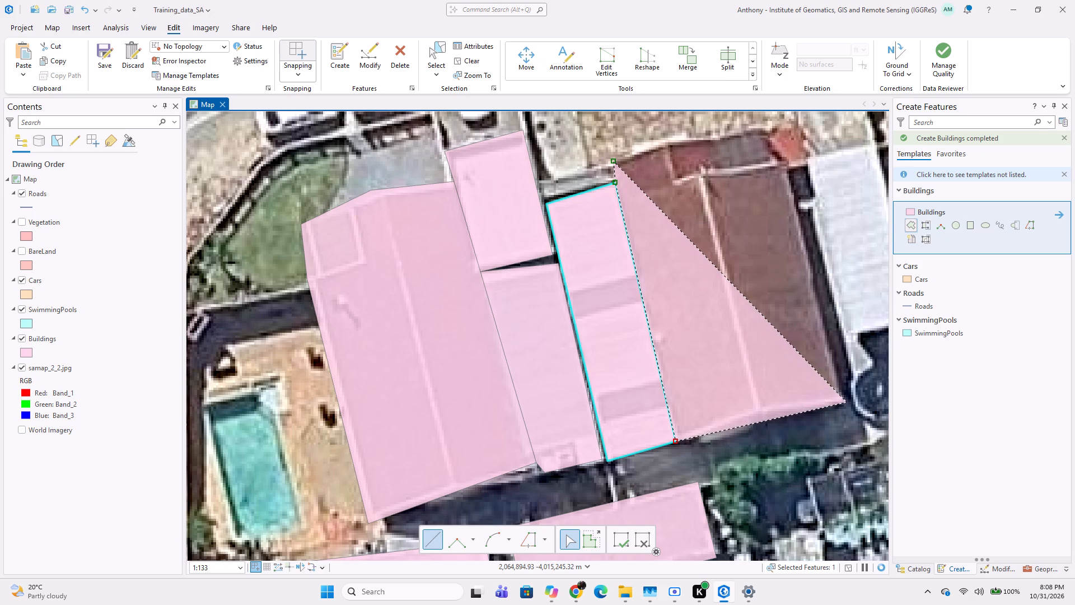
click(847, 402)
middle_drag(823, 320, 827, 384)
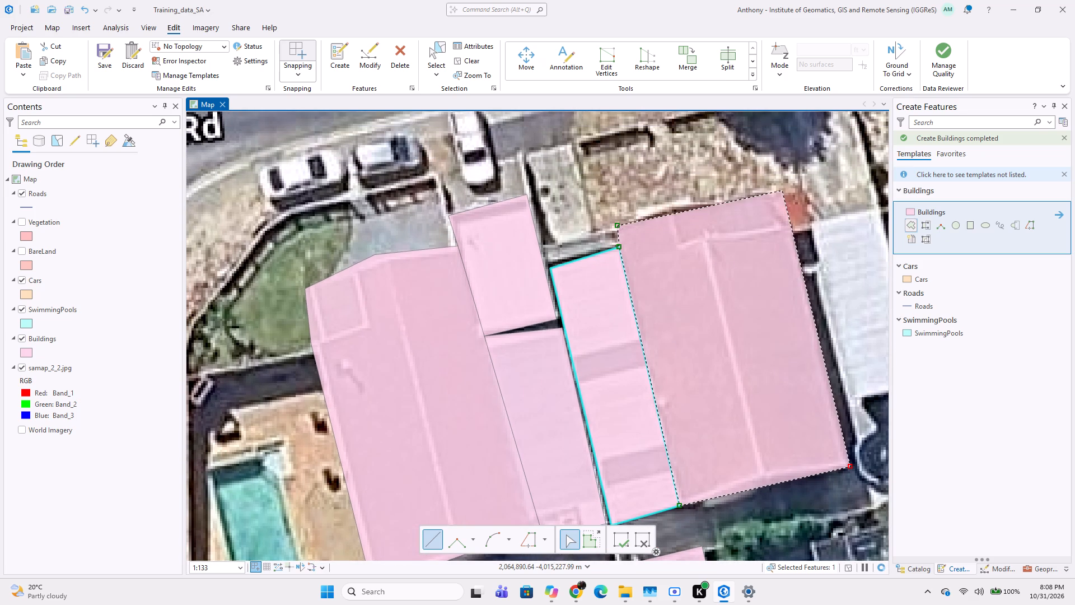
click(776, 190)
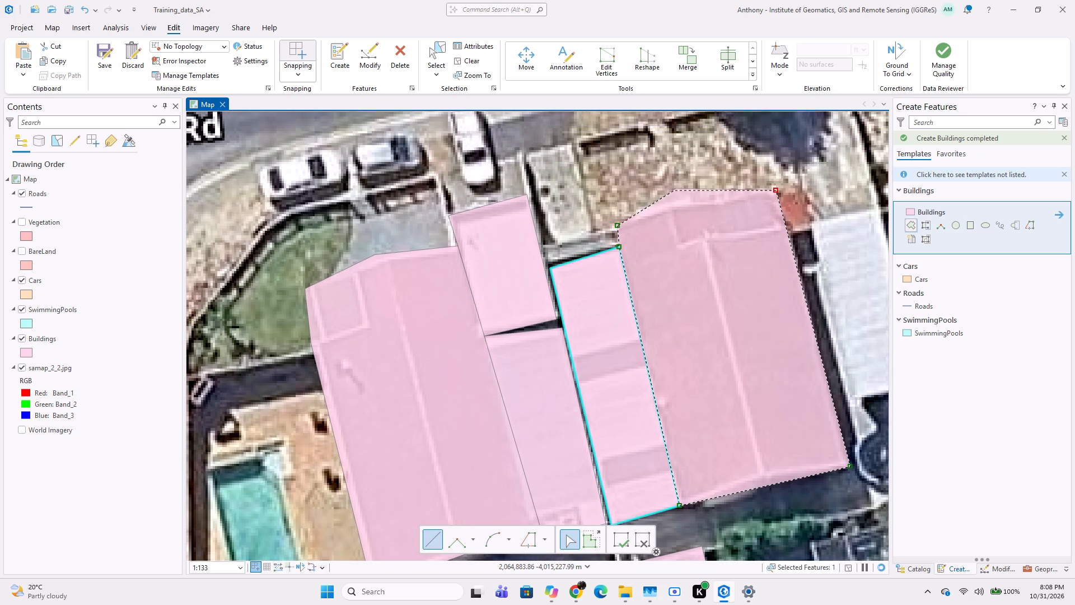
double_click(664, 206)
middle_drag(691, 308, 611, 252)
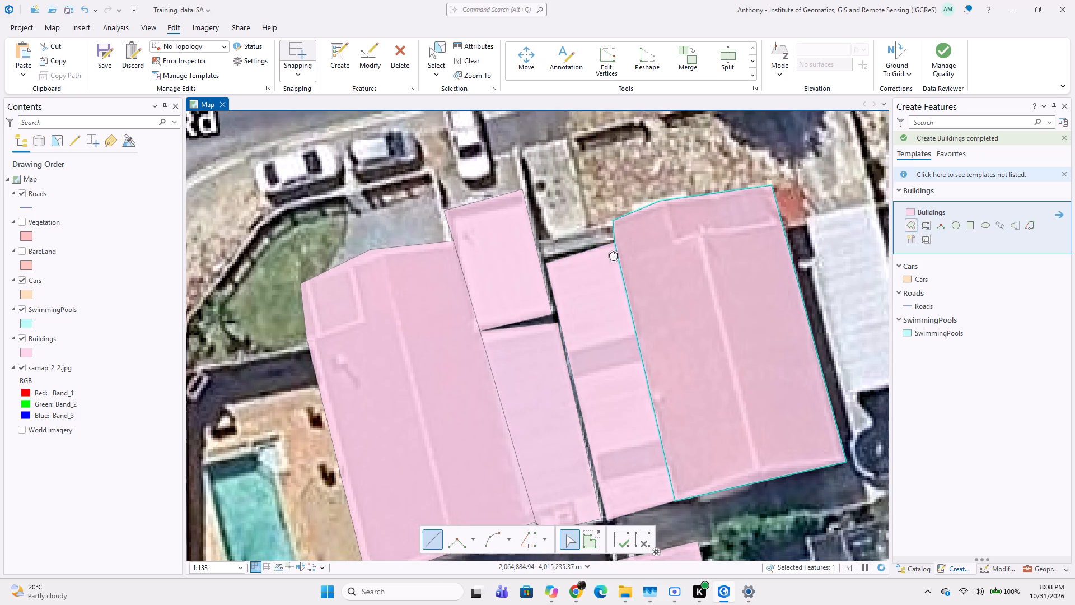
Trace a Buildings polygon around the narrow white roof just east of the large reddish-brown house, north of the round tank.
middle_drag(611, 252, 560, 220)
middle_drag(590, 234, 537, 312)
middle_drag(519, 234, 523, 263)
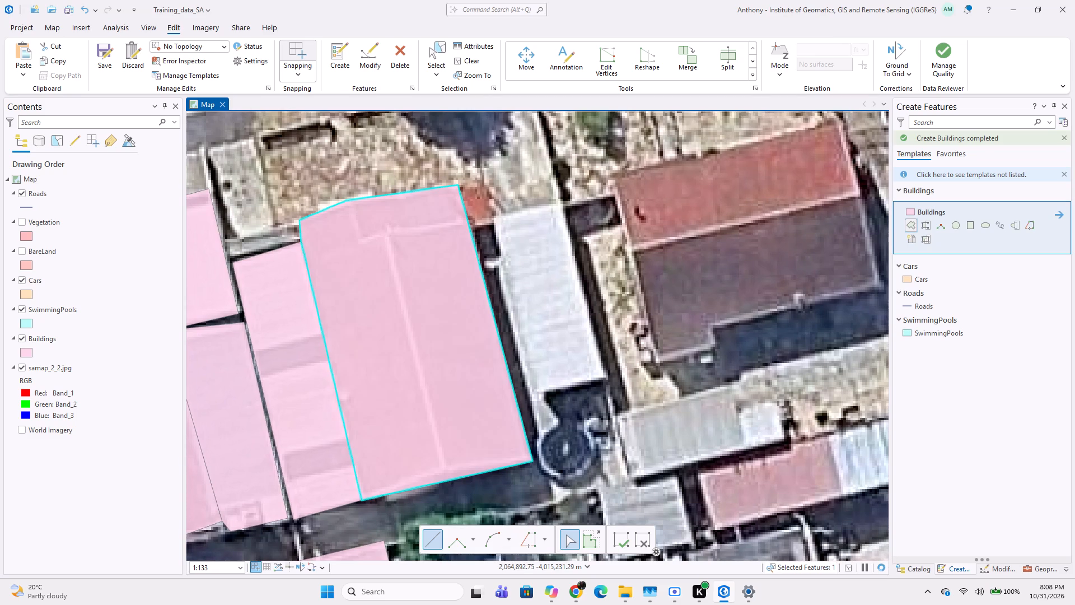
click(492, 212)
click(499, 245)
click(494, 263)
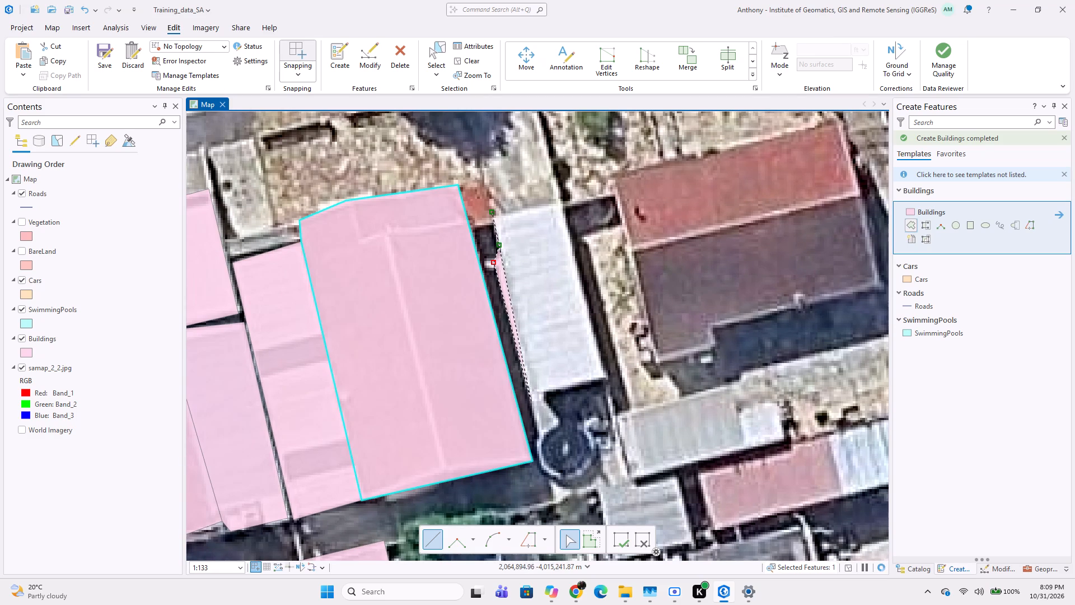
click(529, 401)
click(605, 377)
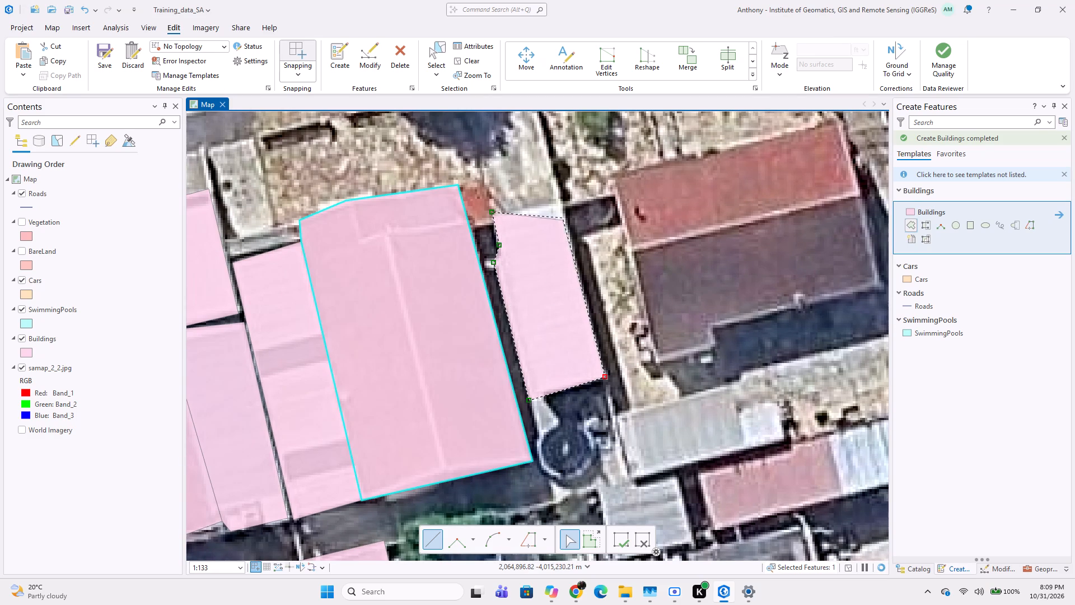
double_click(560, 201)
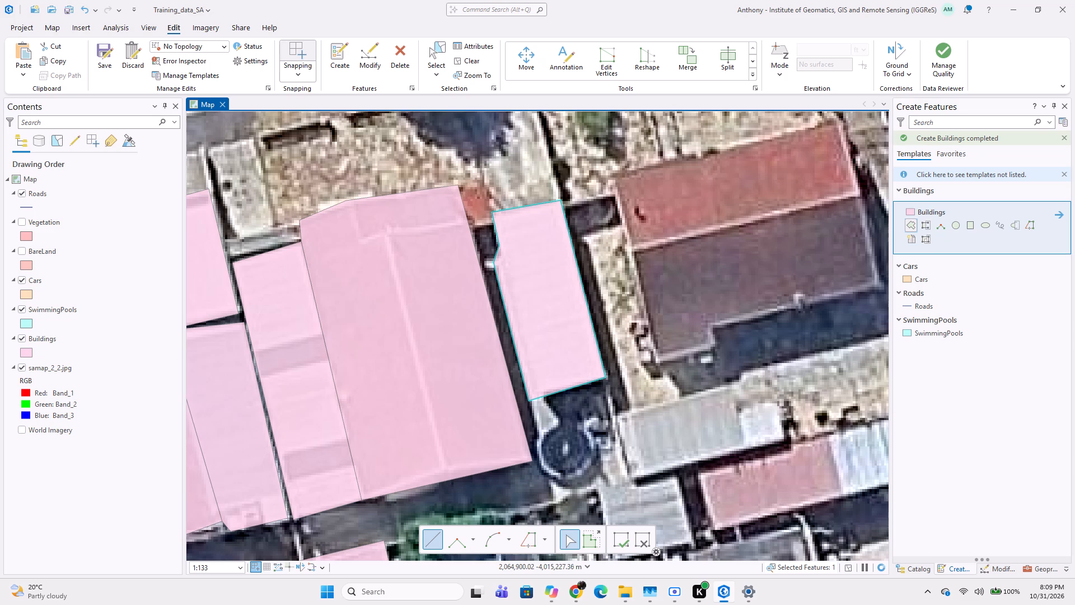
Trace a Buildings polygon around the red and dark-brown roofed house east of the white roof, including its small southwestern projection.
click(614, 175)
click(652, 367)
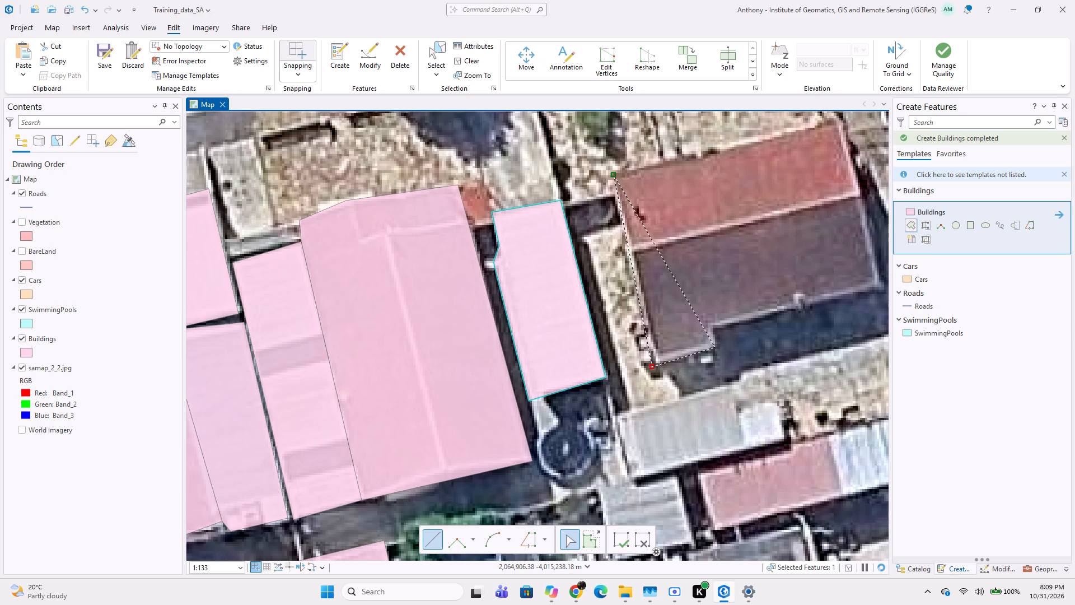
click(717, 347)
click(713, 330)
middle_drag(741, 310, 615, 337)
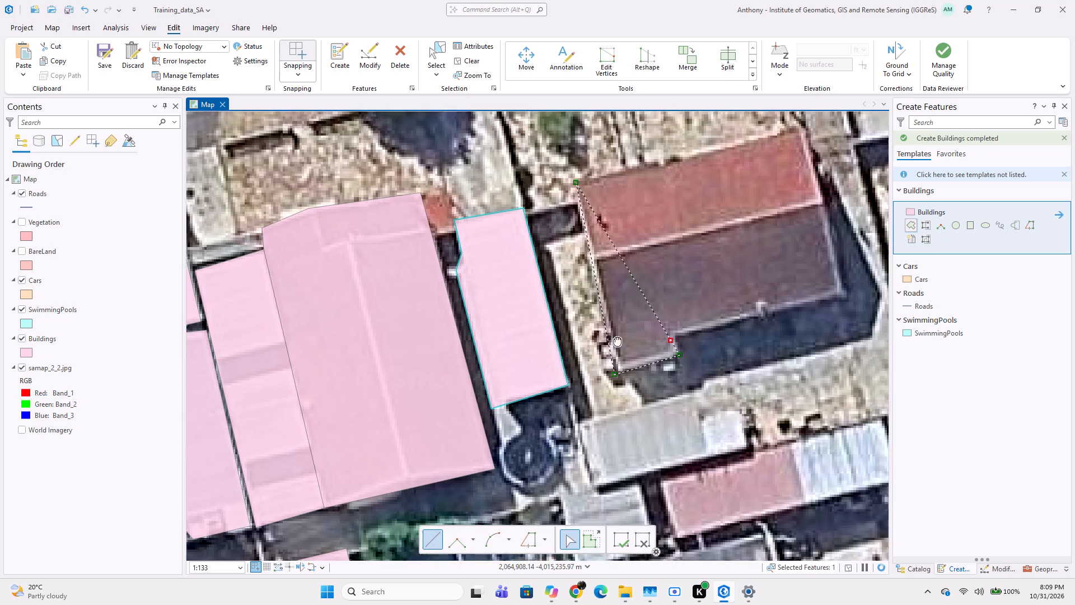
middle_drag(615, 337, 600, 341)
click(742, 320)
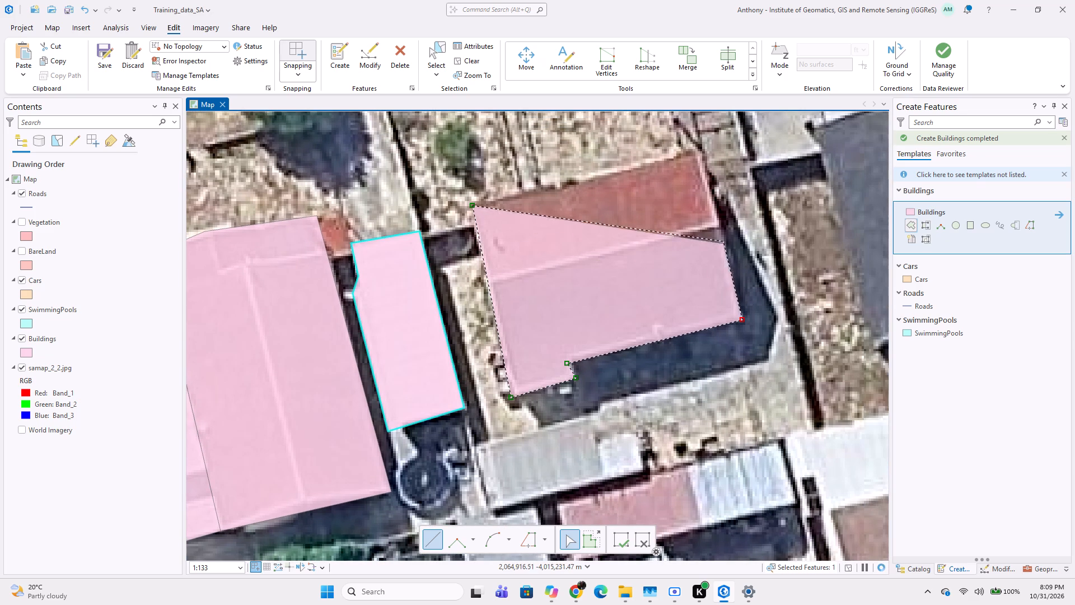
double_click(705, 147)
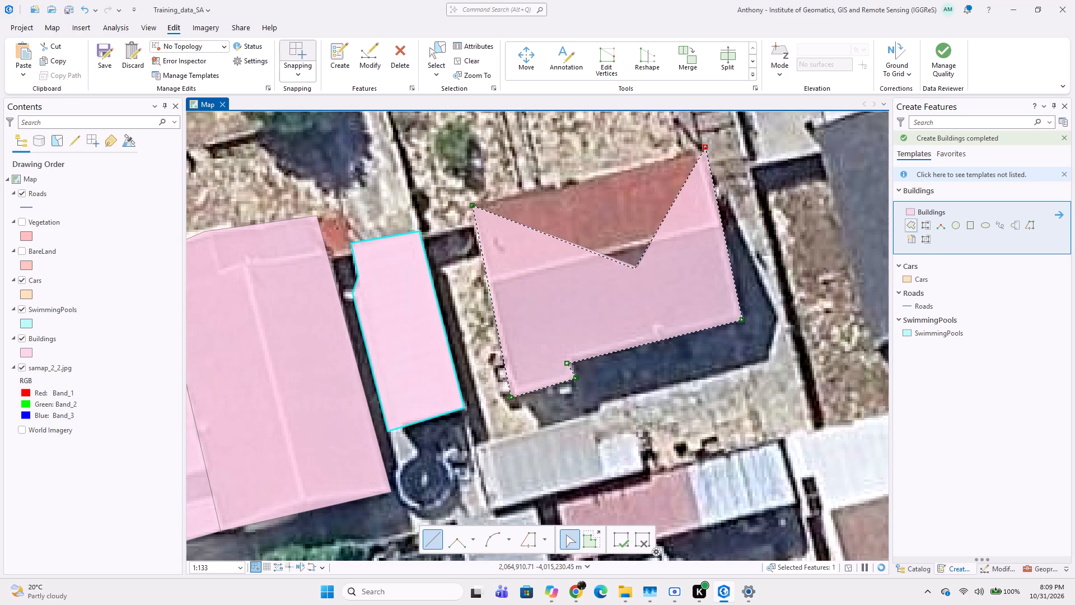
double_click(686, 151)
Trace a Buildings polygon around the dark-grey roofed house further east, following its northeastern notch and angled northern side, excluding the white canopy.
scroll(619, 204, down, 2)
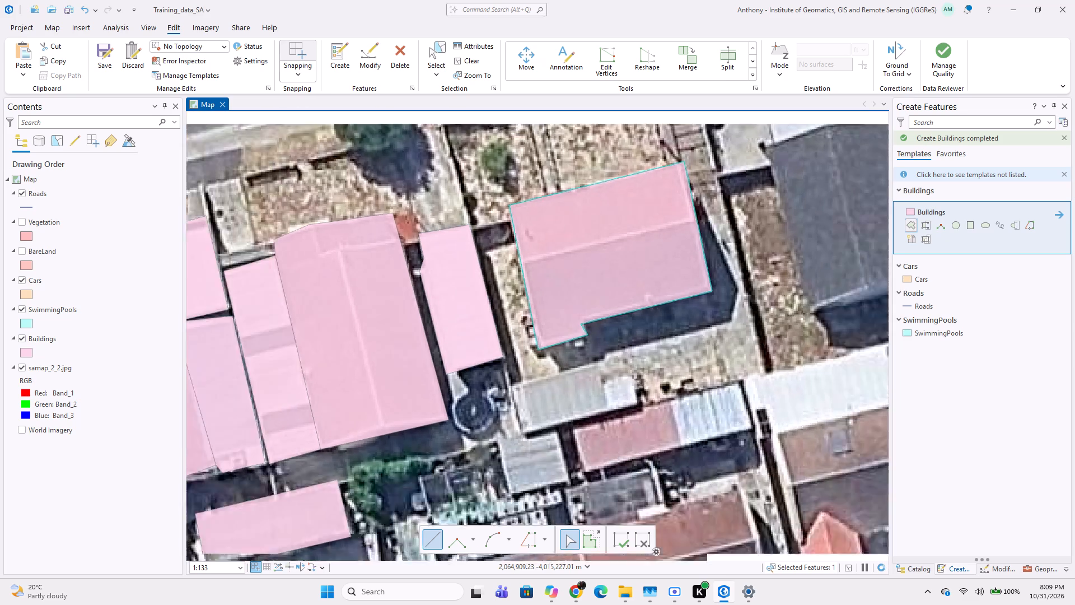
middle_drag(699, 308, 651, 275)
middle_drag(606, 187, 592, 245)
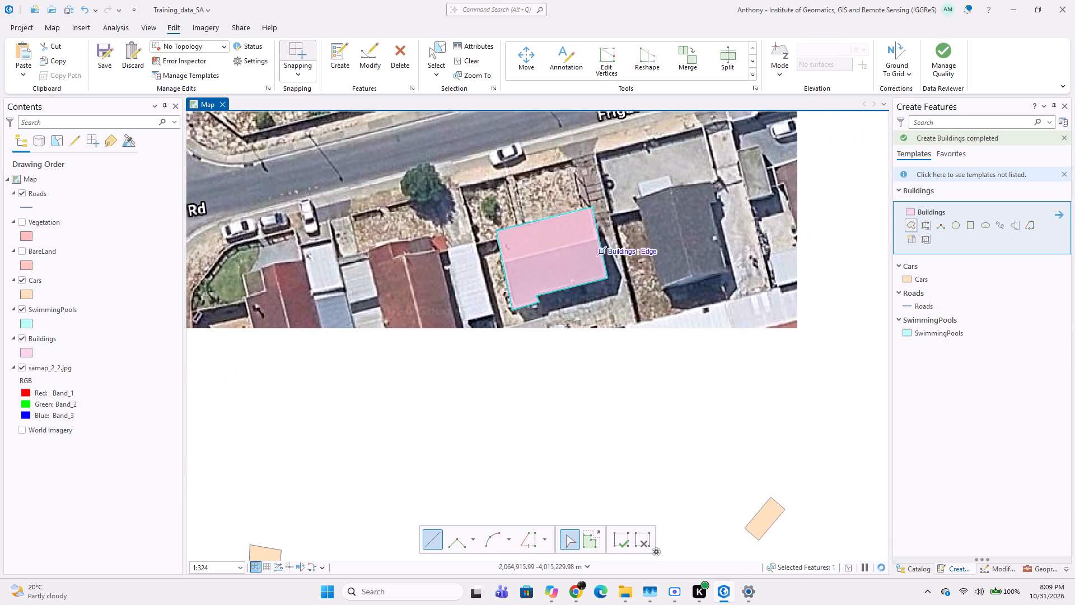
scroll(647, 210, up, 2)
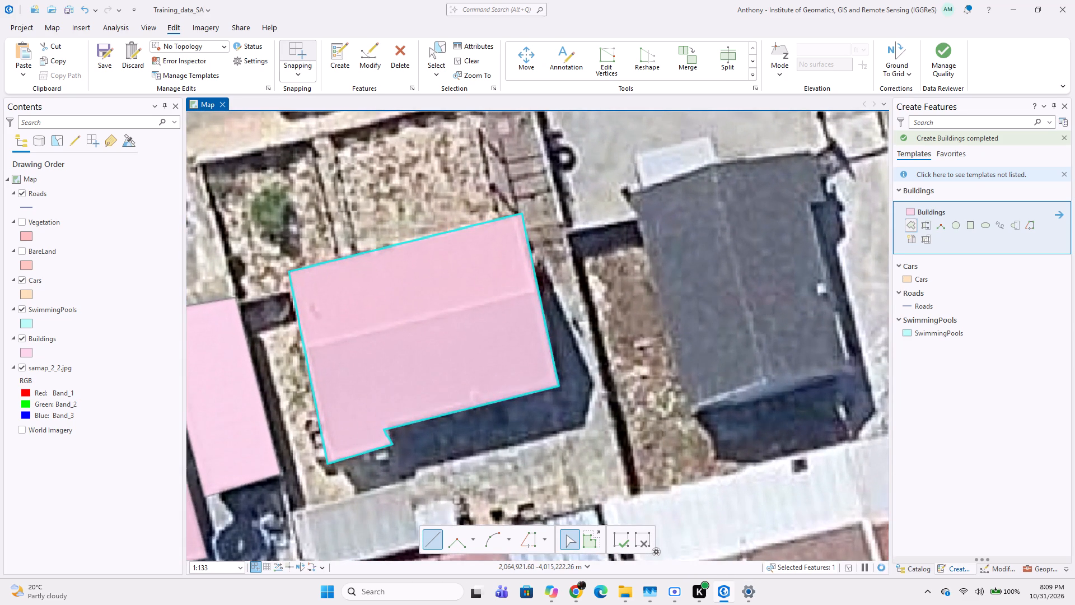
click(629, 190)
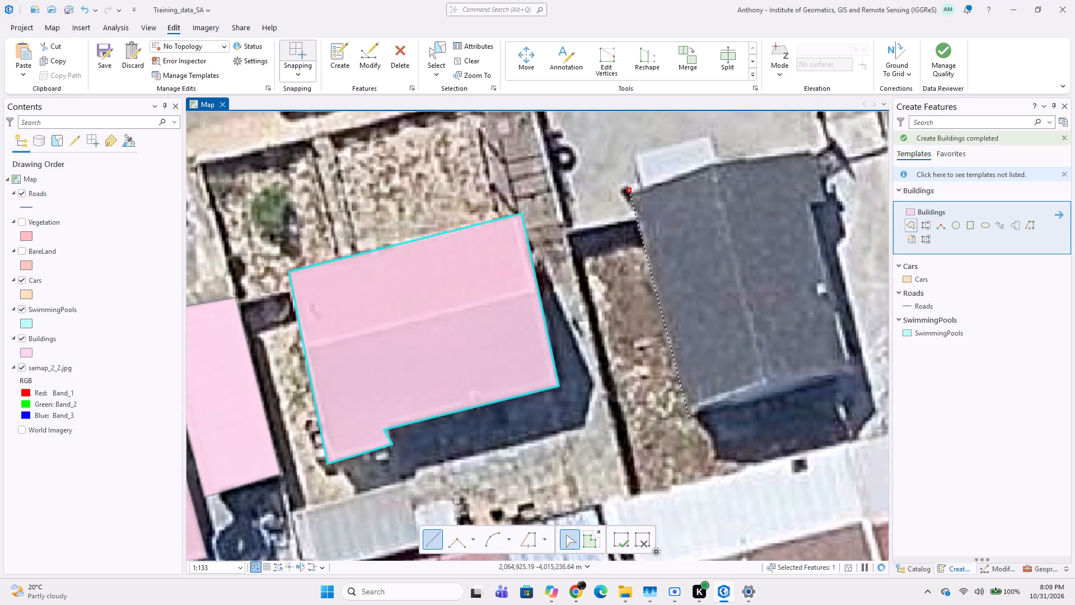
click(690, 420)
click(858, 377)
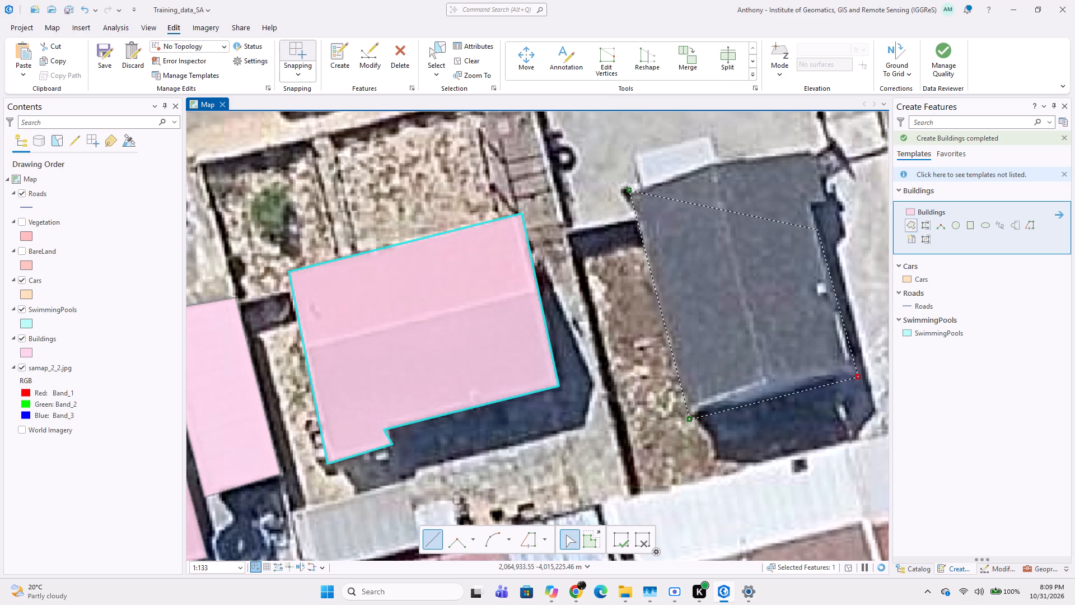
click(815, 208)
click(829, 201)
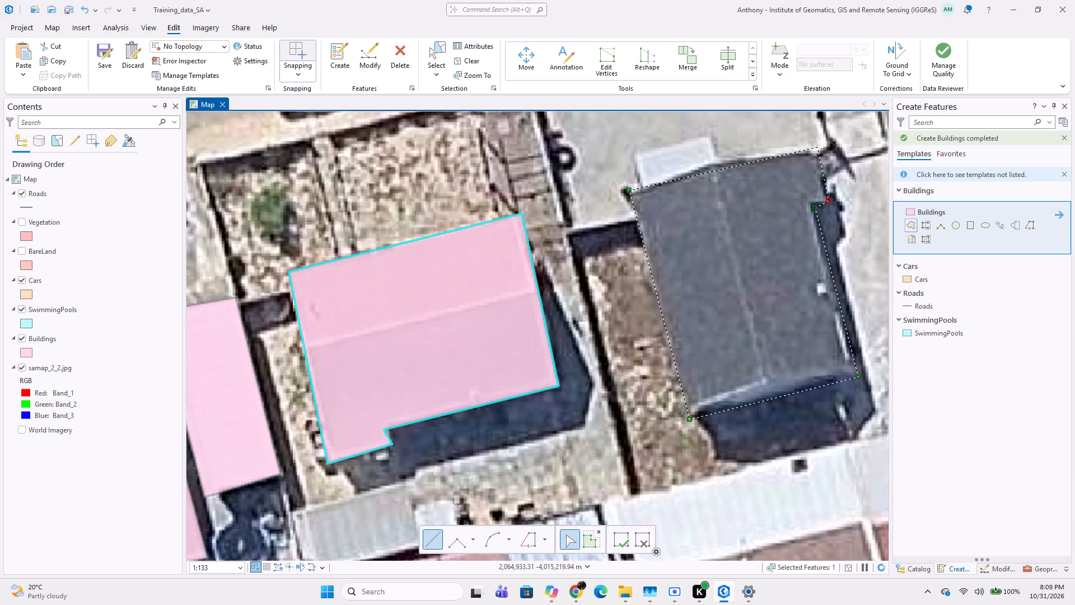
click(817, 147)
double_click(705, 161)
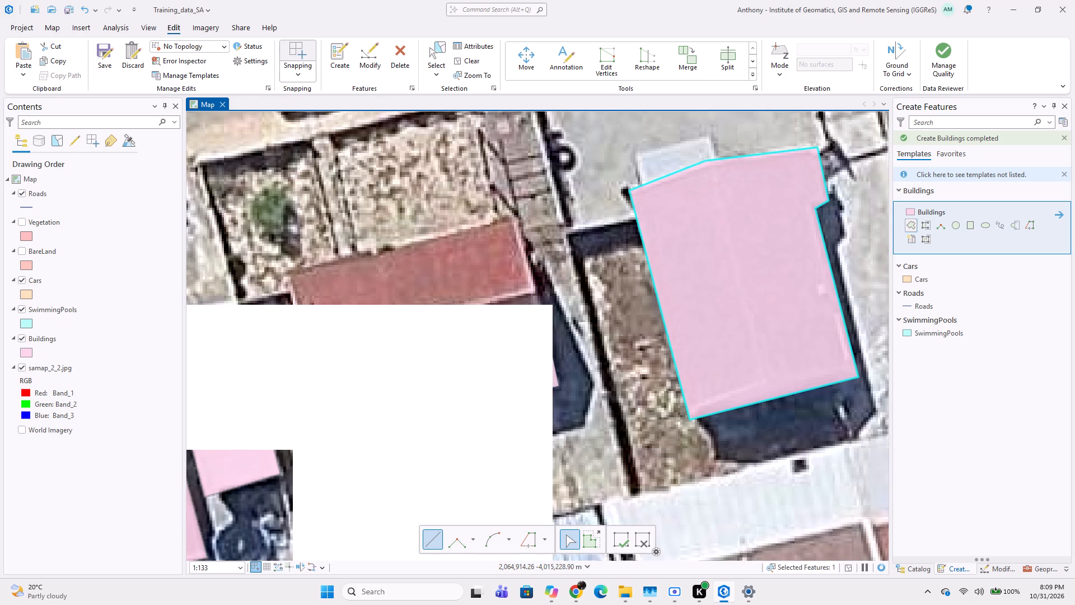
Trace a Buildings polygon around the small light-grey roof southeast of the round tank, with a notch along its northern edge.
scroll(588, 302, down, 2)
middle_drag(572, 306, 508, 314)
middle_drag(531, 337, 517, 248)
middle_drag(392, 337, 419, 322)
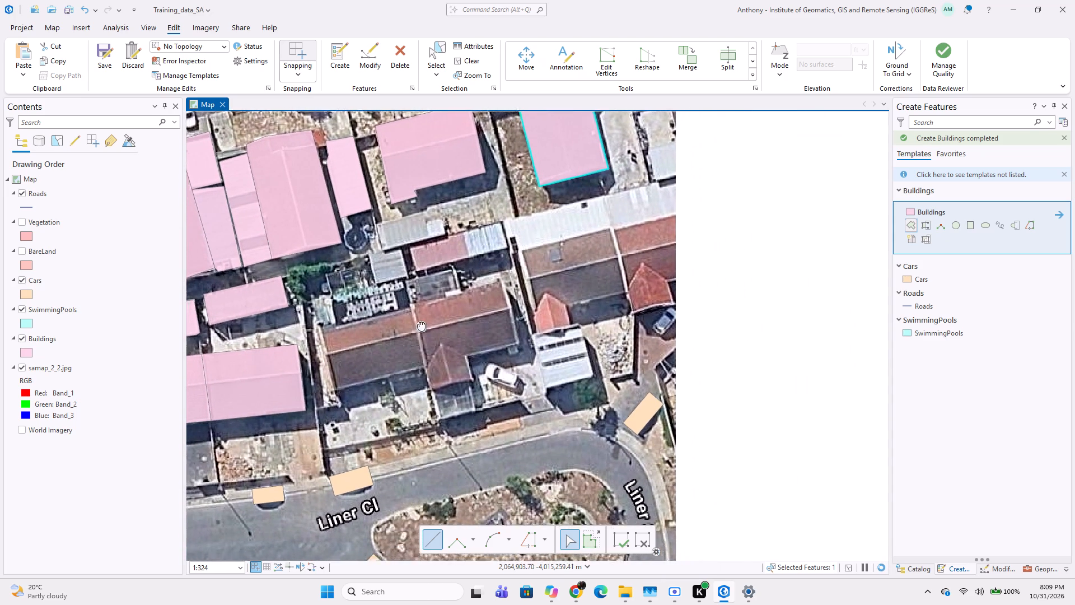
middle_drag(419, 322, 464, 310)
scroll(410, 314, up, 1)
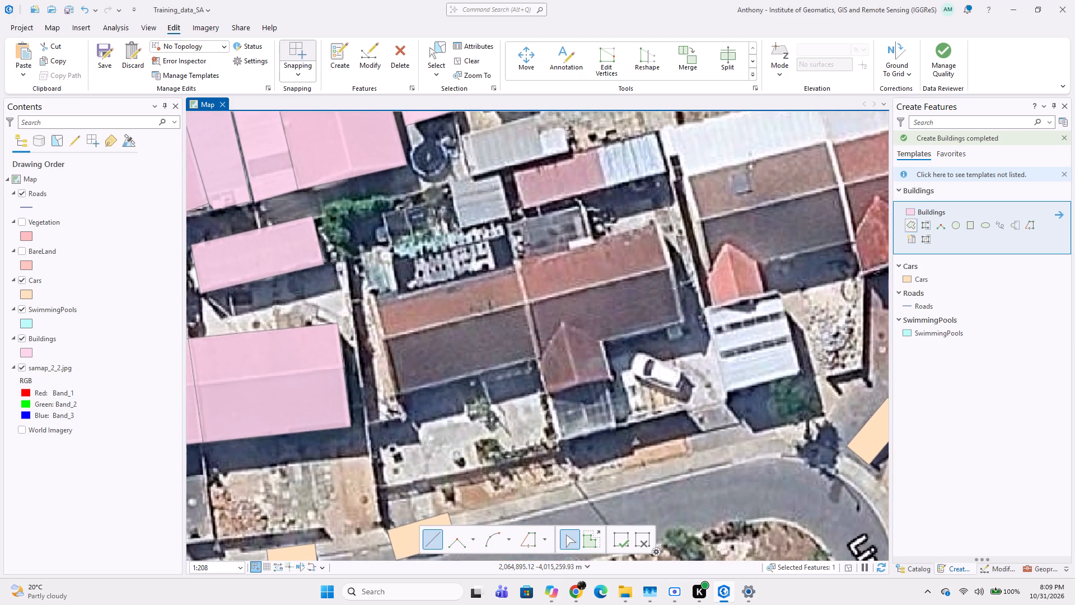
scroll(449, 183, up, 1)
click(449, 175)
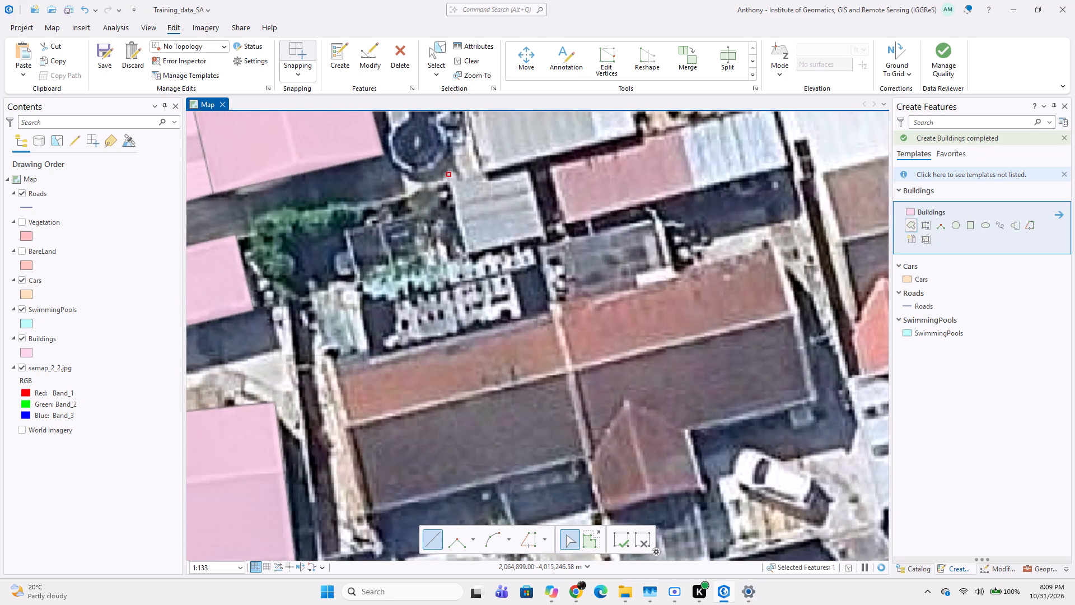
click(462, 255)
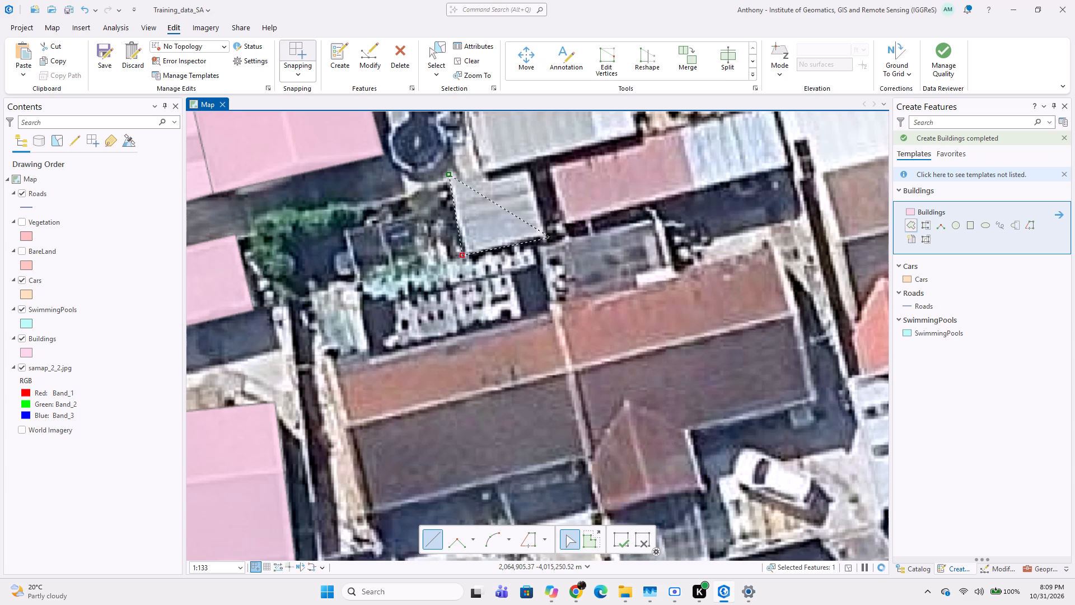
click(550, 238)
click(531, 169)
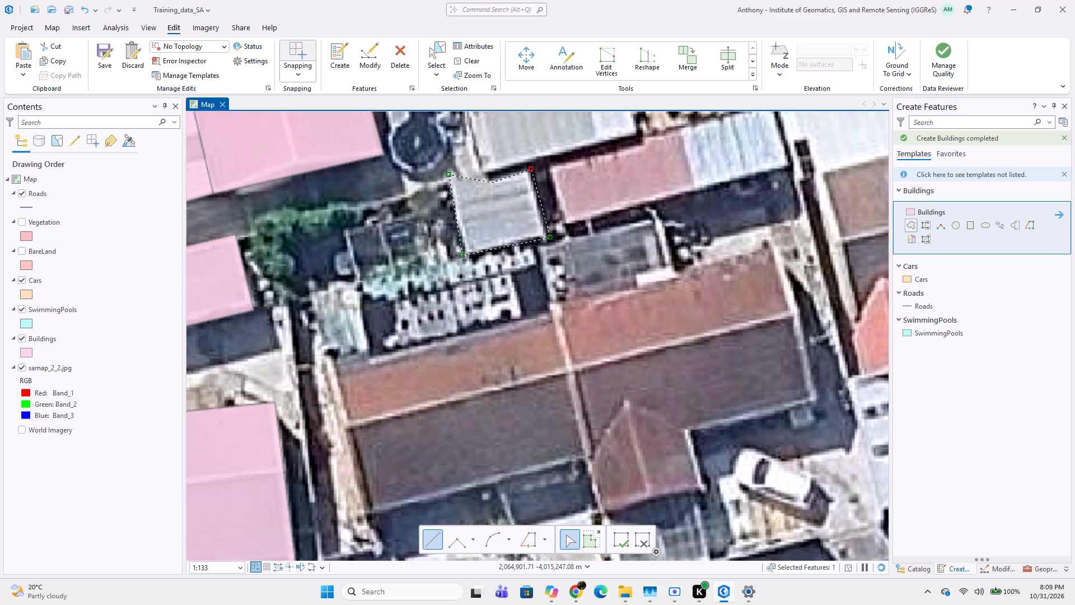
click(488, 181)
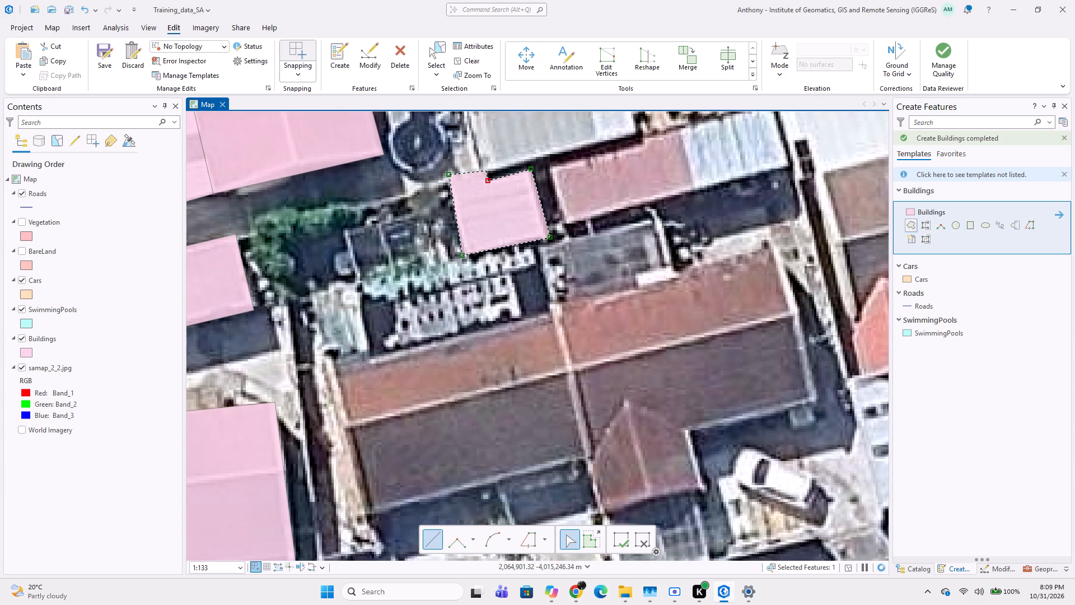
double_click(486, 171)
Trace a Buildings polygon around the western half of the semi-detached brown-roofed house north of Liner Cl.
scroll(453, 245, down, 3)
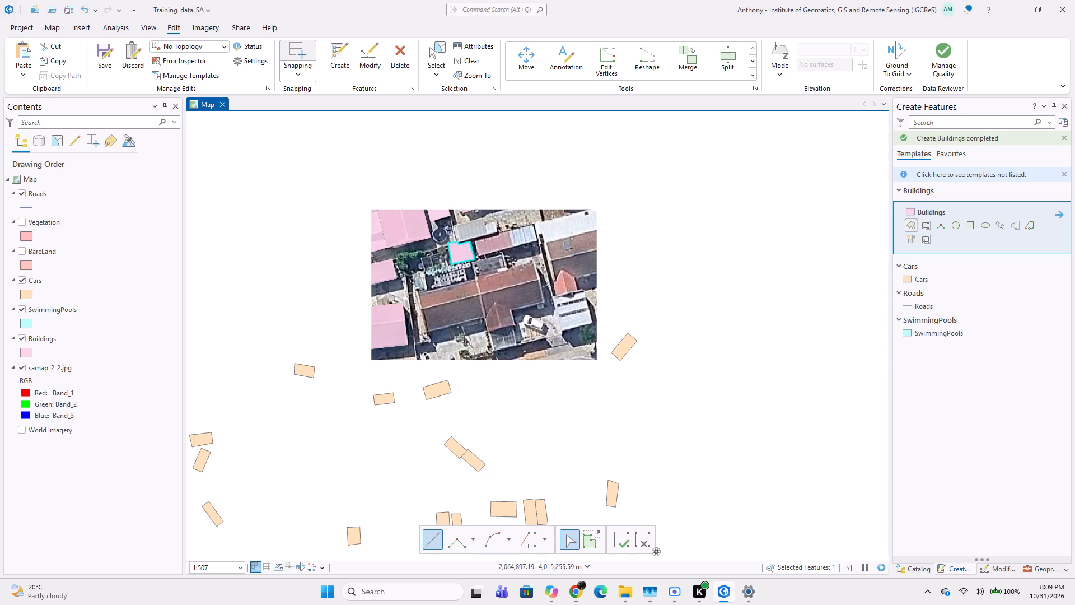
middle_drag(451, 295, 431, 253)
scroll(402, 241, up, 2)
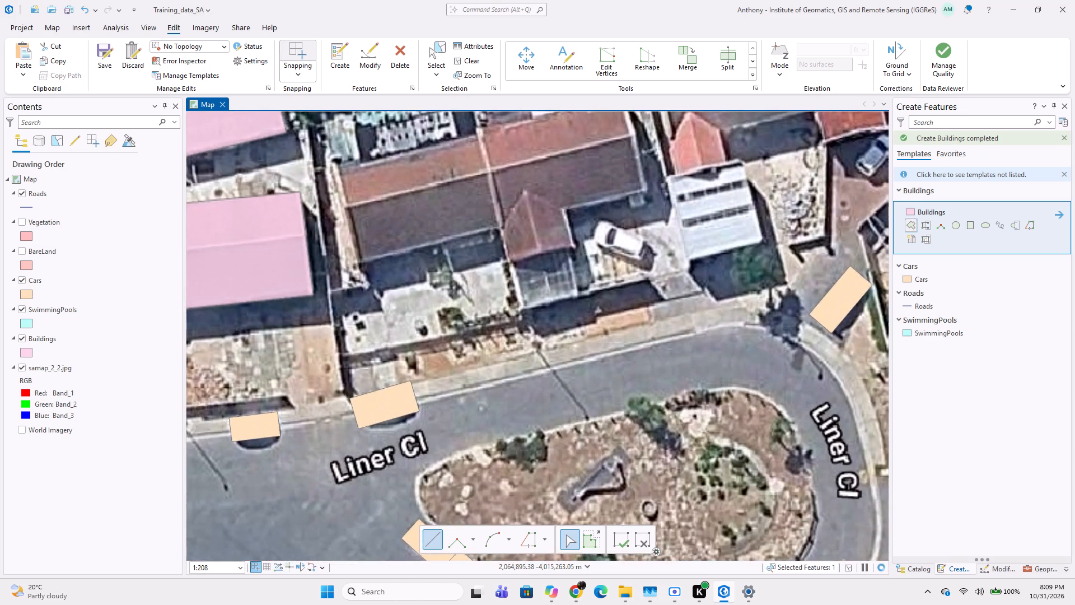
middle_drag(375, 212, 396, 310)
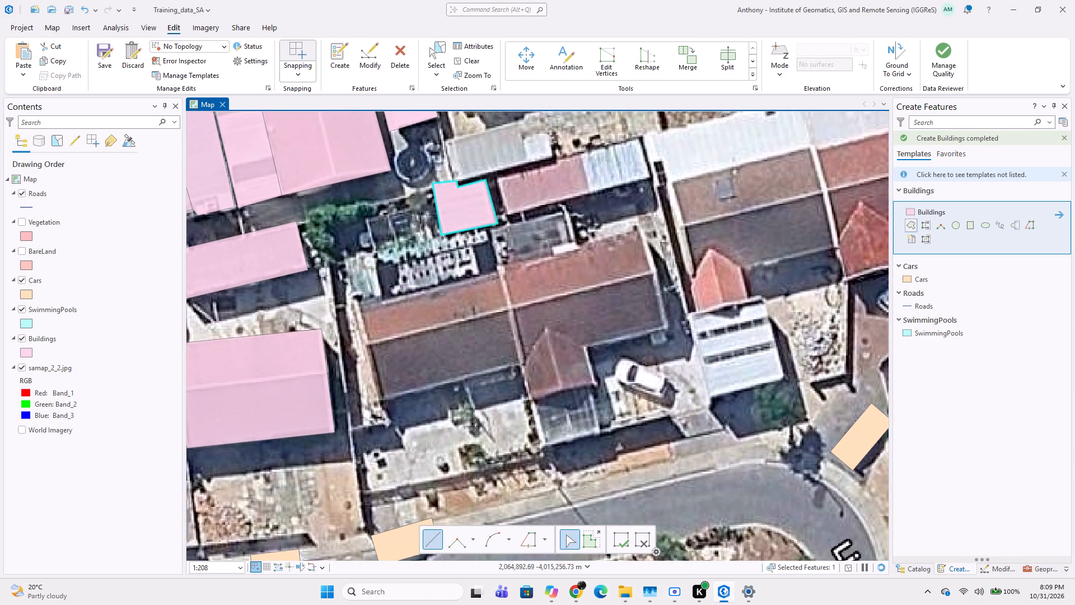
scroll(364, 285, up, 1)
click(355, 316)
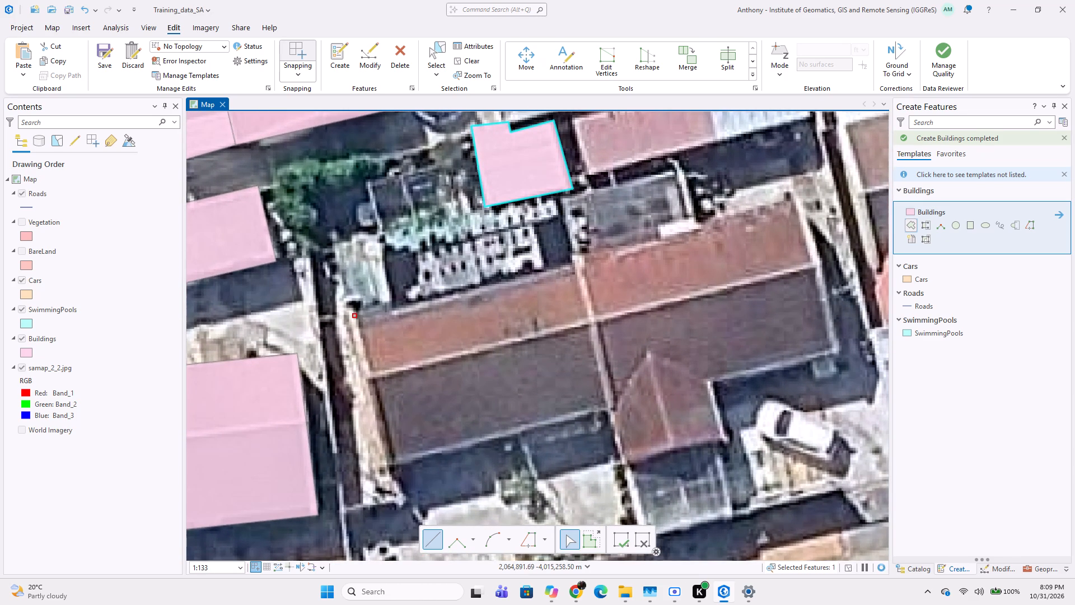
click(578, 261)
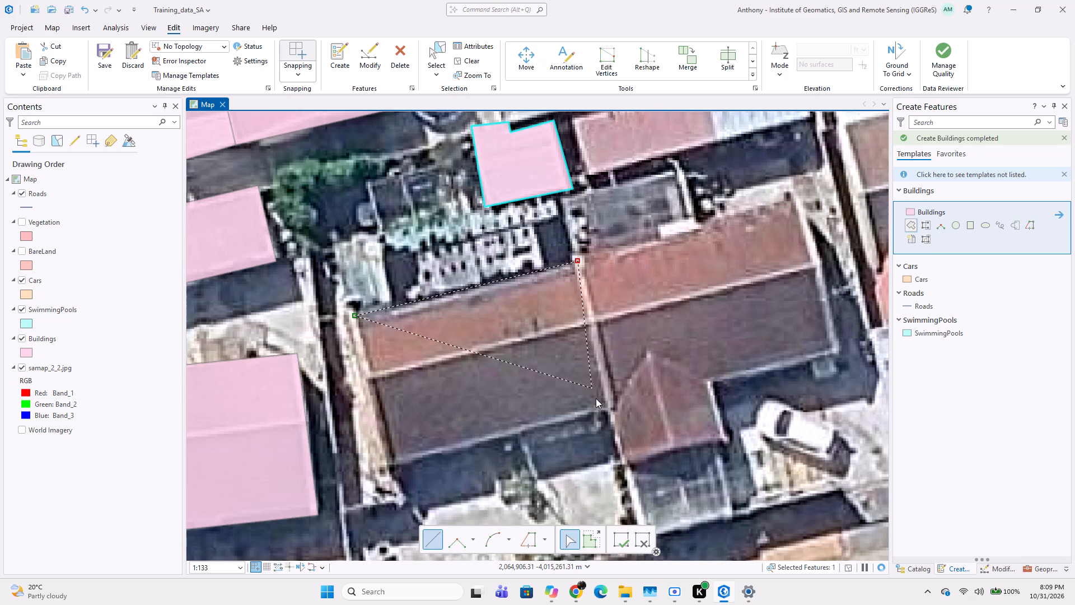
click(611, 410)
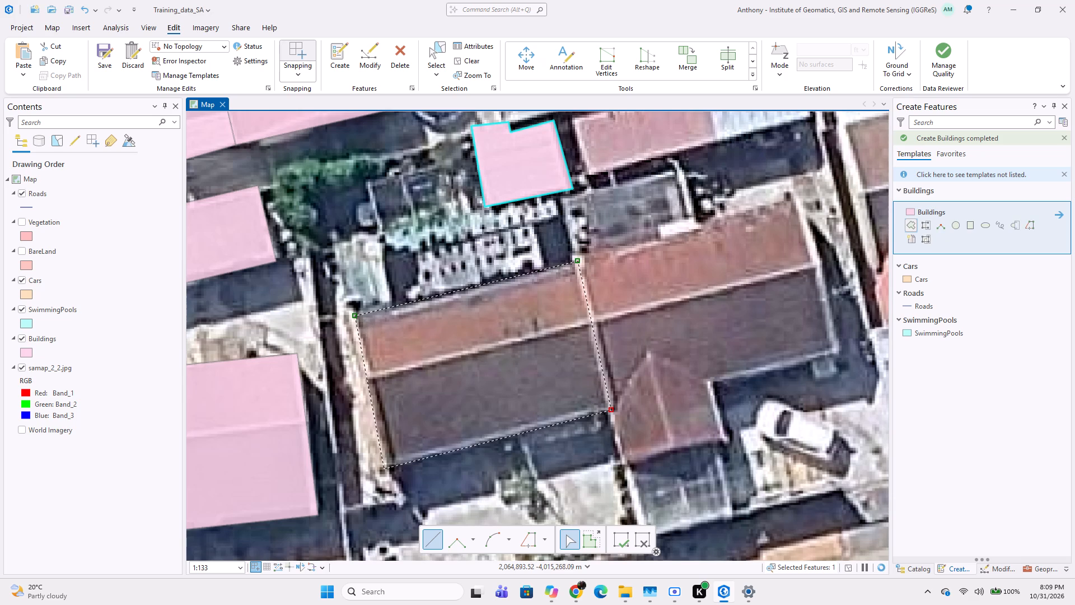
double_click(384, 469)
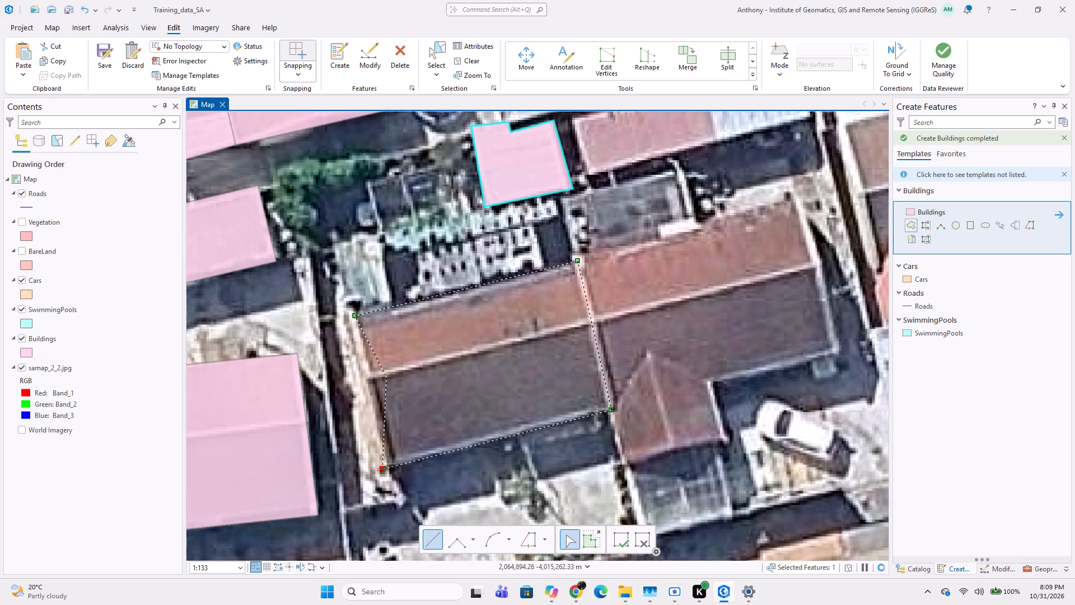
double_click(367, 379)
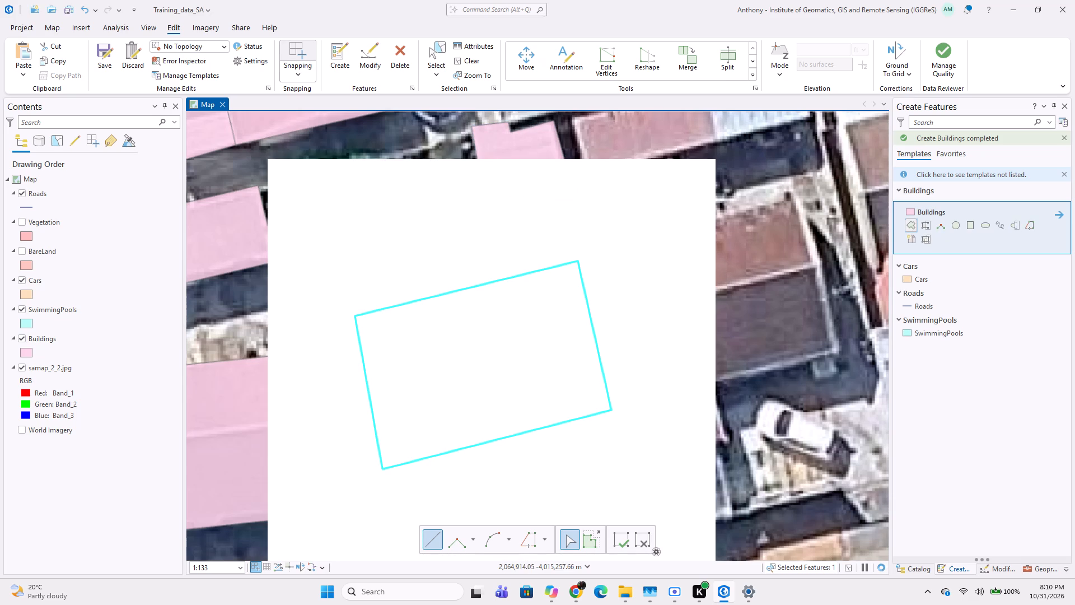
Trace a Buildings polygon around the eastern half of the semi-detached brown-roofed house, including its southern gabled projection and sharing the dividing edge.
click(578, 261)
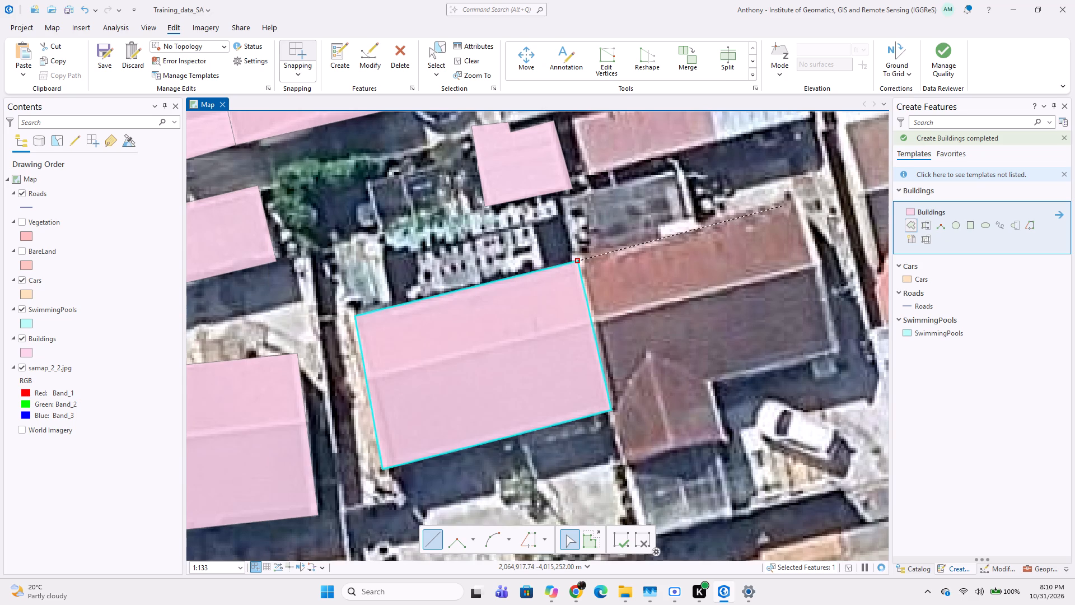
click(797, 194)
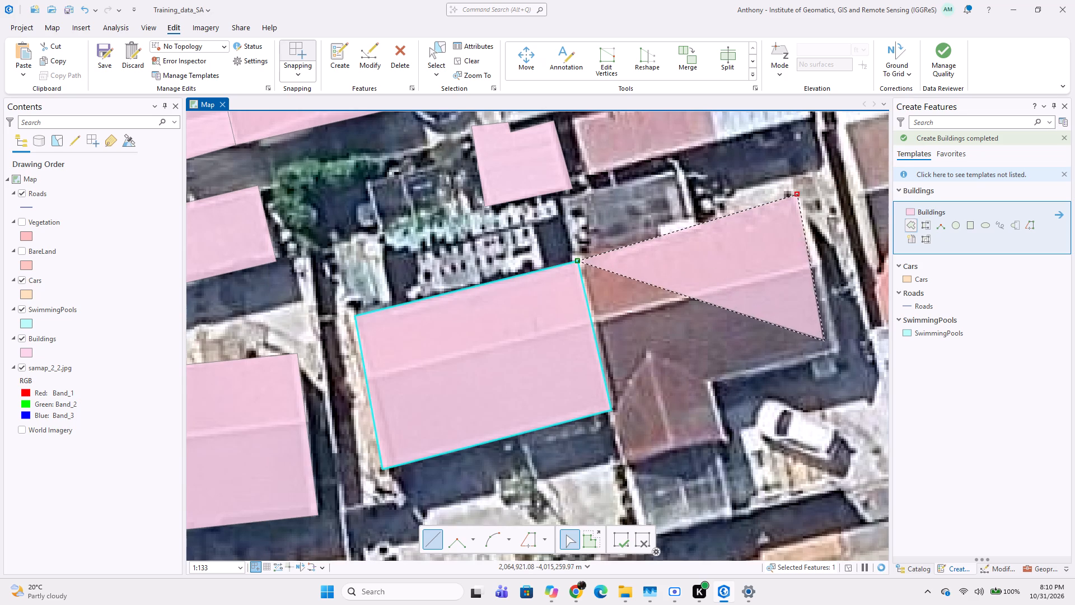
click(843, 351)
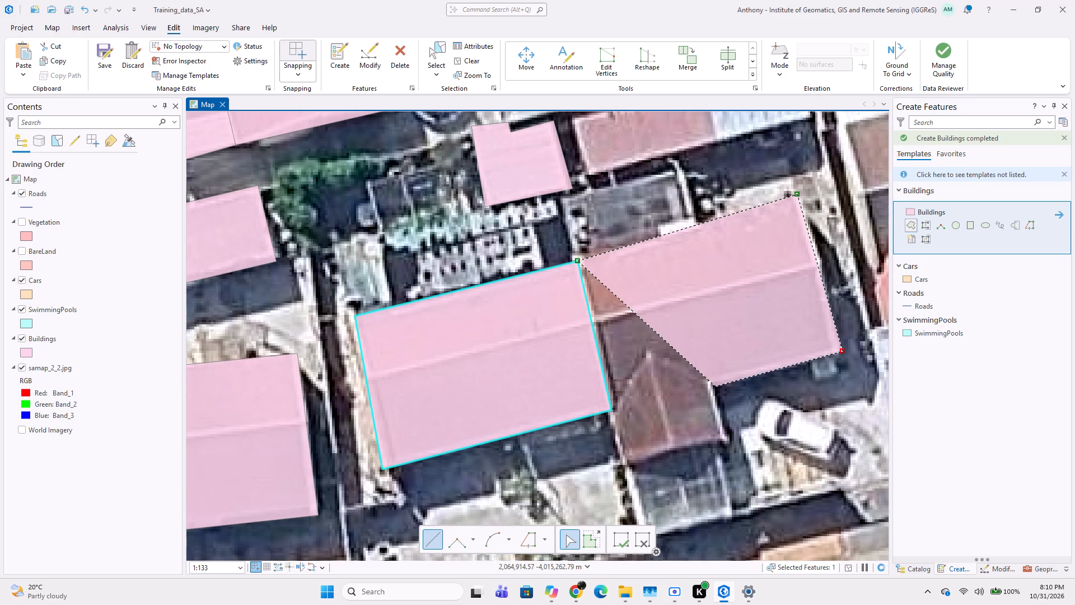
click(712, 383)
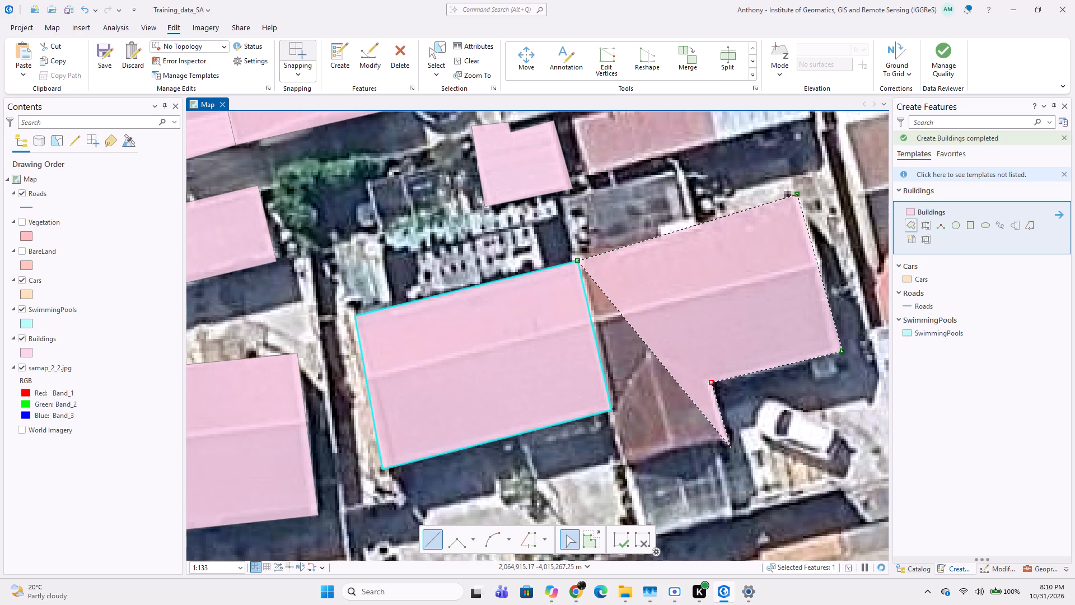
click(729, 445)
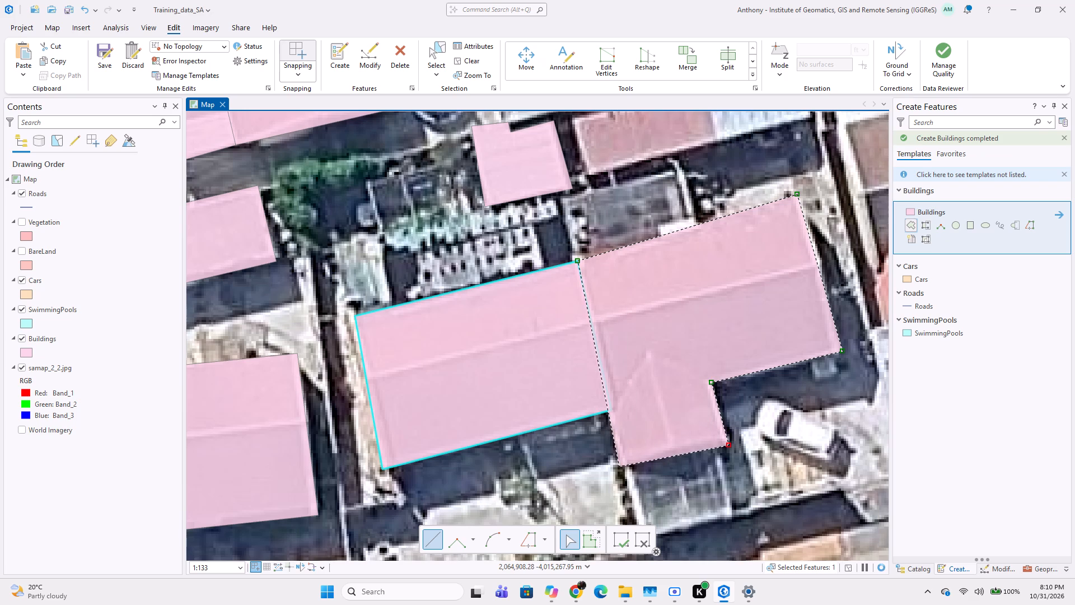
click(621, 467)
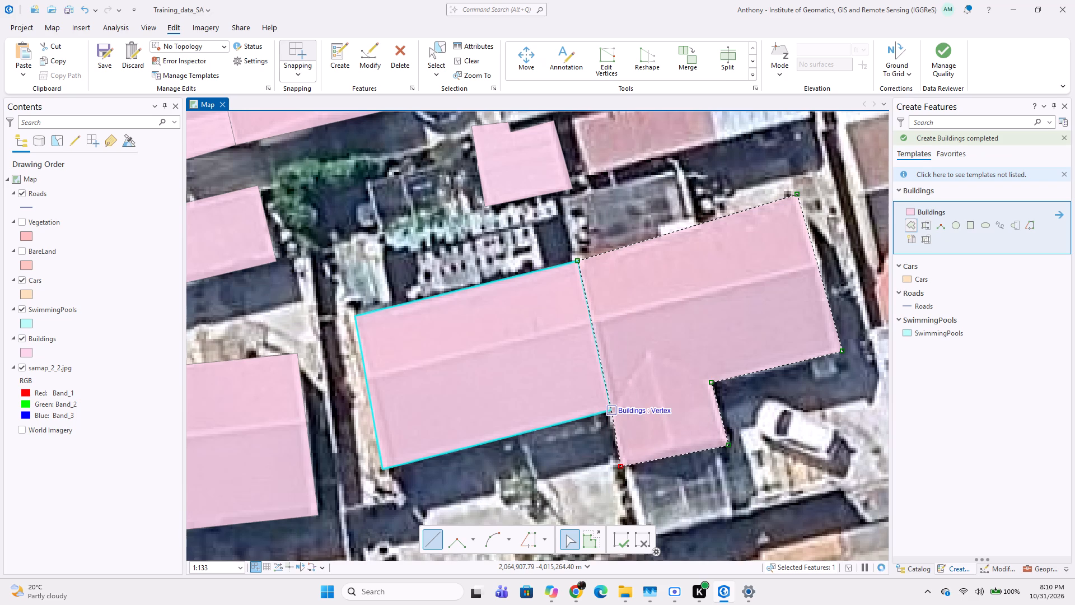
double_click(615, 408)
Trace a four-sided Buildings polygon around the small dark roof adjoining the northern side of the semi-detached house's eastern half.
scroll(715, 390, down, 2)
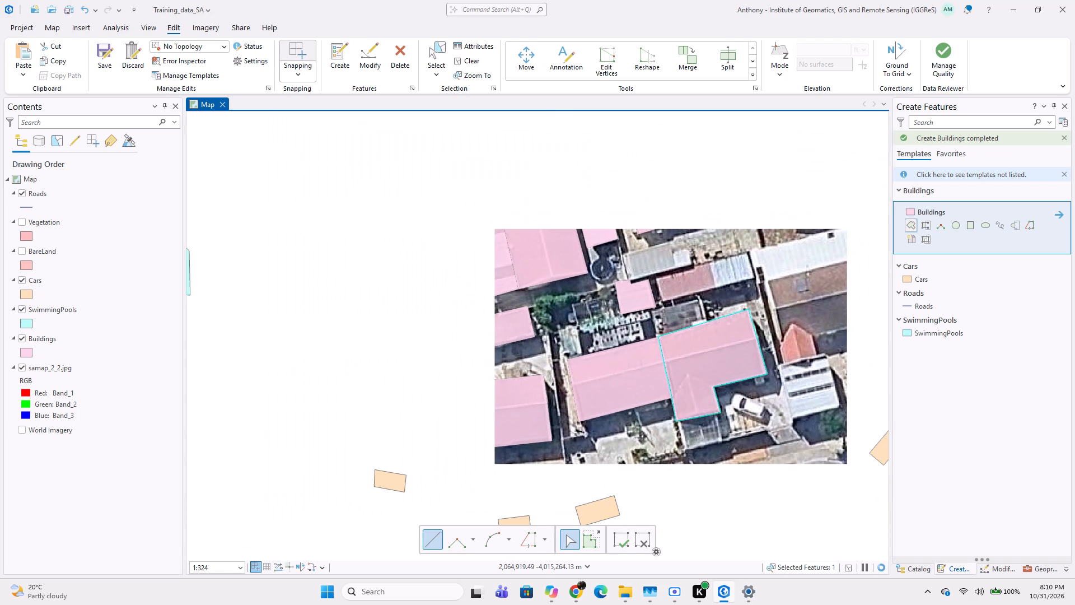
middle_drag(709, 412, 700, 343)
middle_drag(631, 244, 619, 306)
scroll(629, 263, up, 2)
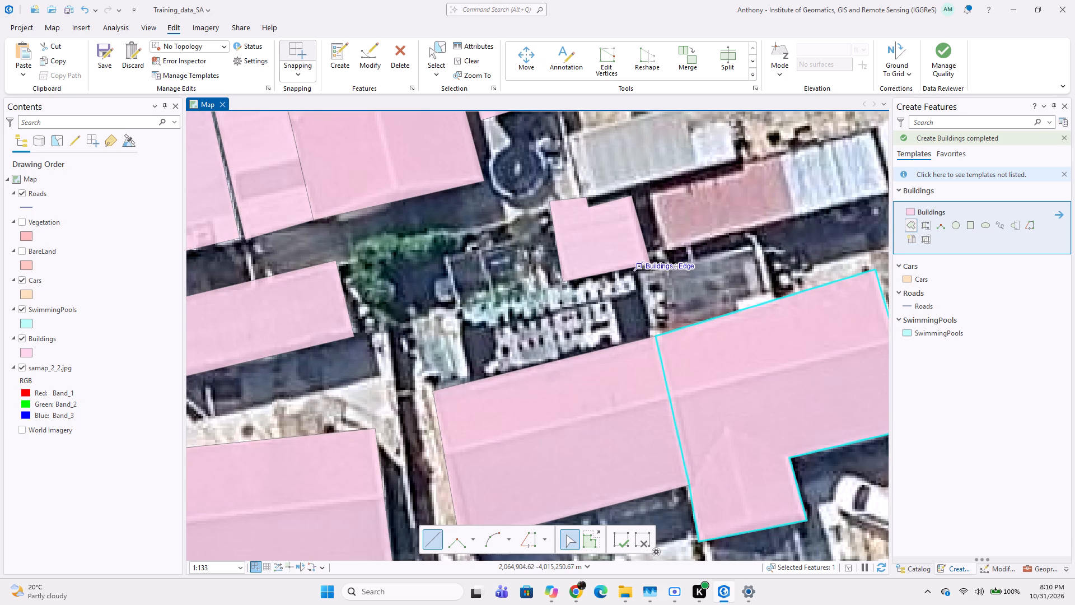
click(639, 263)
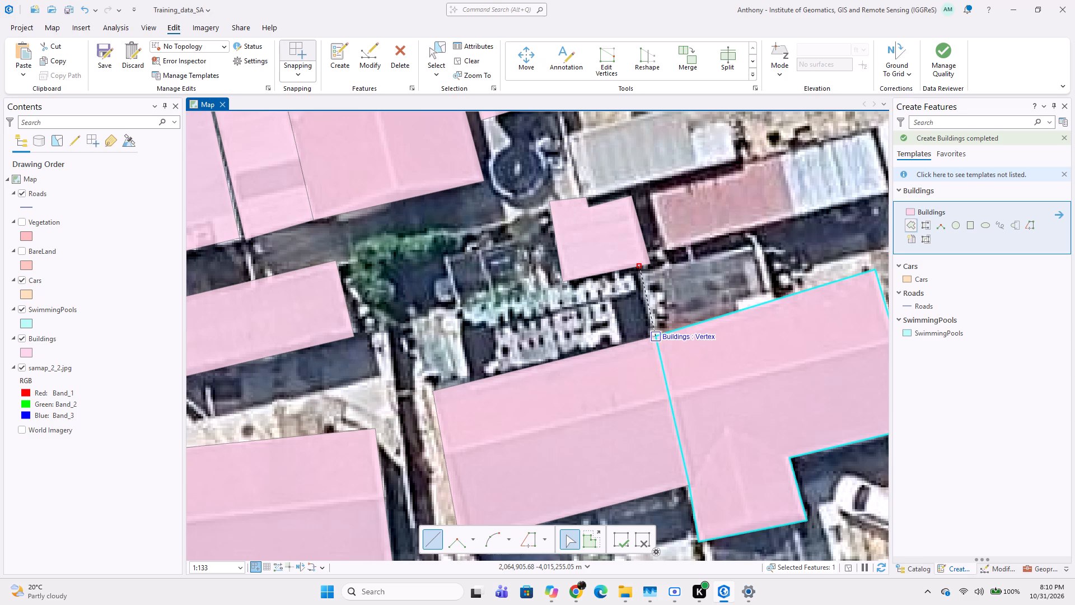
click(655, 333)
click(770, 302)
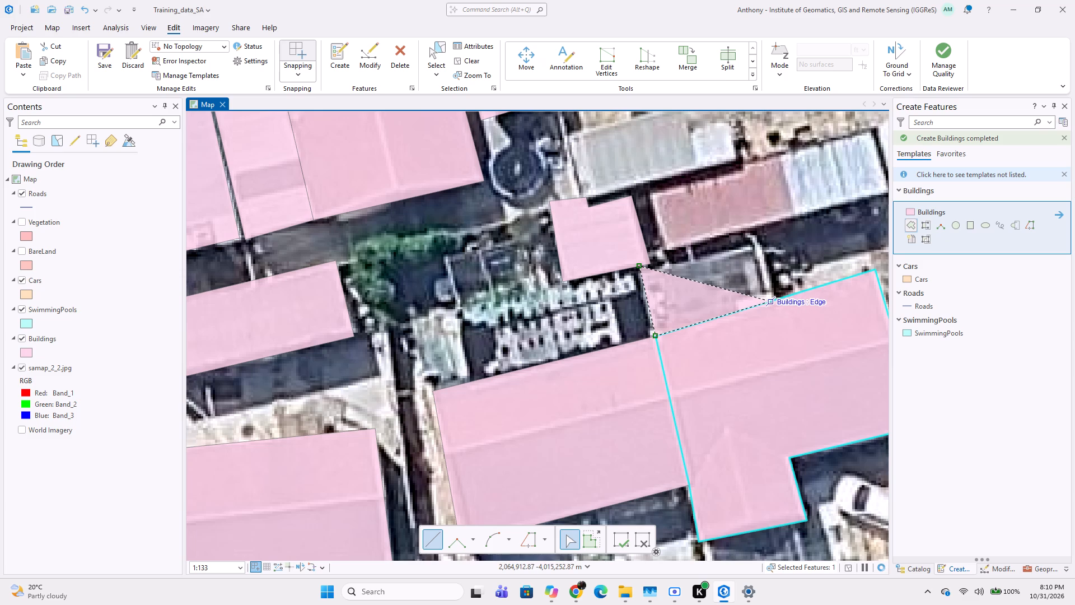
double_click(756, 245)
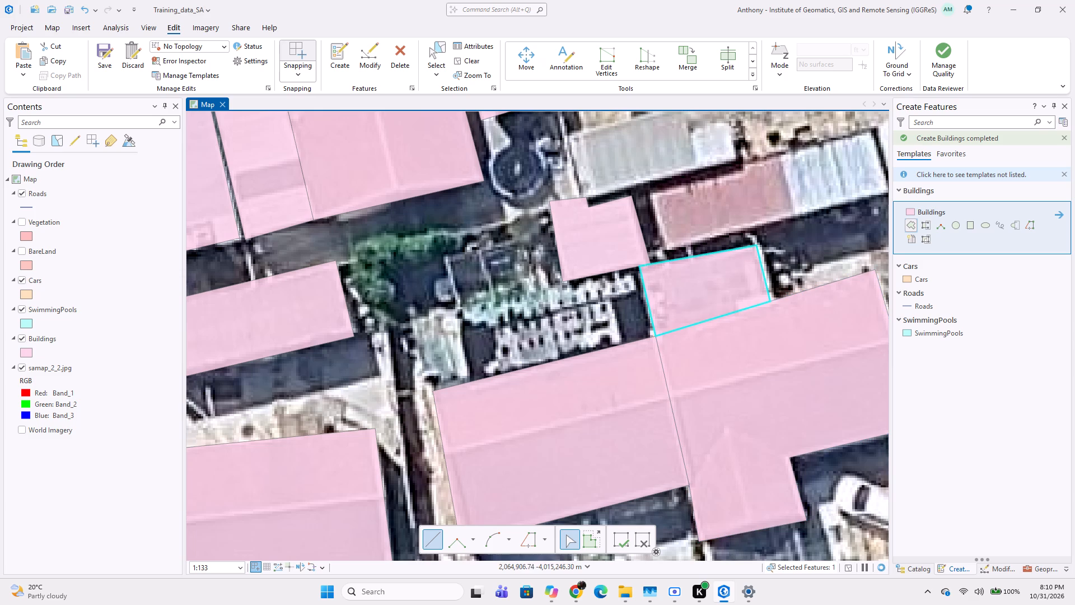
Trace a four-sided Buildings polygon around the long red and white roof just north of the small dark roof.
click(648, 188)
click(664, 249)
middle_drag(793, 218, 792, 218)
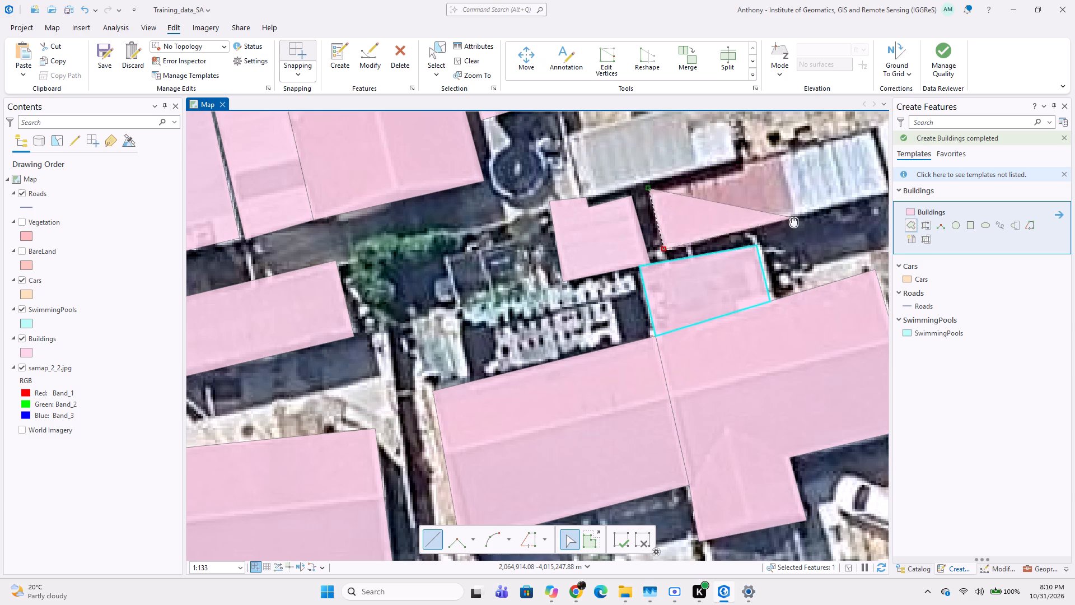
middle_drag(792, 218, 658, 231)
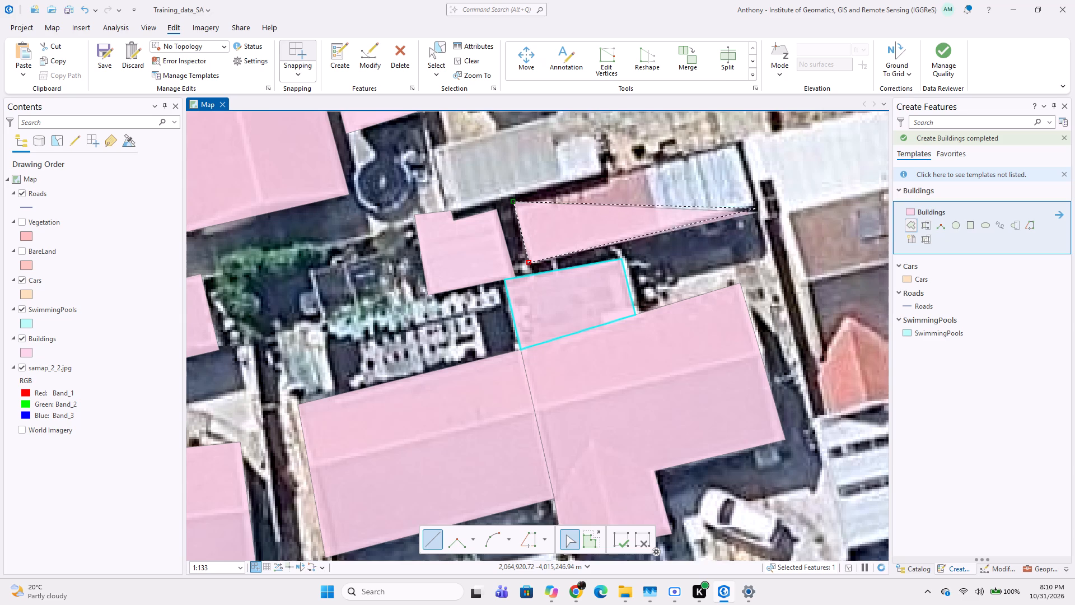
click(755, 204)
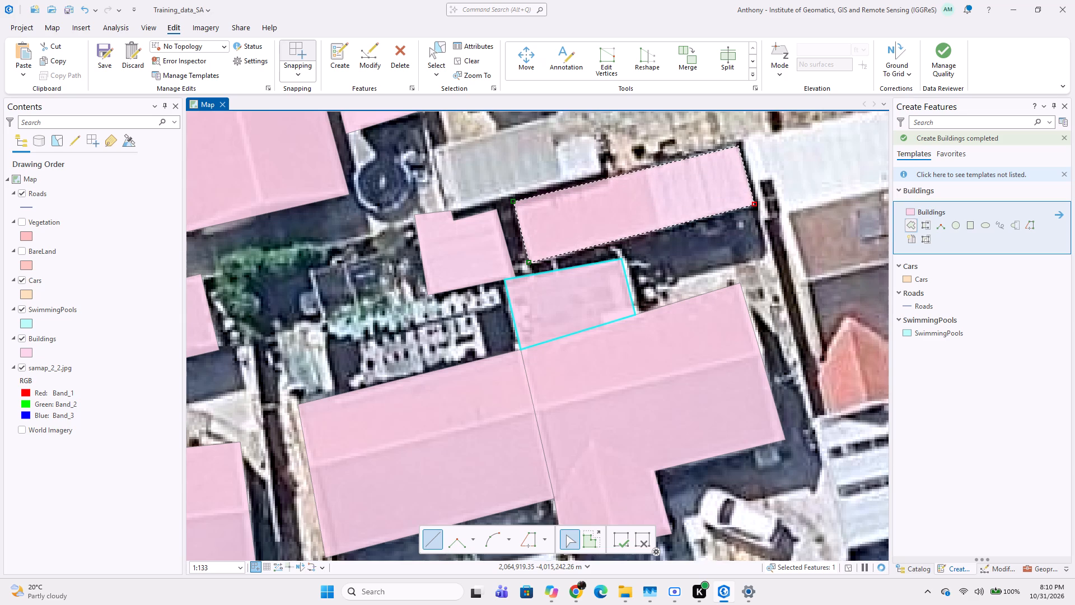
double_click(739, 146)
Trace a Buildings polygon around the light-grey roof east of the round tank, with angled northeastern and southwestern corners.
middle_drag(614, 169, 627, 227)
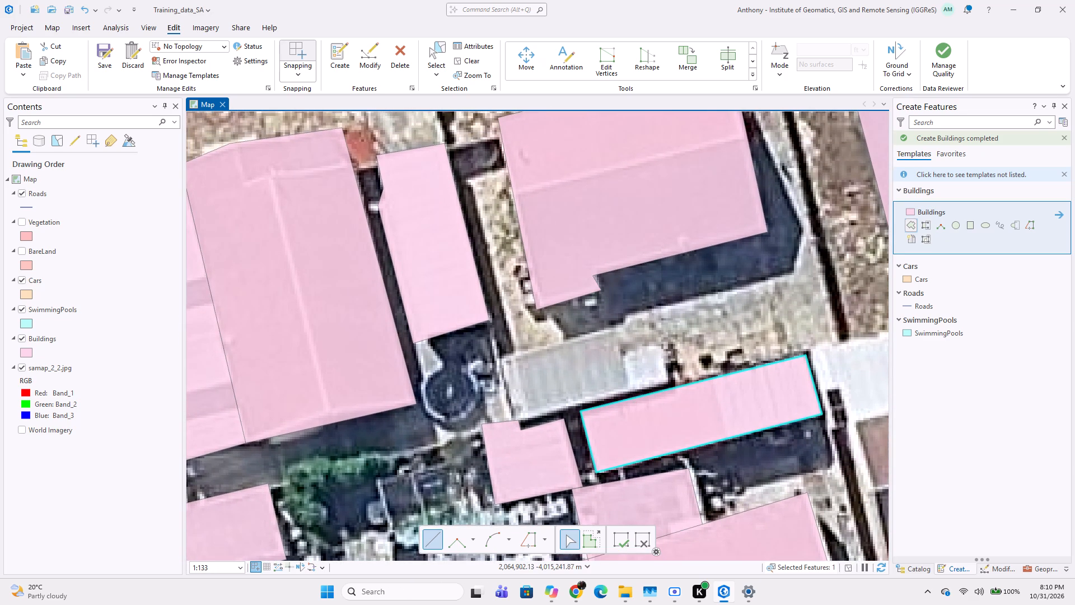
click(494, 361)
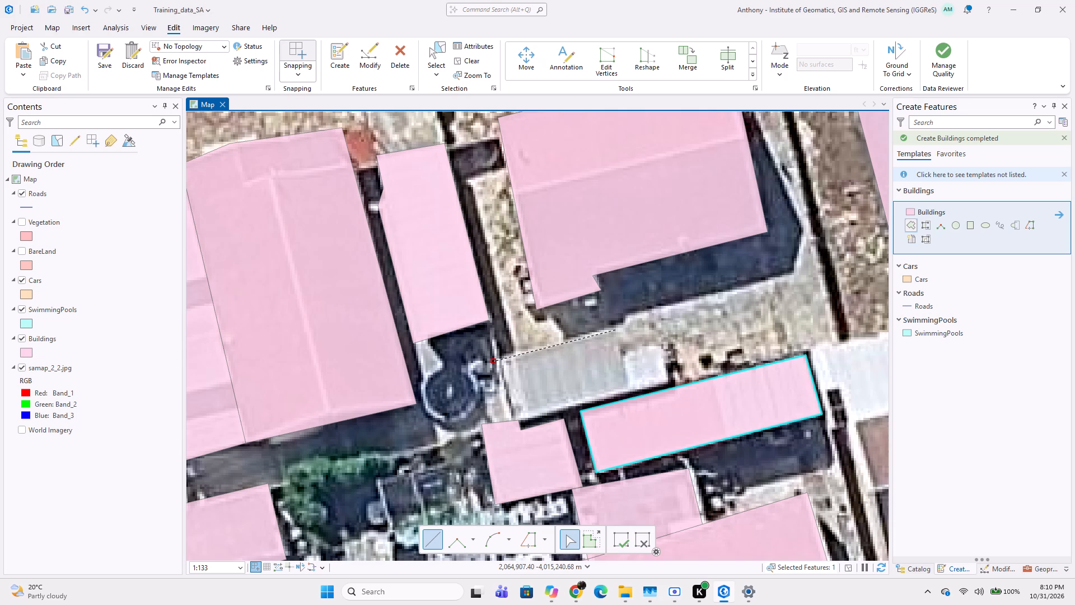
click(617, 326)
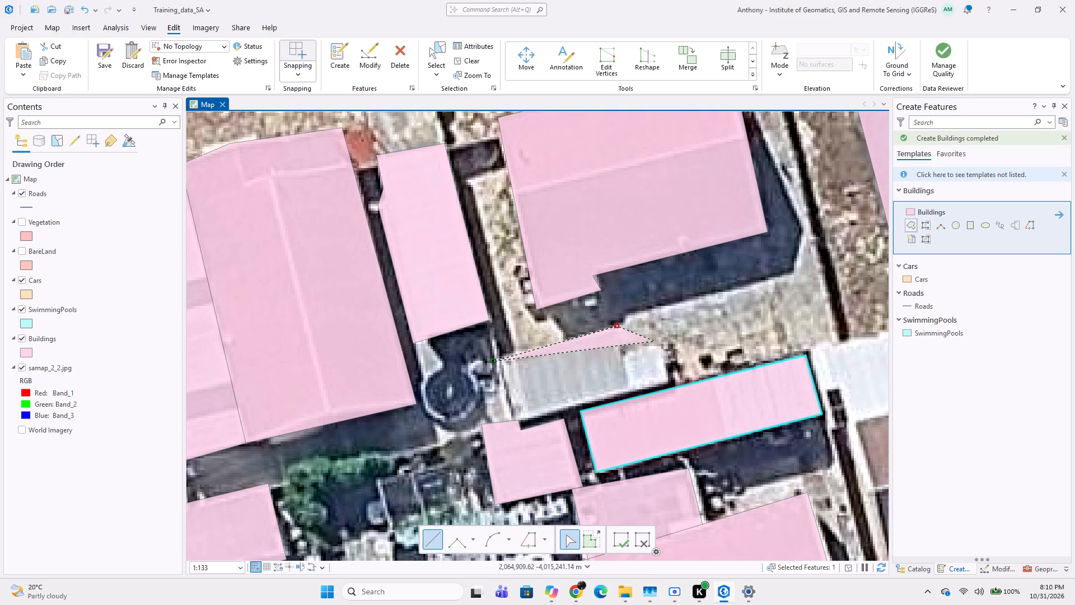
click(662, 341)
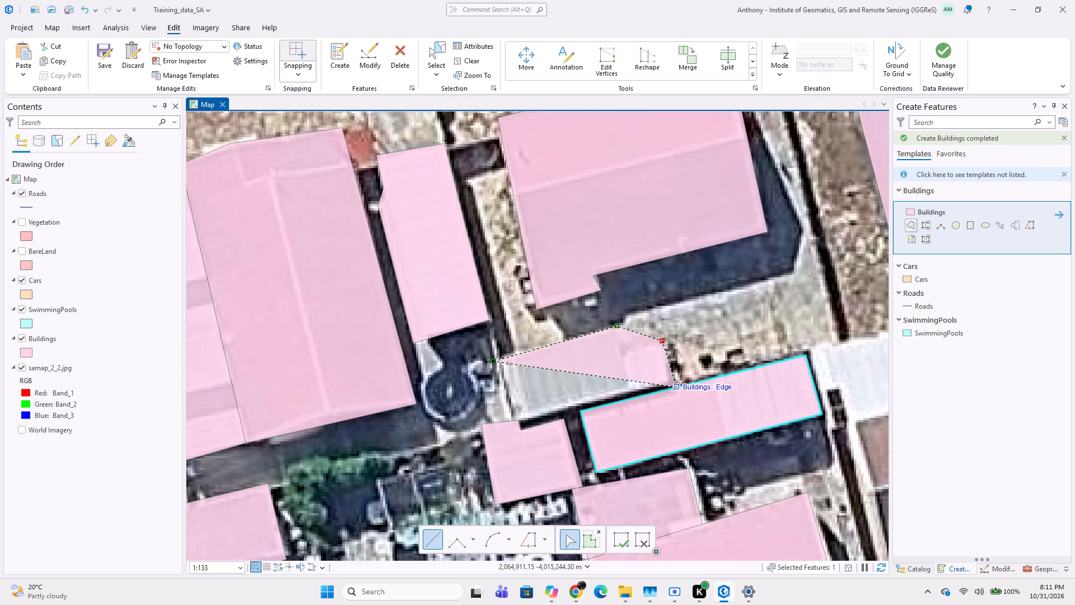
click(670, 383)
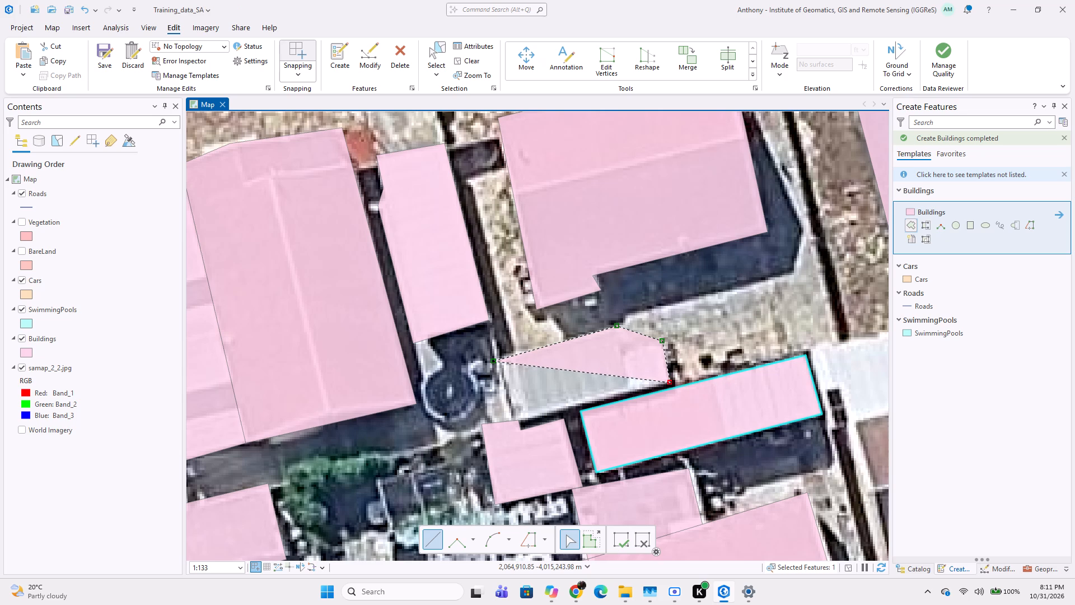
click(517, 422)
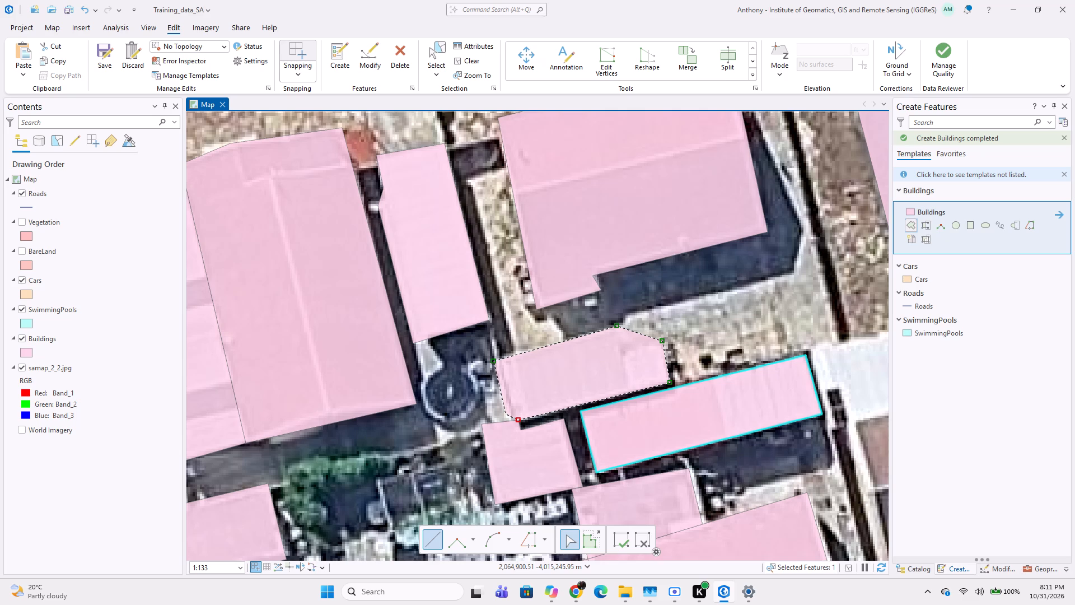
double_click(506, 414)
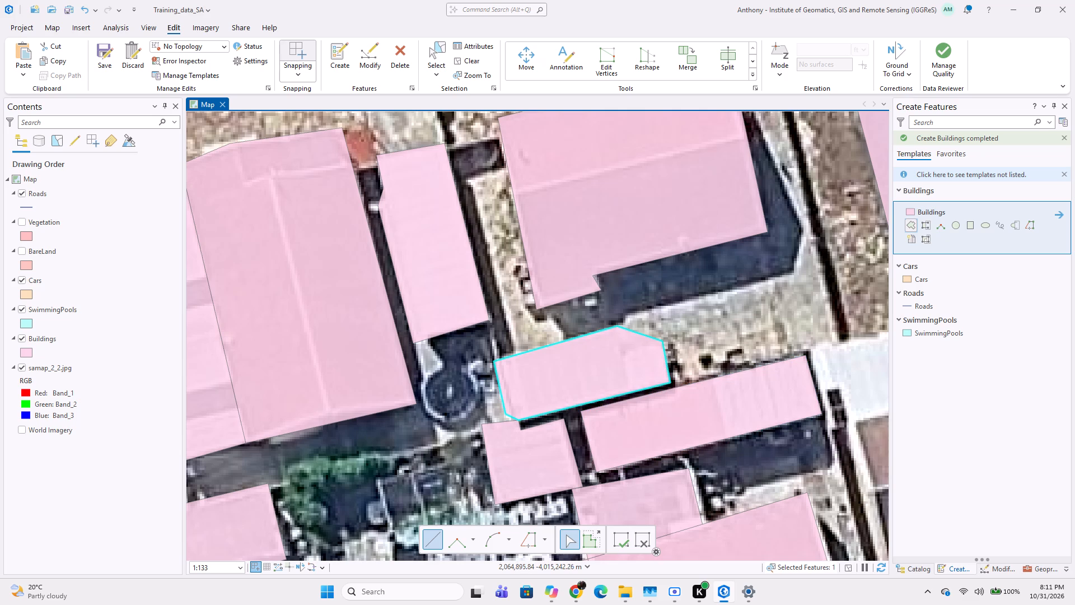
Draw a rotated rectangle with the Buildings template around the westernmost white car parked south of Frigate Rd, near the Liner Cl corner.
scroll(486, 347, down, 2)
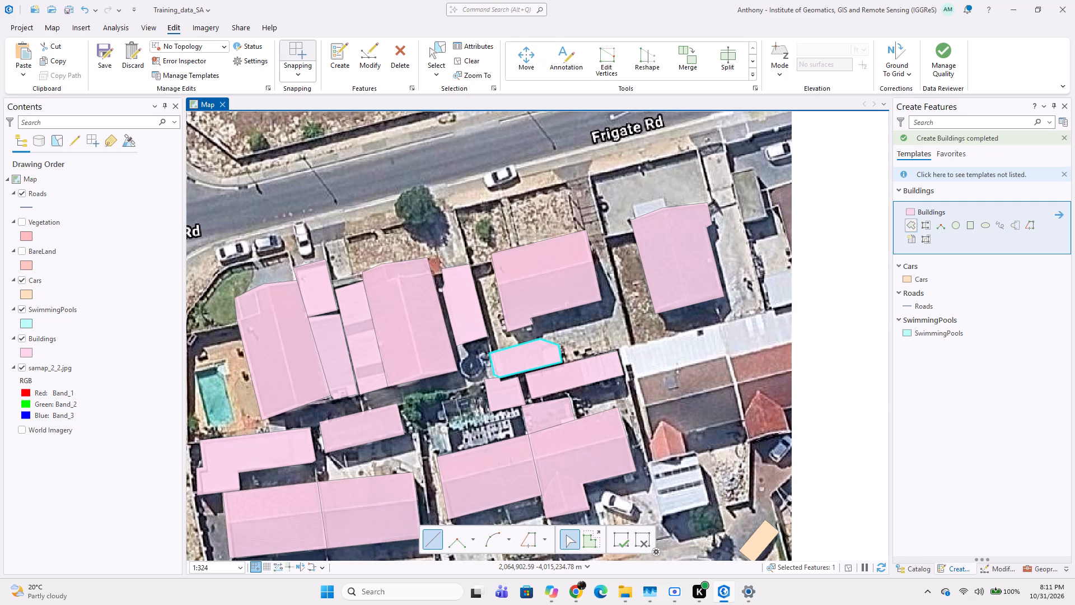
middle_drag(431, 279, 478, 271)
middle_drag(357, 274, 431, 257)
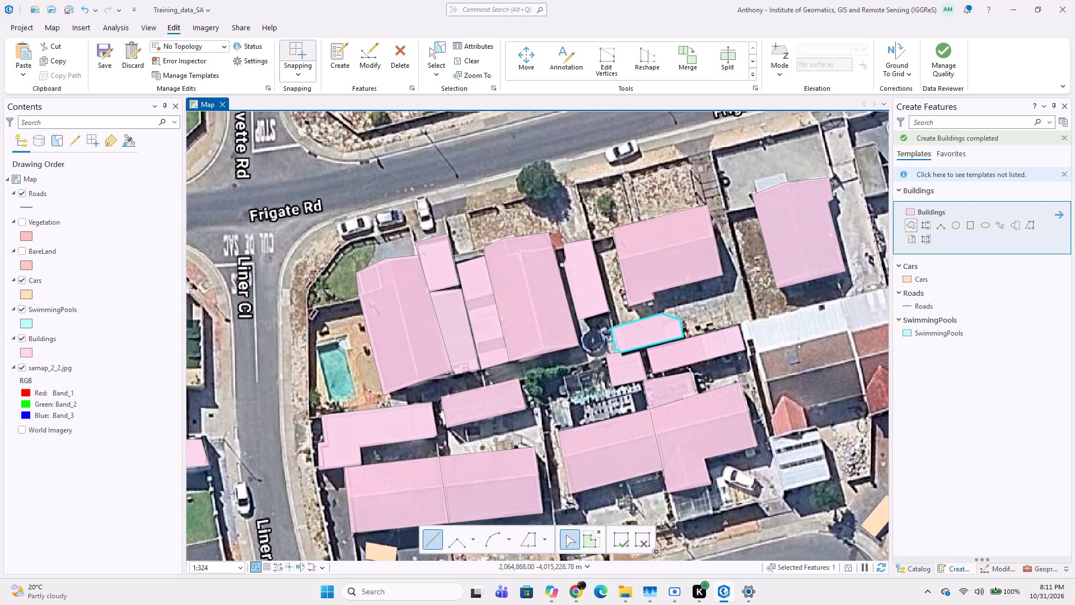
scroll(394, 228, up, 1)
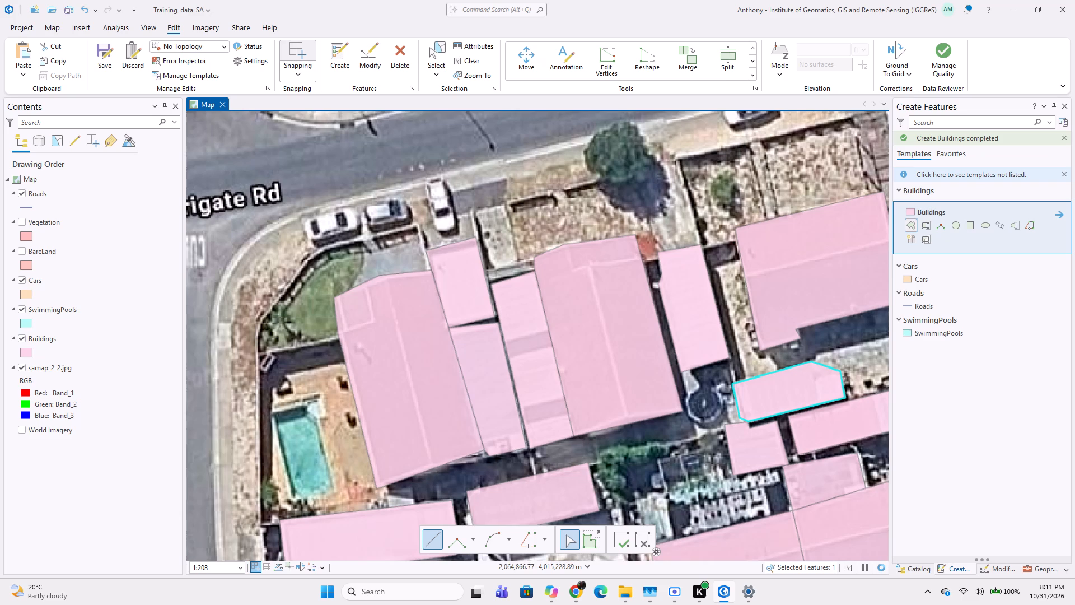
middle_drag(455, 236, 503, 218)
scroll(439, 230, up, 1)
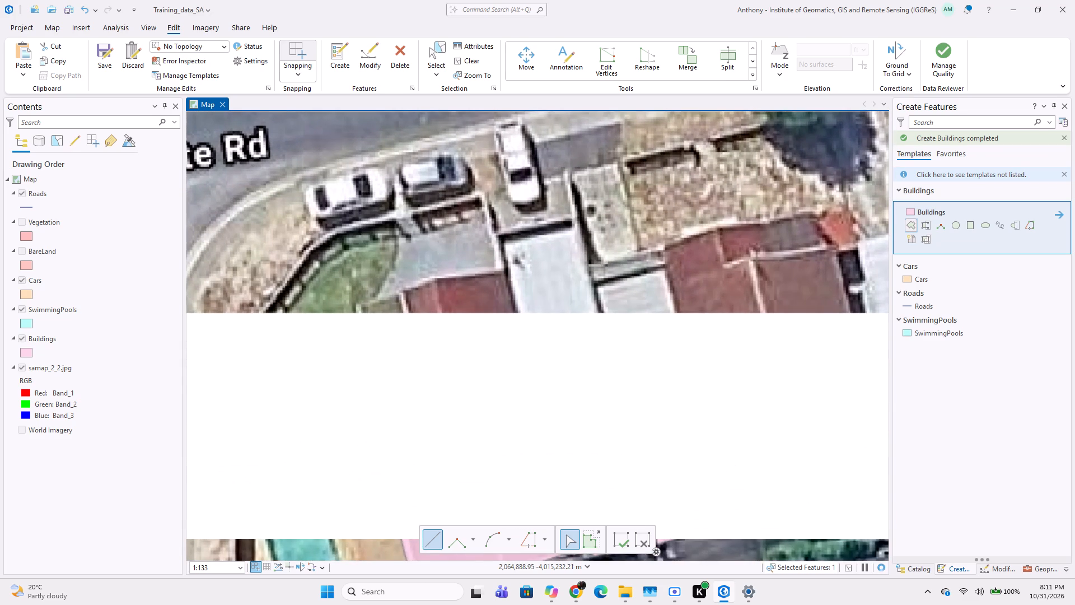
click(972, 226)
middle_drag(472, 194, 580, 189)
middle_drag(480, 189, 511, 235)
middle_drag(533, 236, 508, 277)
scroll(482, 287, up, 1)
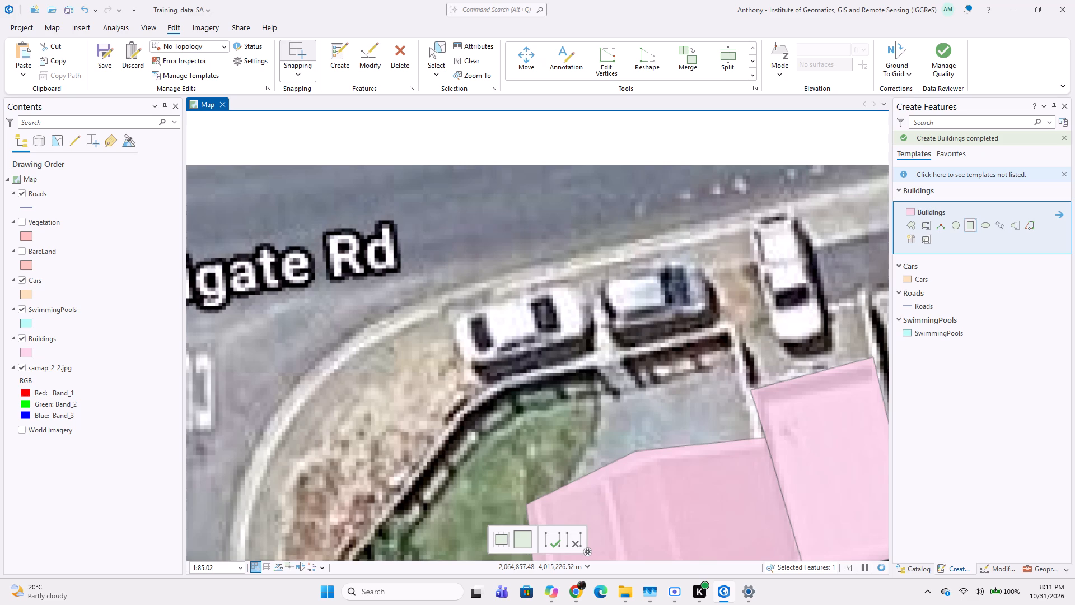
click(445, 310)
click(576, 275)
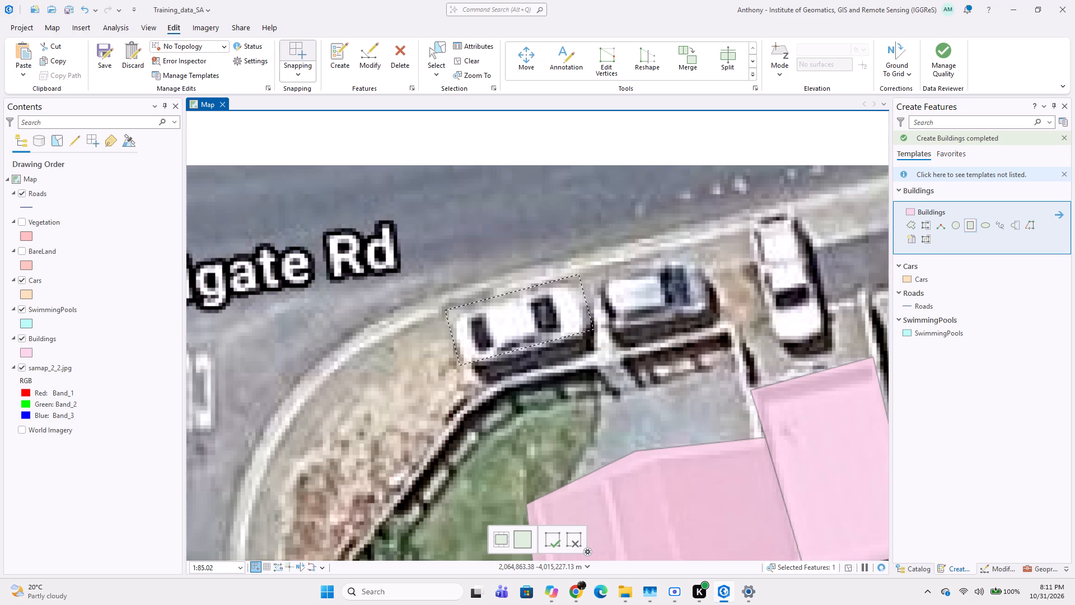
click(597, 341)
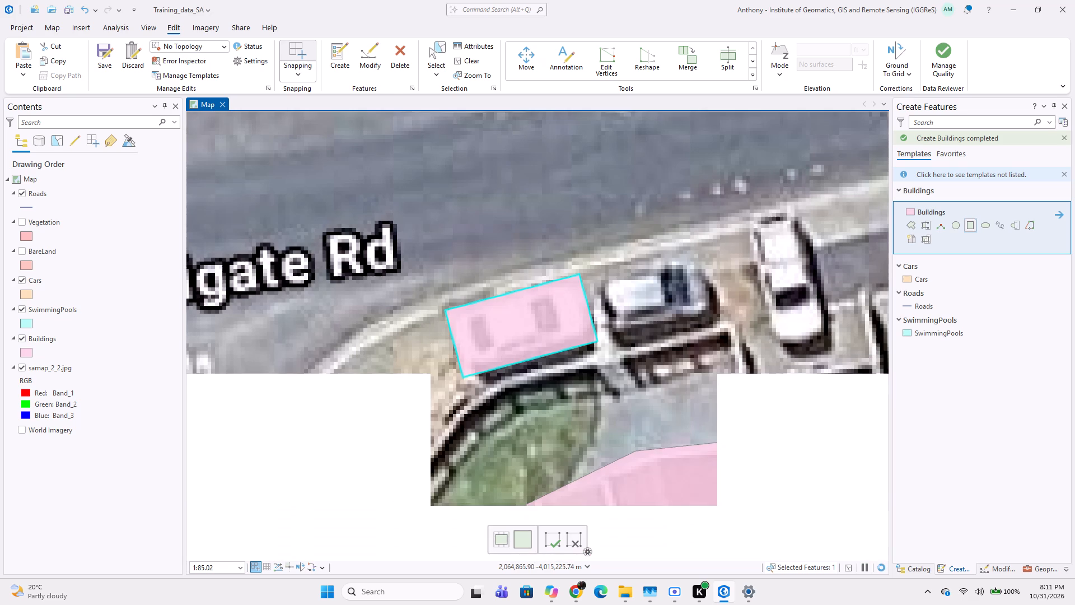
Draw rotated Buildings rectangles around the adjacent silver-blue car and the white car parked perpendicular to Frigate Rd.
click(590, 271)
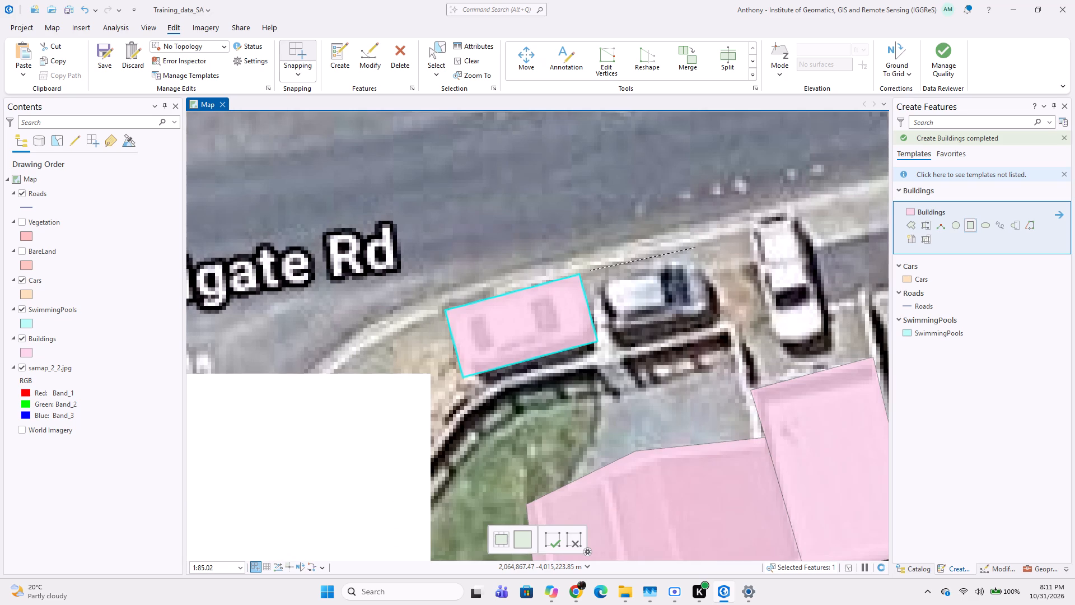
click(702, 252)
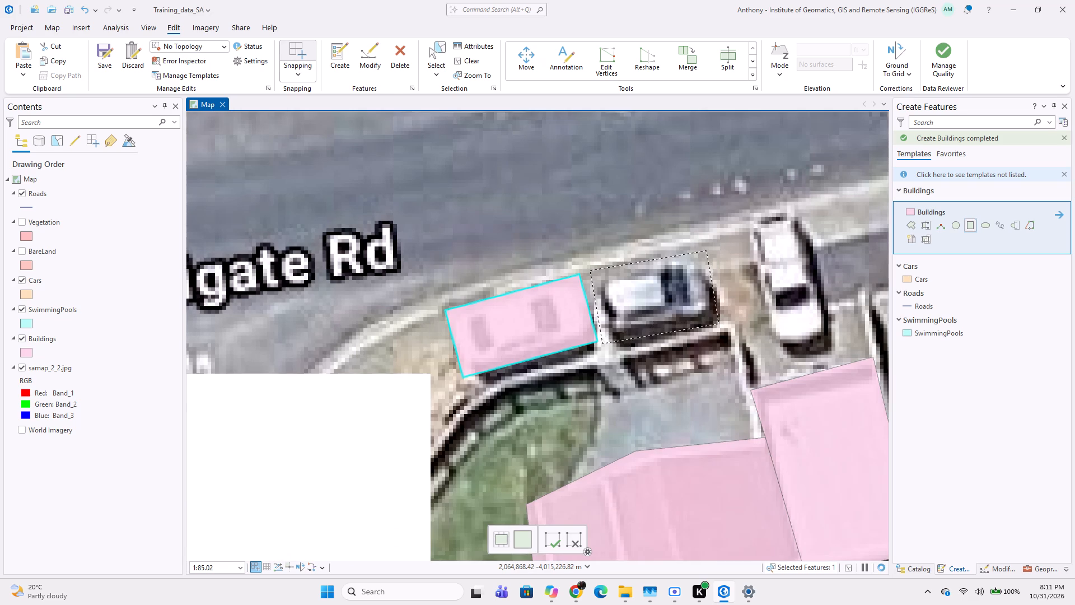
click(719, 325)
click(739, 208)
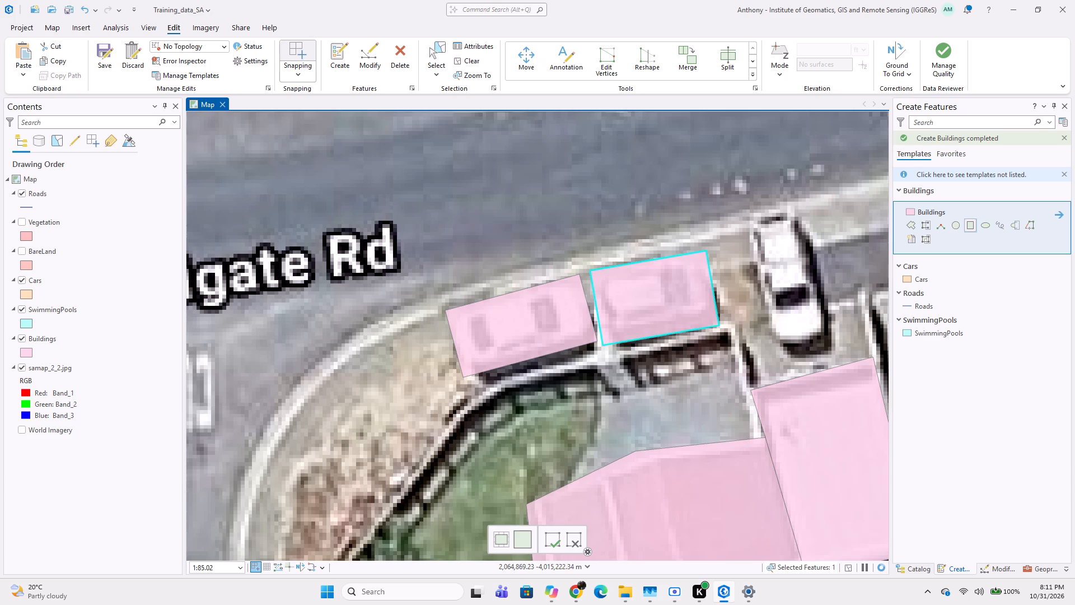
click(766, 353)
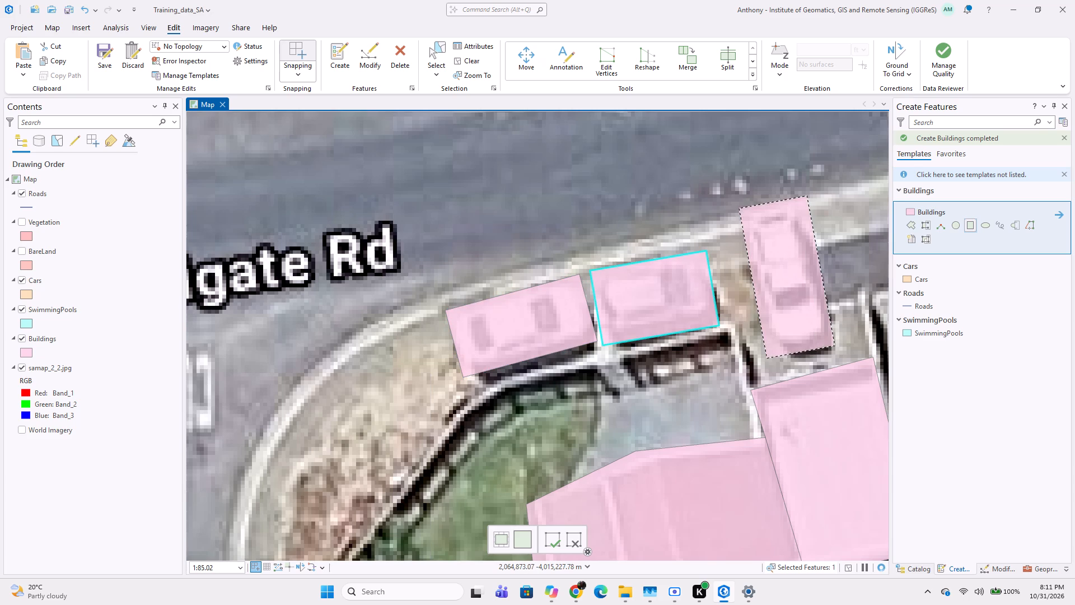
click(833, 346)
scroll(690, 343, down, 3)
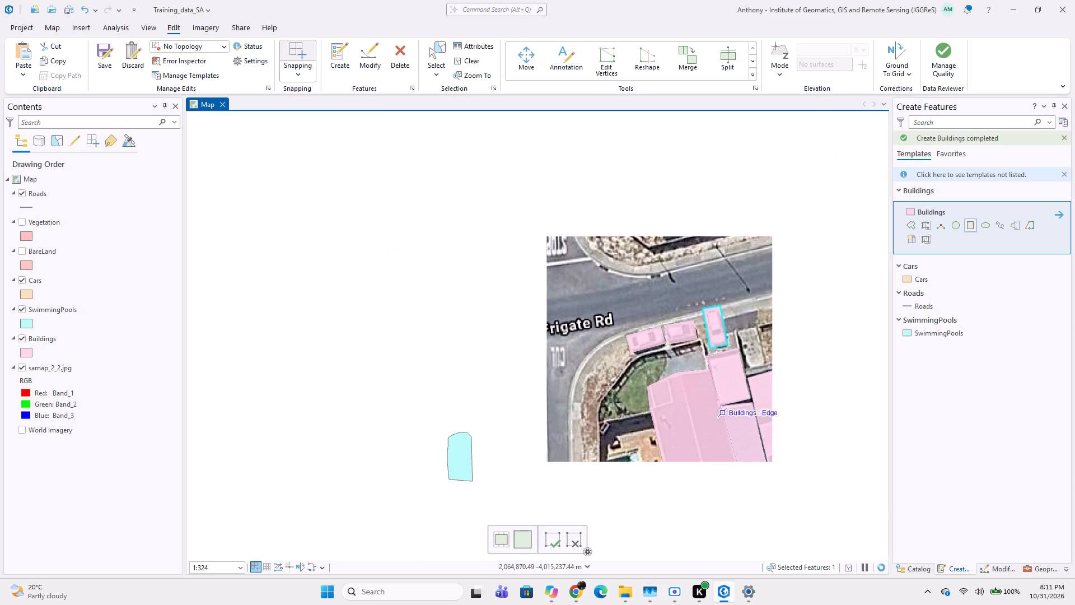
Draw a rotated Buildings rectangle around the white car parked south of Frigate Rd, just east of the large tree.
middle_drag(749, 414, 712, 350)
middle_drag(717, 302, 655, 320)
middle_drag(733, 271, 721, 277)
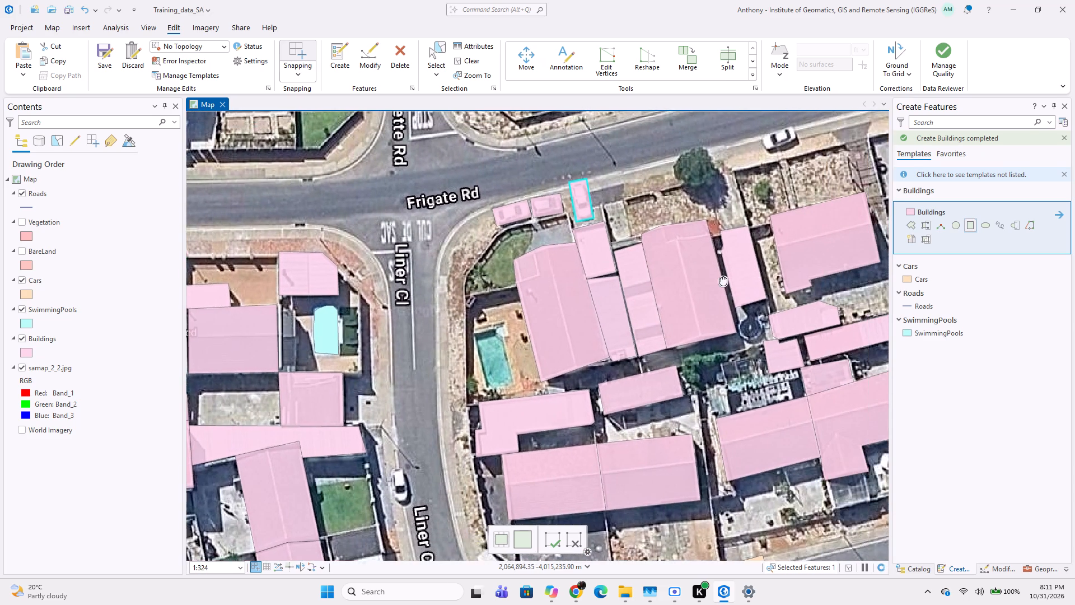
middle_drag(721, 277, 653, 333)
scroll(688, 234, up, 1)
middle_drag(713, 202, 643, 257)
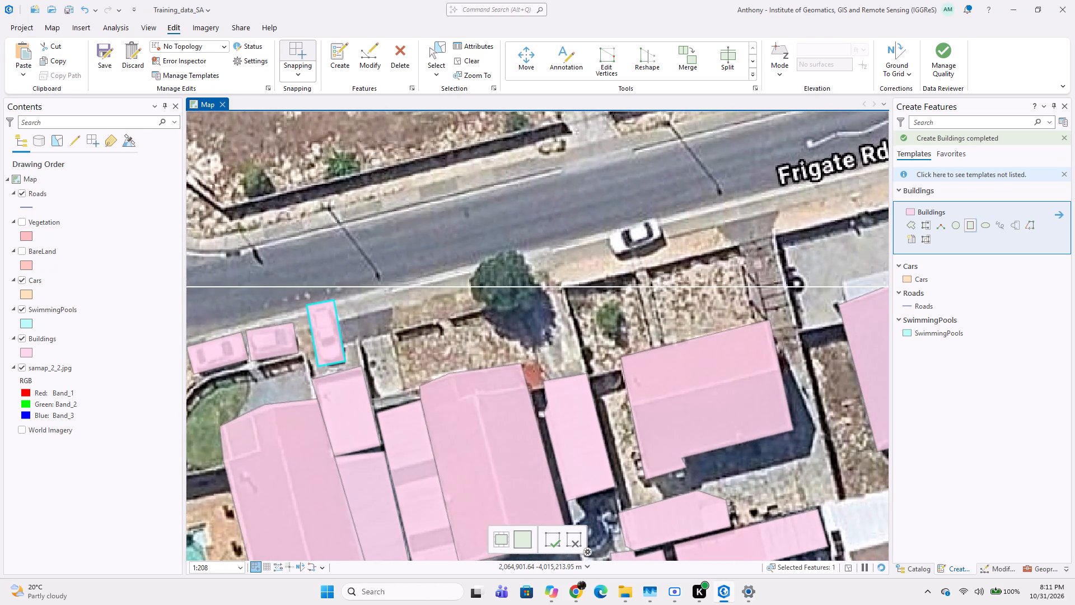
scroll(656, 218, up, 2)
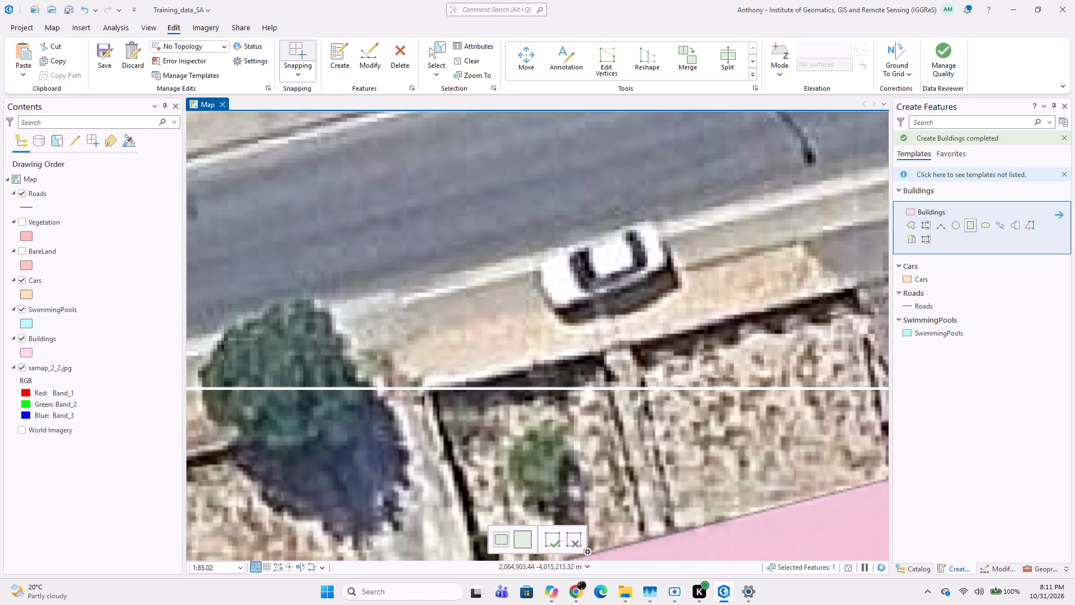
click(655, 208)
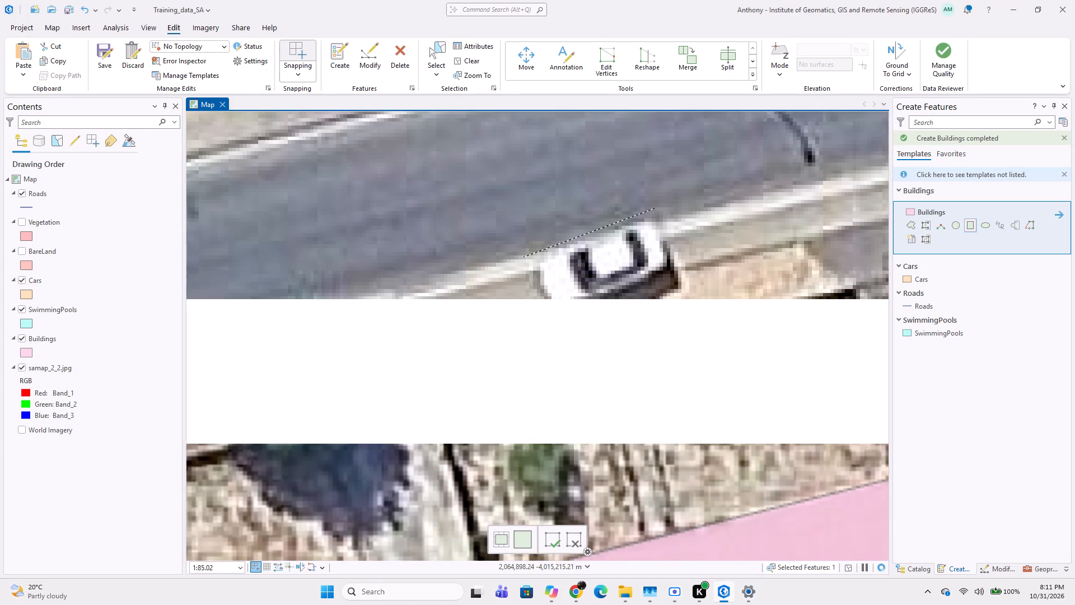
click(524, 257)
click(543, 325)
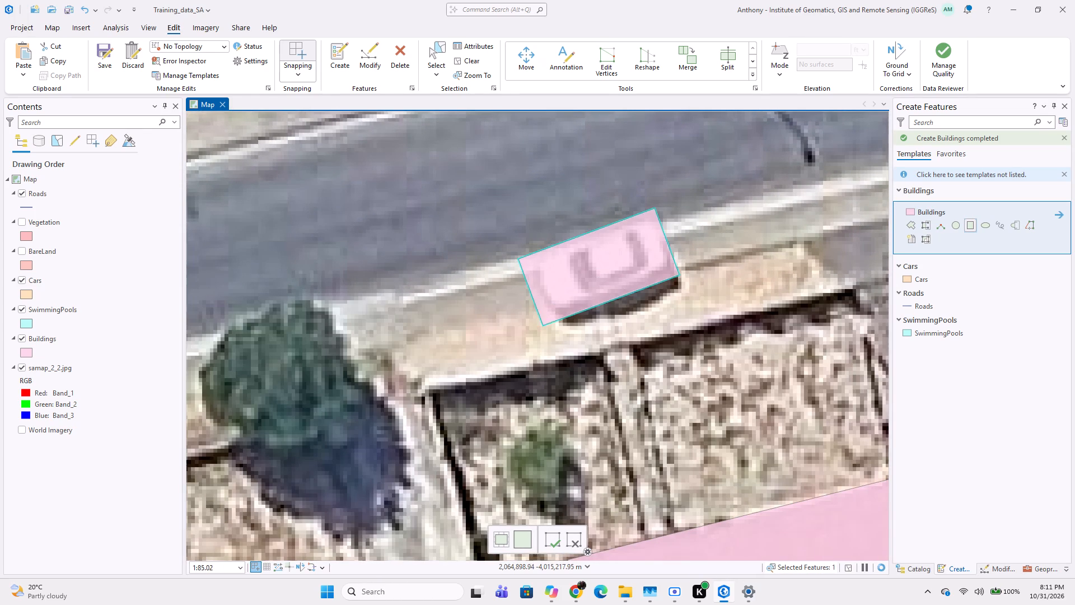
Trace a four-sided Buildings polygon around the small grey-green flat roof southwest of the white car at the image's eastern edge.
scroll(516, 328, down, 3)
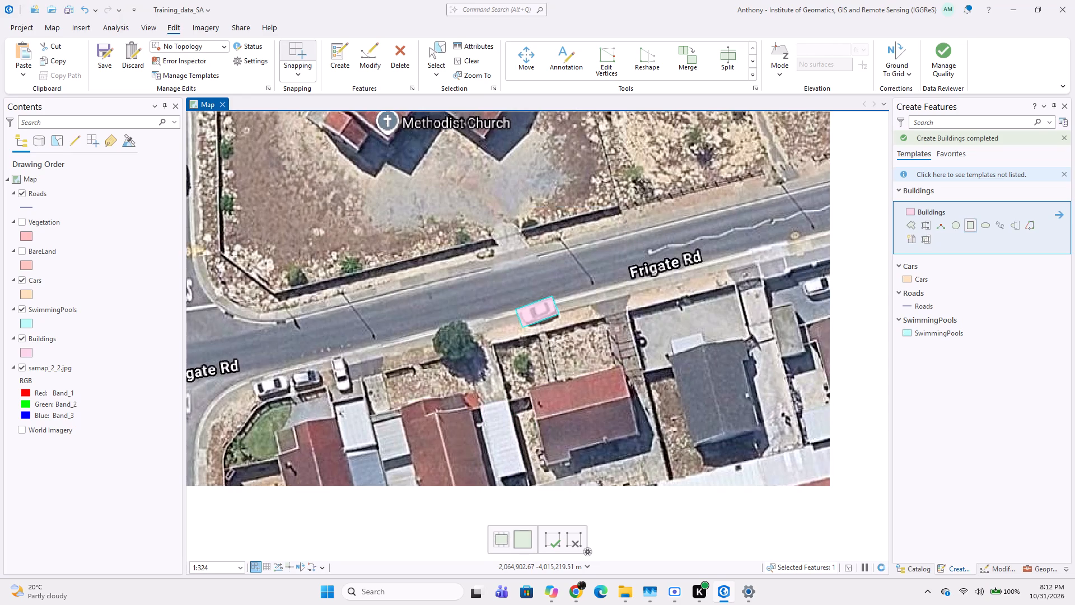
middle_drag(584, 334, 547, 232)
middle_drag(547, 232, 469, 332)
middle_drag(539, 228, 488, 214)
middle_drag(525, 189, 506, 234)
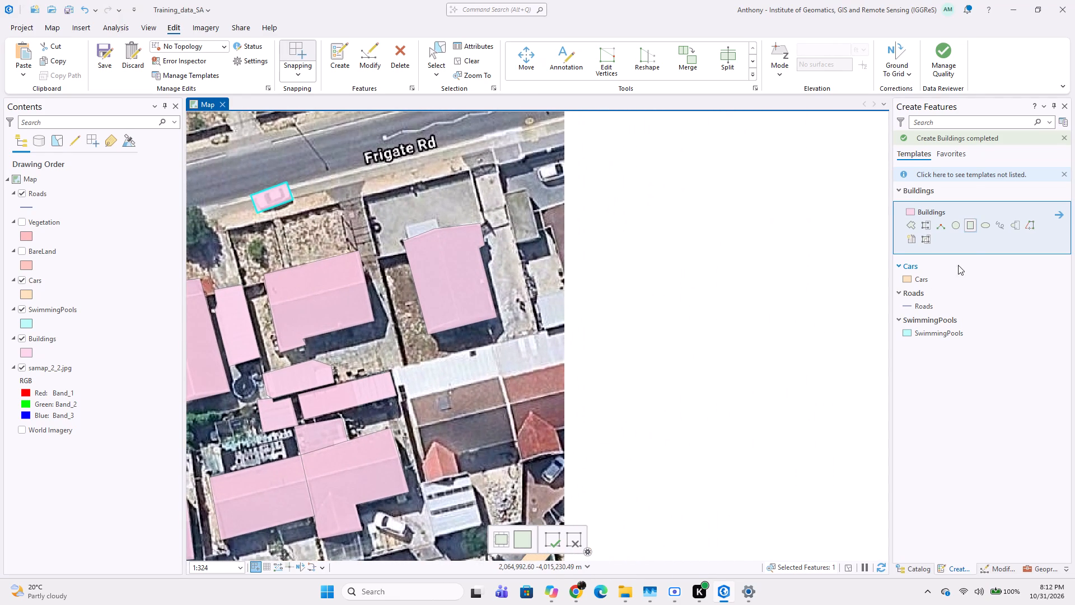
click(909, 227)
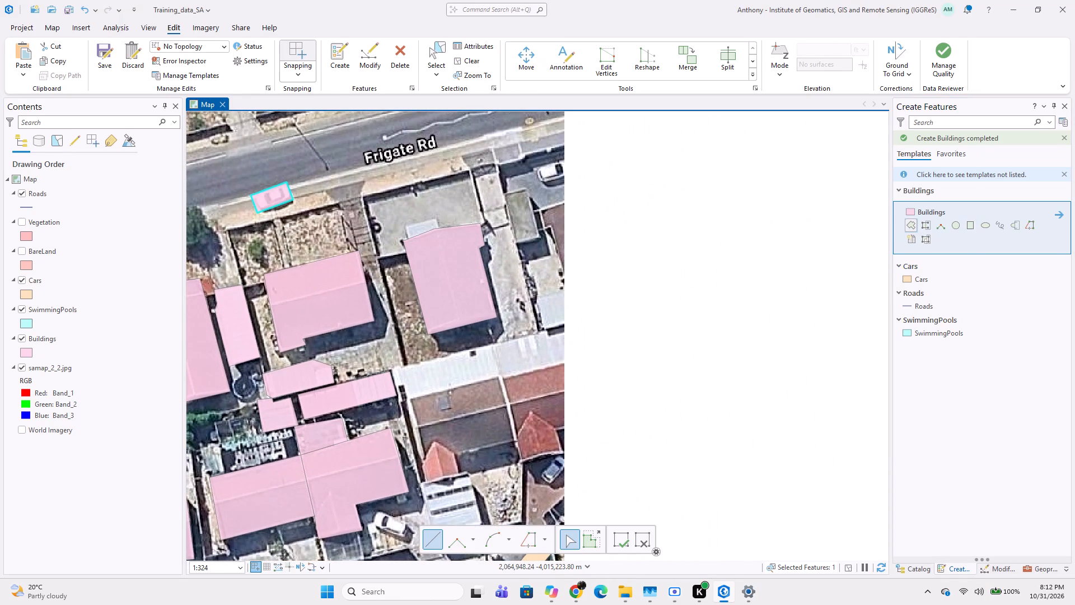
middle_click(525, 232)
scroll(525, 232, up, 2)
middle_drag(499, 318, 488, 273)
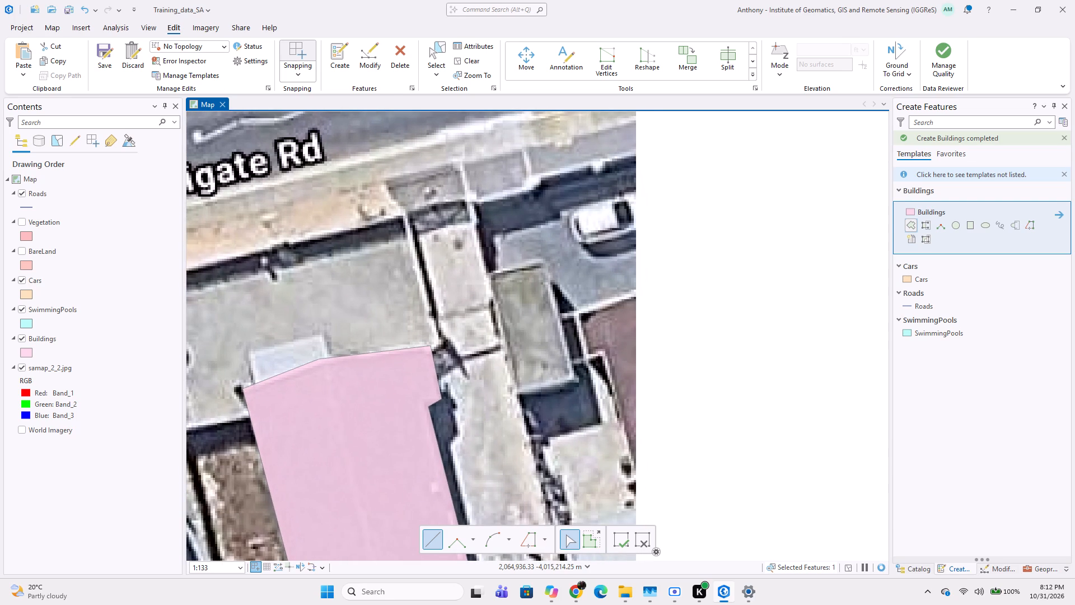
click(486, 271)
click(517, 398)
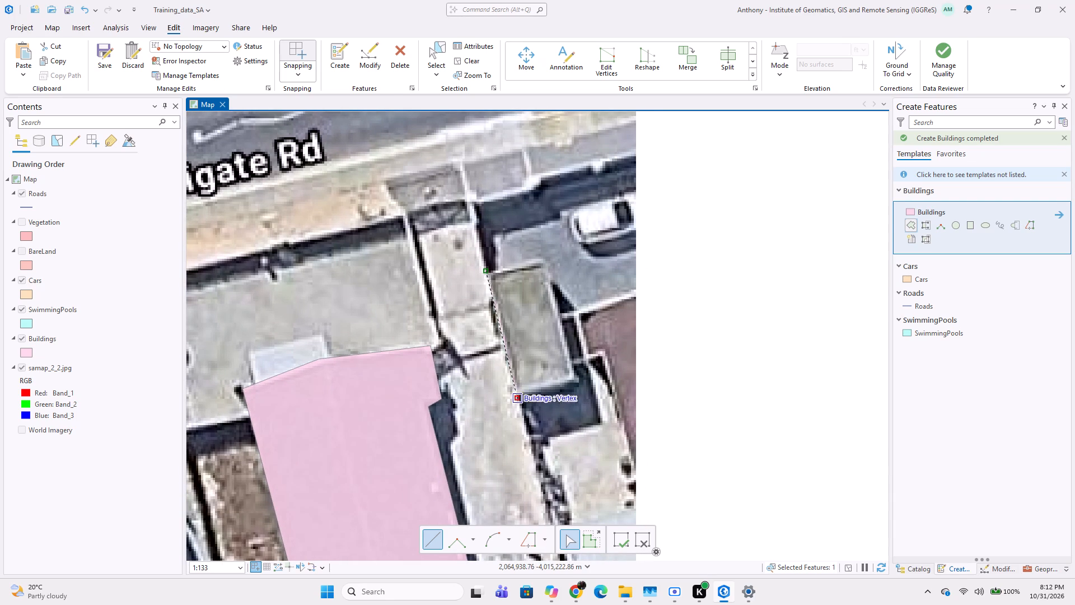
click(582, 390)
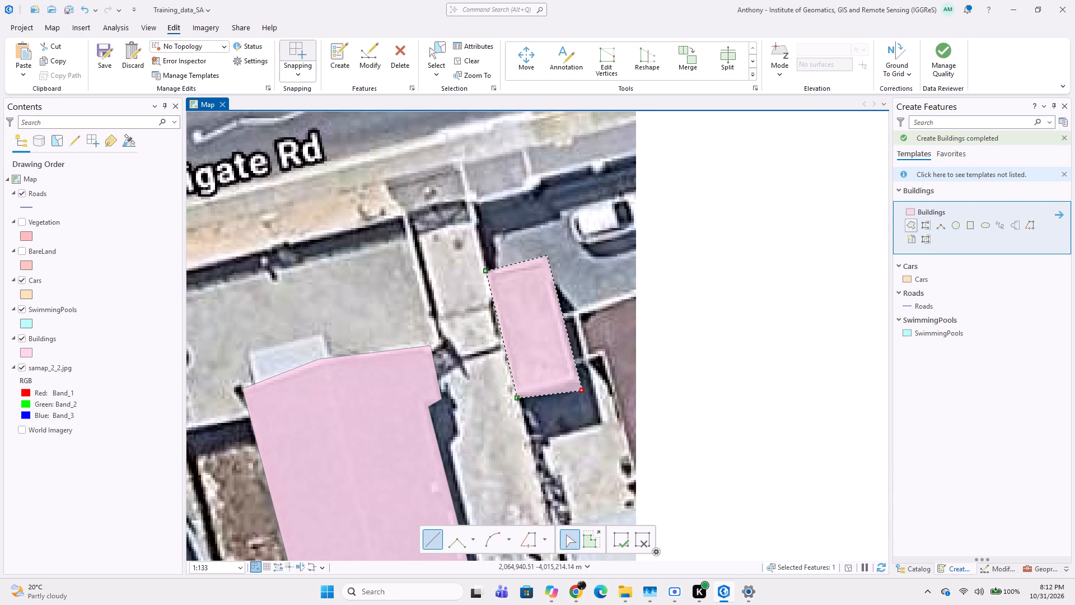
double_click(547, 255)
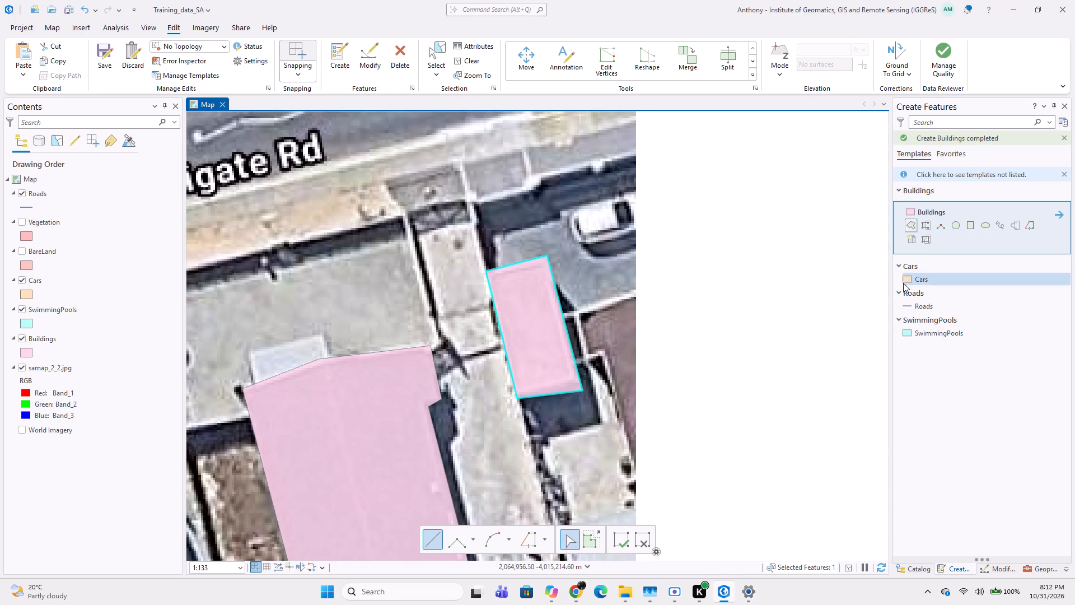
Trace a four-sided polygon with the Cars template around the white car cut off by the image's eastern edge, south of Frigate Rd.
click(903, 283)
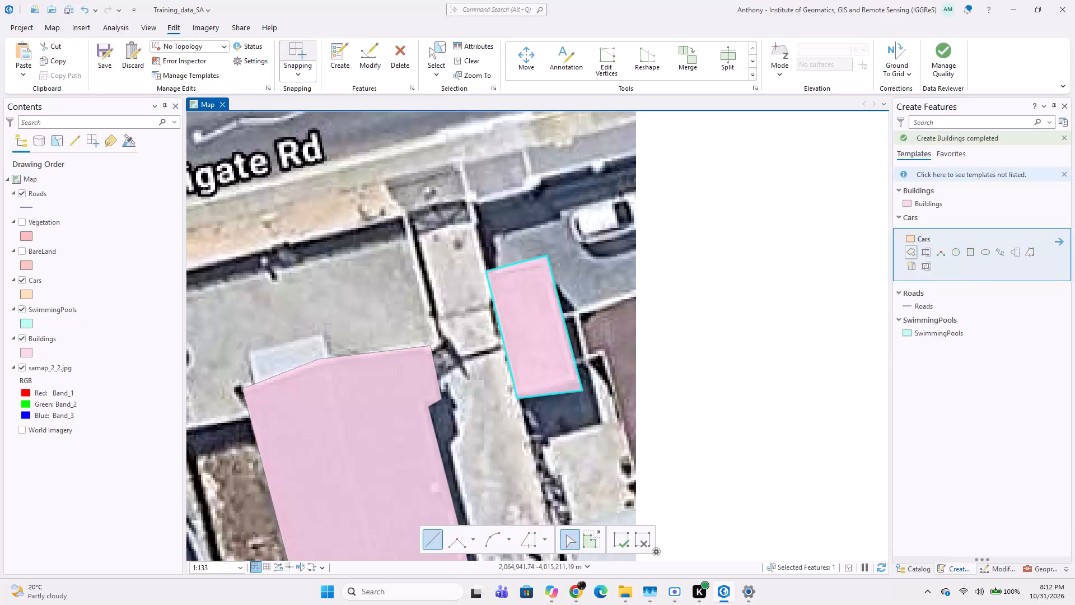
click(564, 208)
click(574, 247)
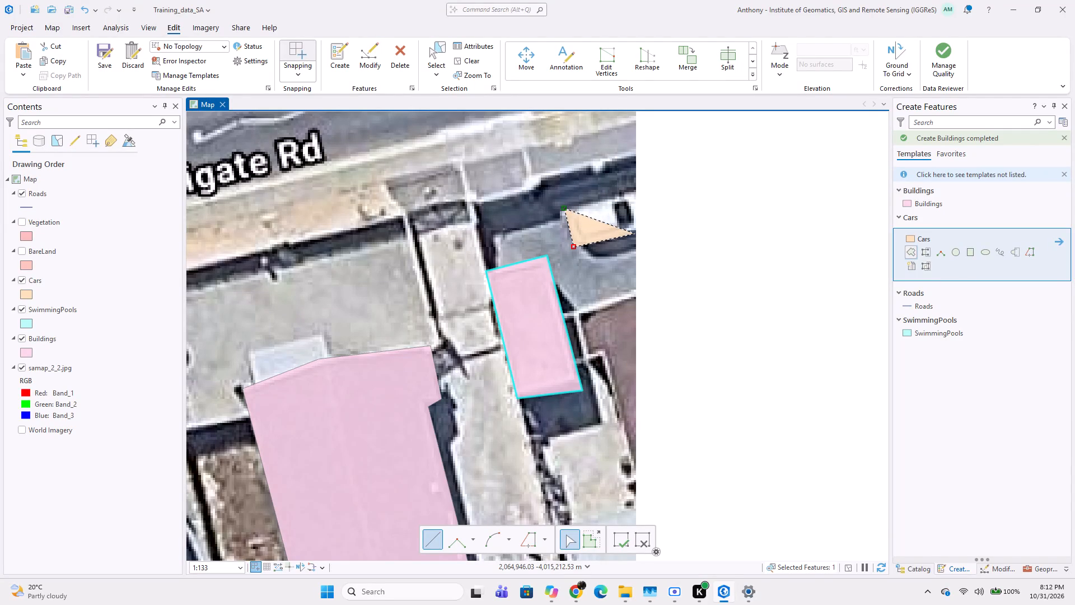
click(635, 234)
double_click(633, 190)
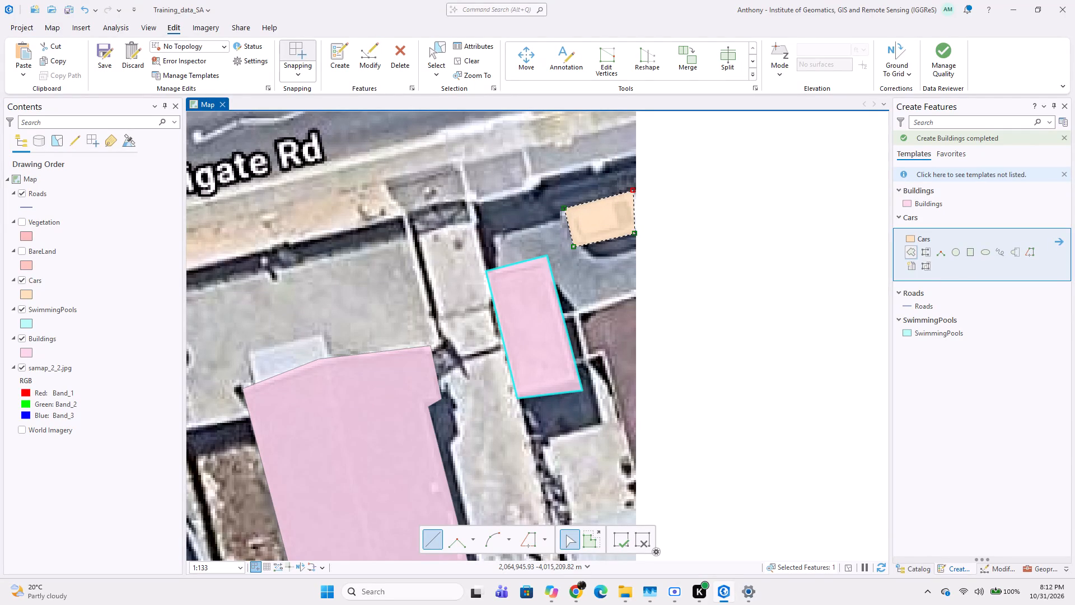
Trace a five-vertex Buildings polygon around the dark-red roof at the image's eastern edge, following the notch on its western side.
middle_drag(594, 300, 601, 220)
middle_drag(602, 227, 525, 296)
middle_drag(590, 253, 529, 316)
middle_drag(541, 245, 520, 308)
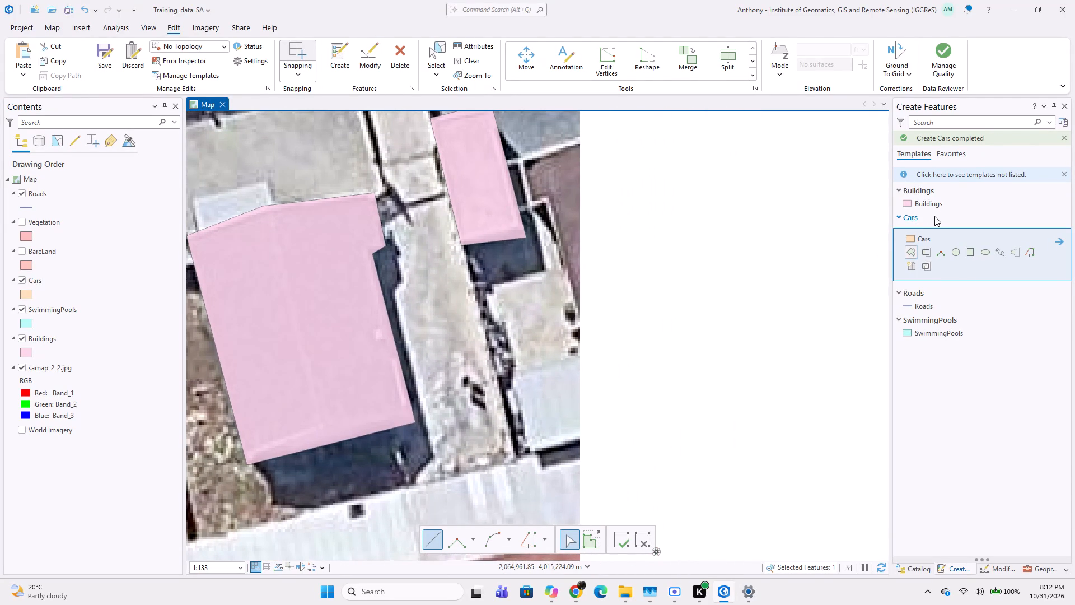
click(942, 201)
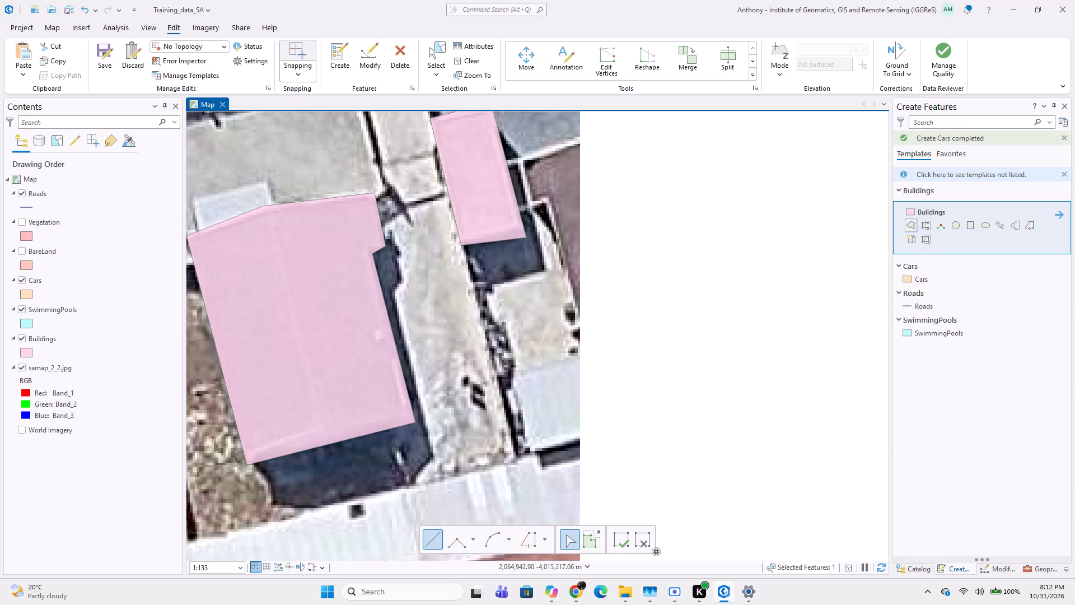
click(516, 159)
click(580, 134)
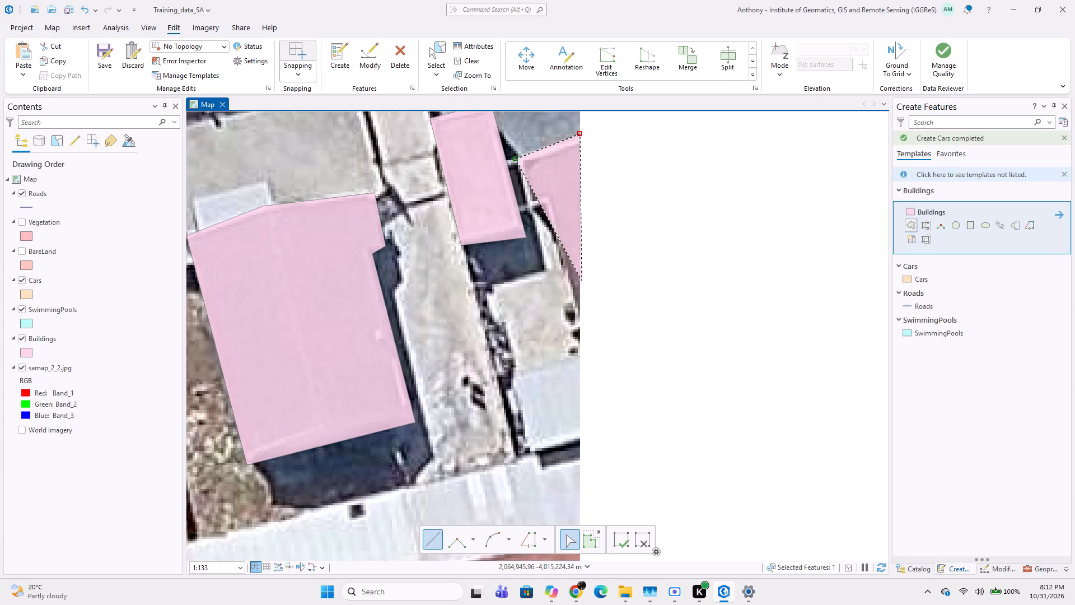
click(578, 320)
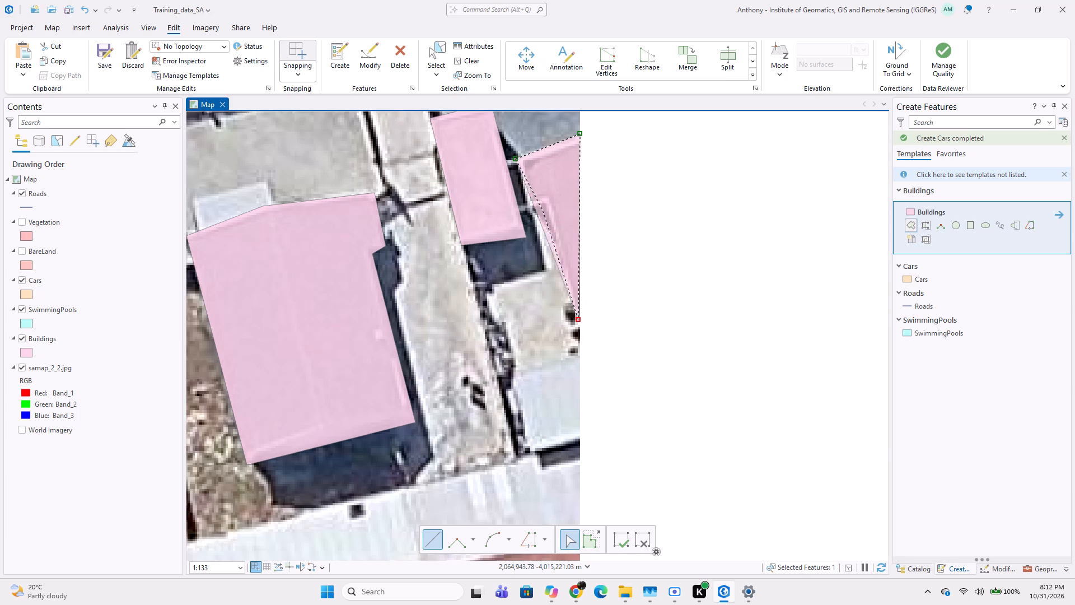
click(549, 206)
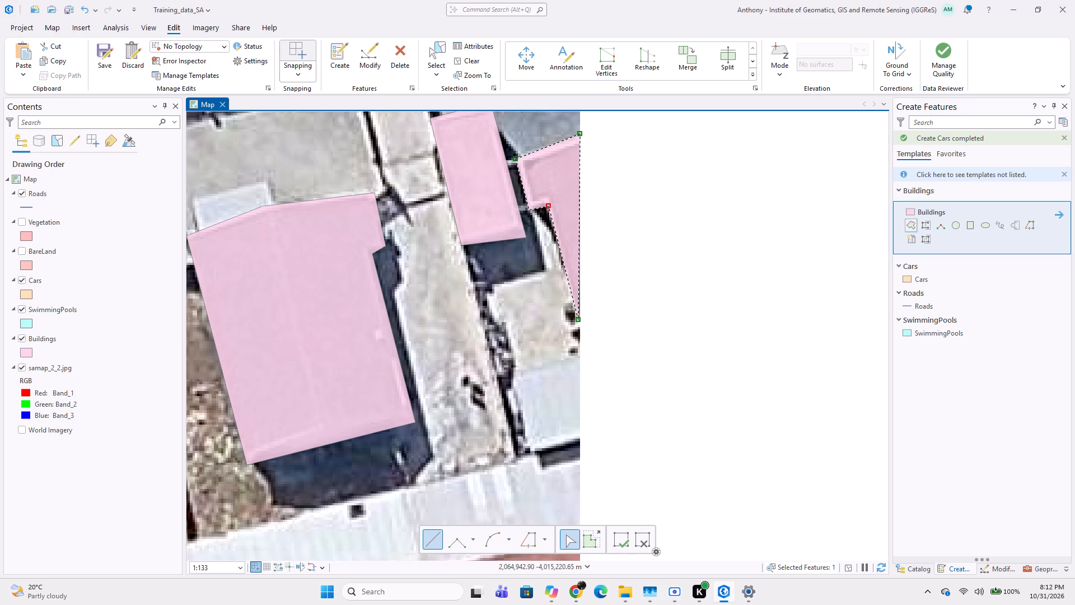
double_click(529, 210)
Trace a four-sided Buildings polygon around the light-blue roof at the image's eastern edge, just north of the long white roof.
middle_drag(543, 300, 545, 216)
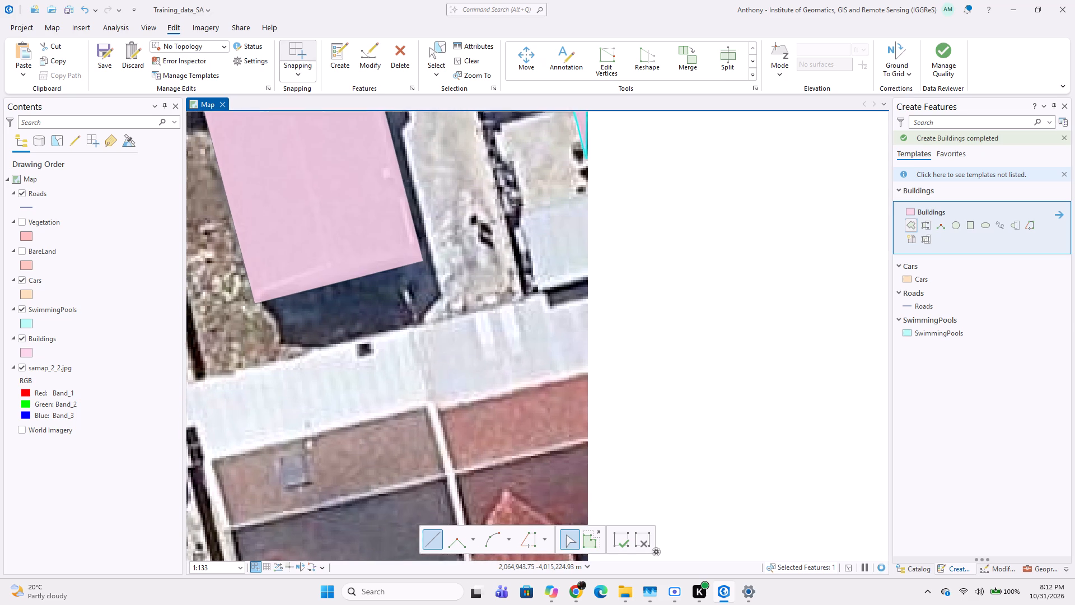
click(521, 189)
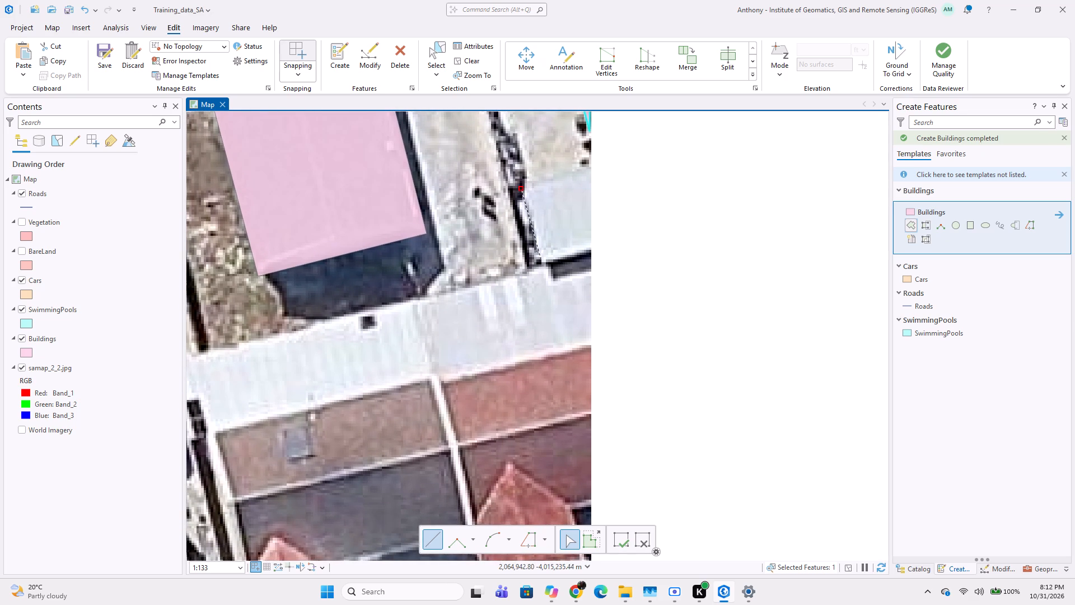
click(543, 269)
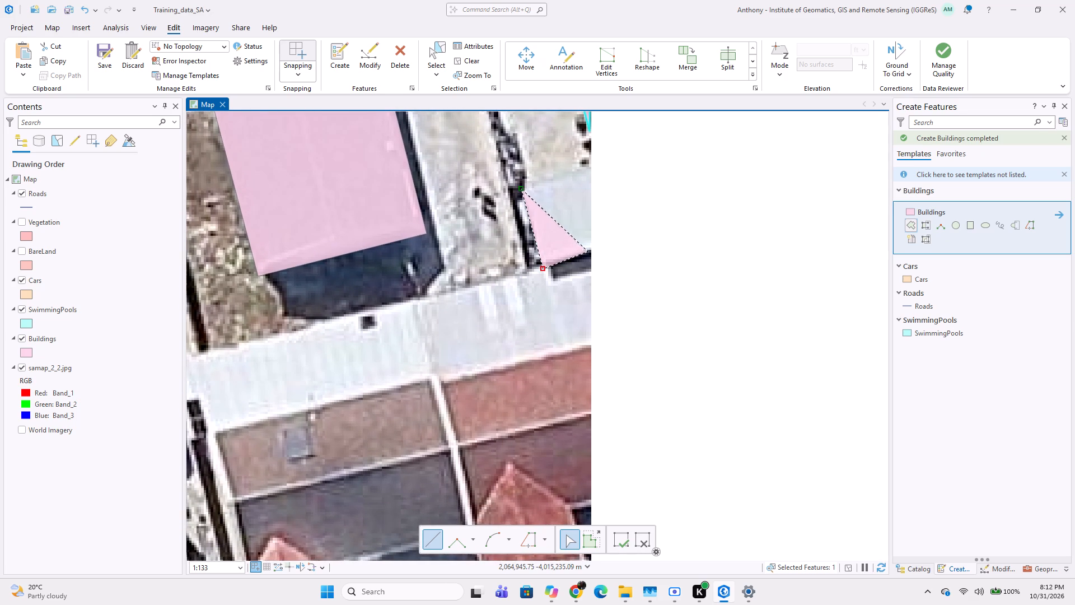
click(590, 253)
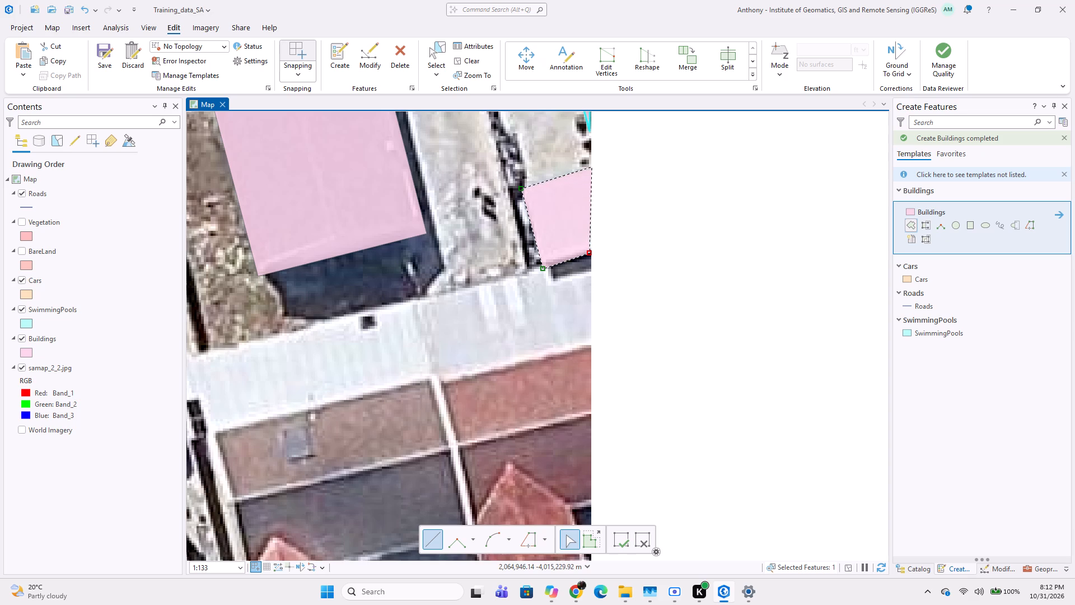
double_click(592, 165)
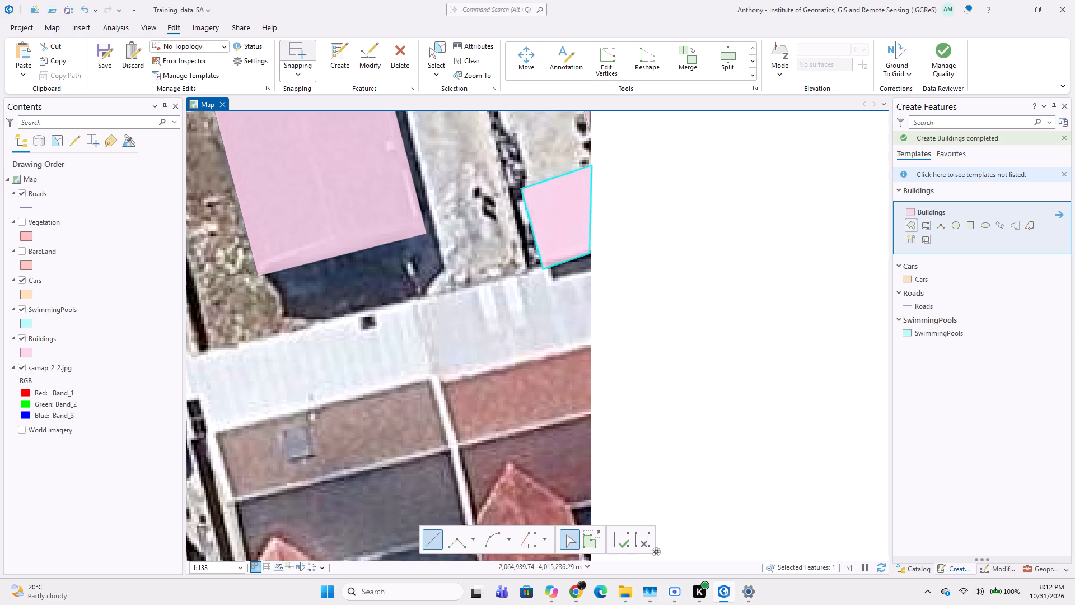
Trace a six-vertex Buildings polygon around the brown roof south of the long white roof, including its red gable extension.
scroll(496, 261, down, 3)
middle_drag(464, 314, 535, 273)
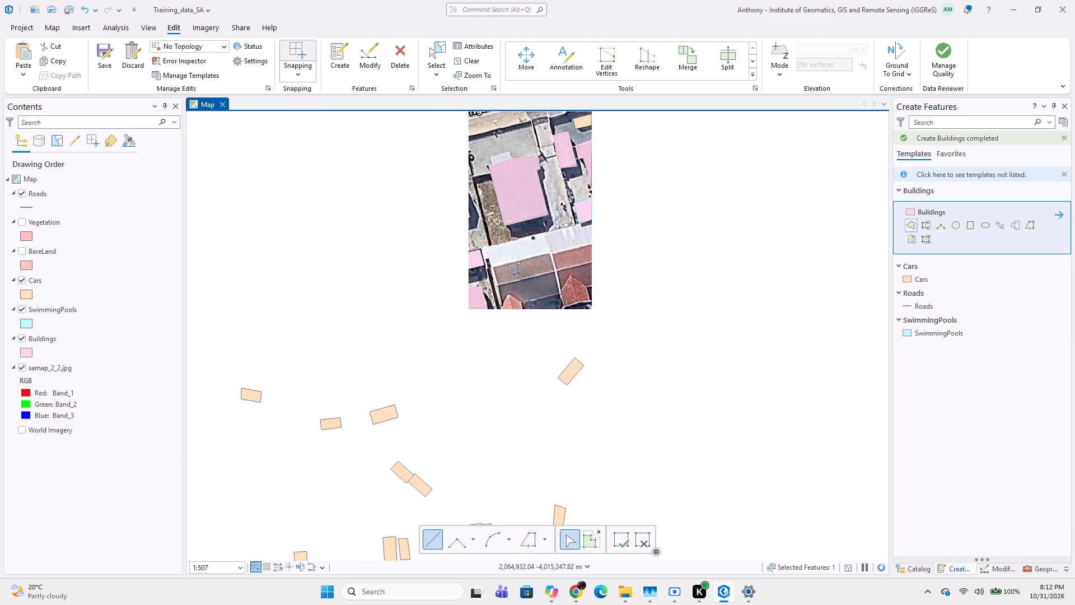
scroll(494, 285, up, 1)
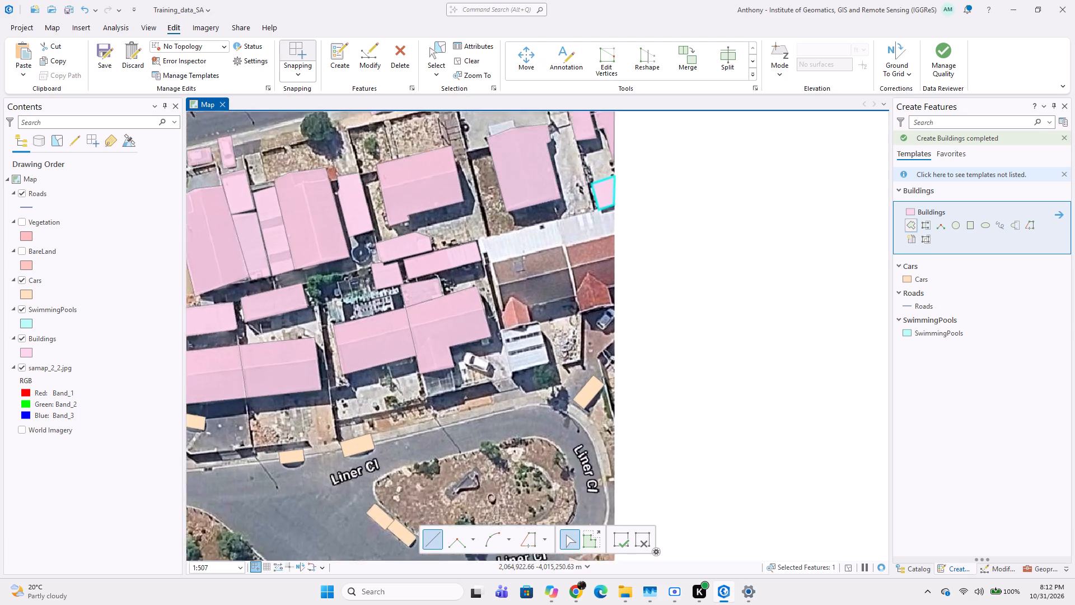
middle_drag(506, 306, 504, 261)
scroll(492, 208, up, 1)
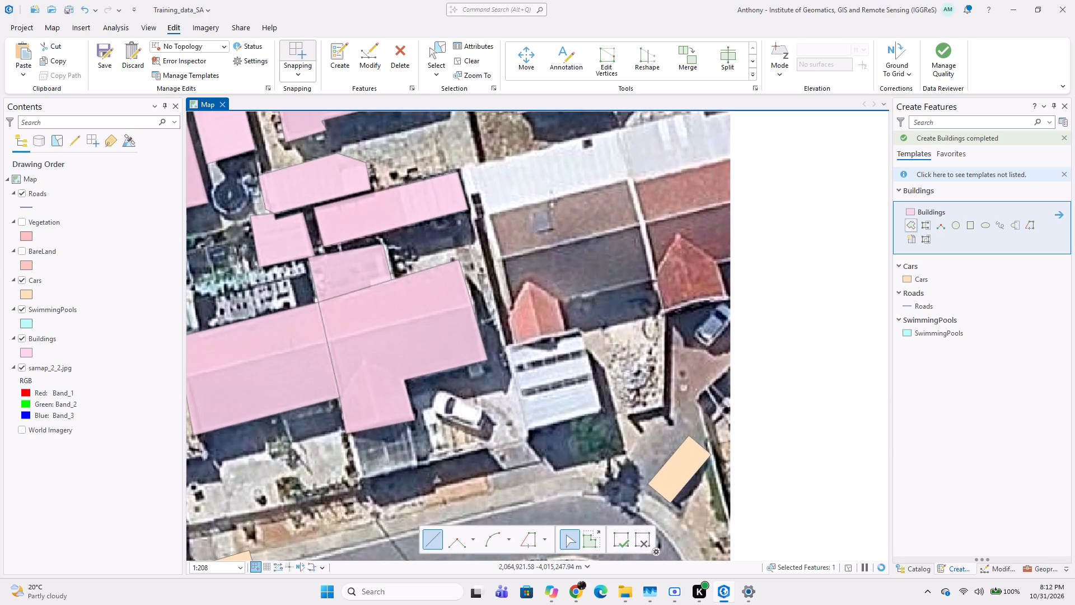
click(486, 214)
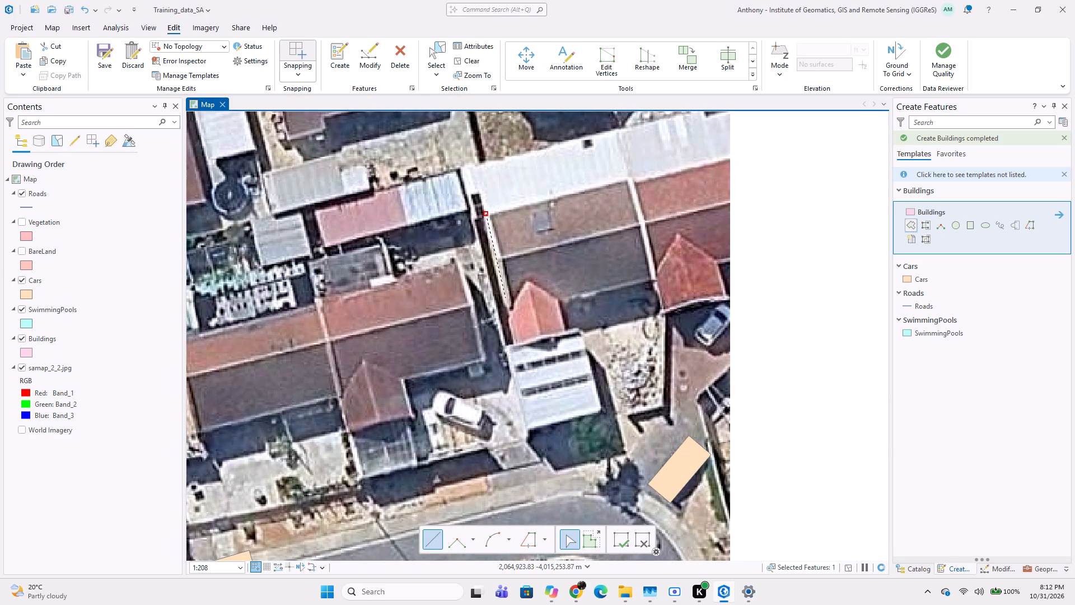
click(512, 345)
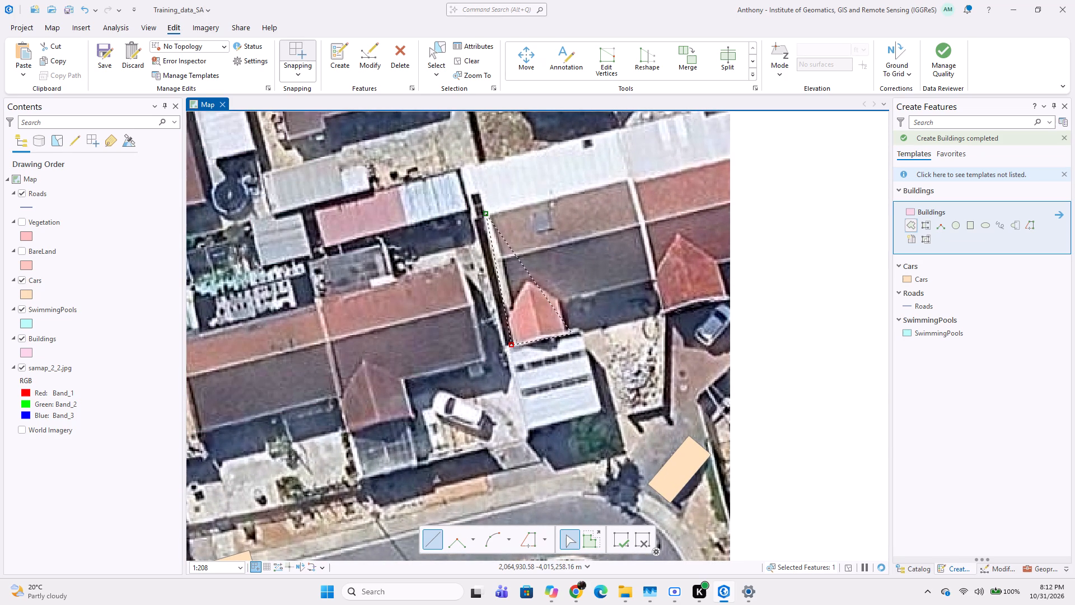
click(567, 333)
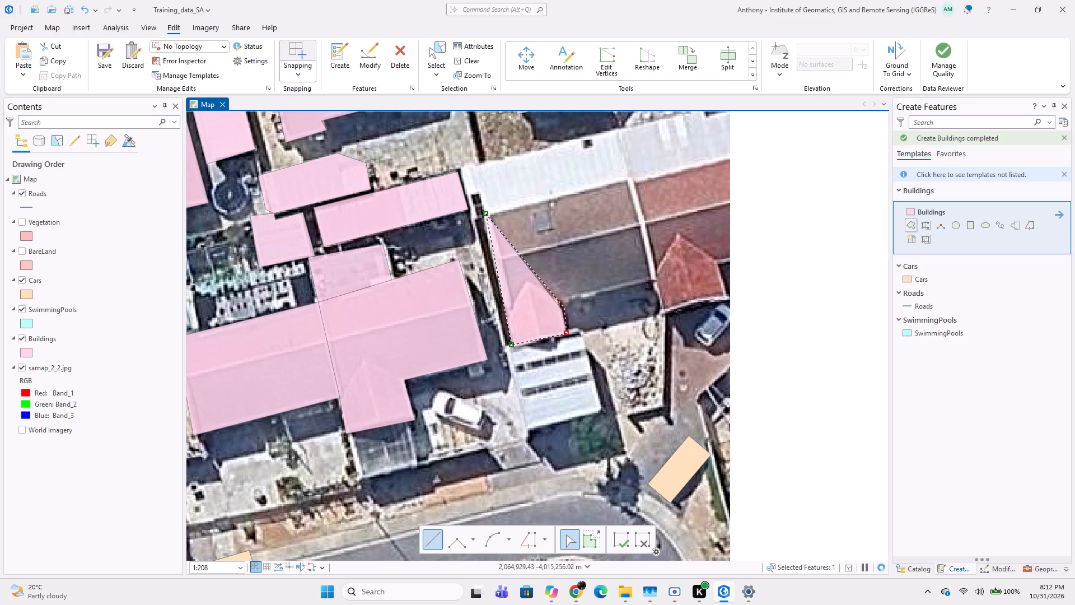
click(560, 302)
click(655, 283)
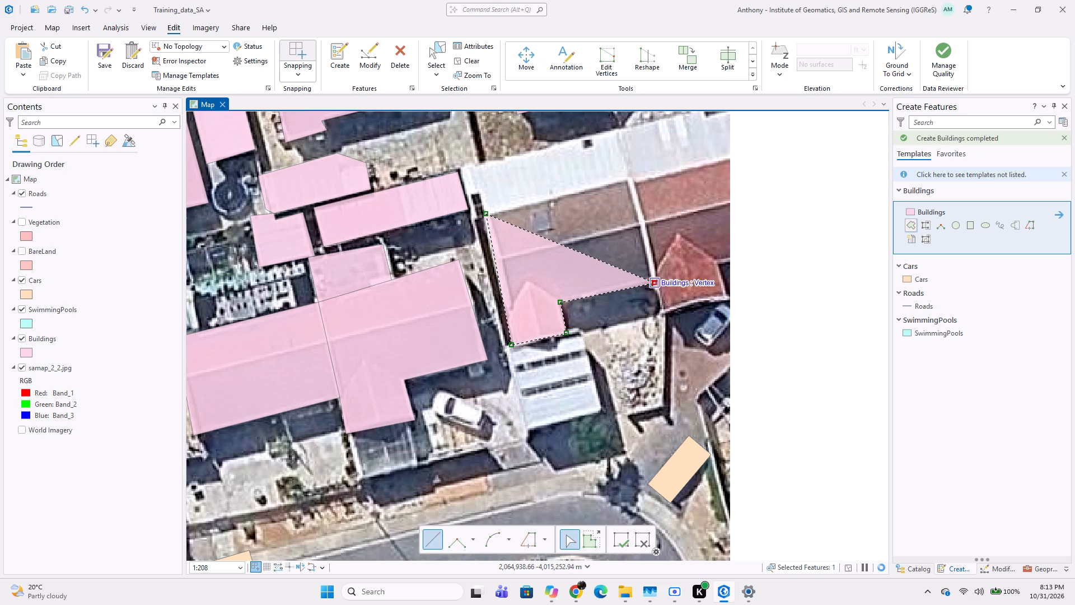
double_click(625, 179)
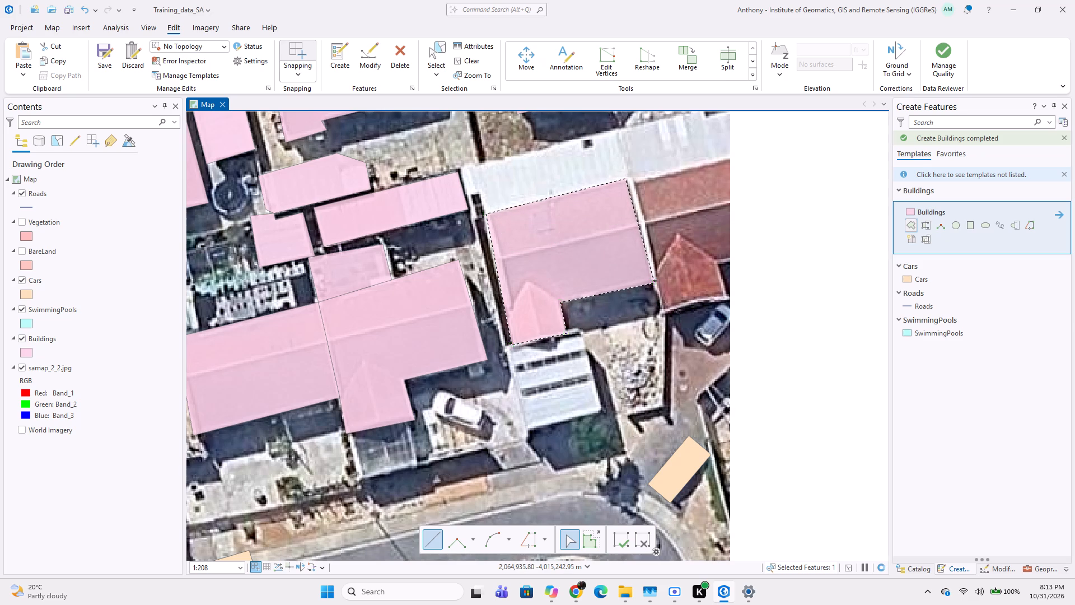
Trace an eight-vertex Buildings polygon around the red-brown roof at the image's eastern edge, including its red gable extension.
click(627, 180)
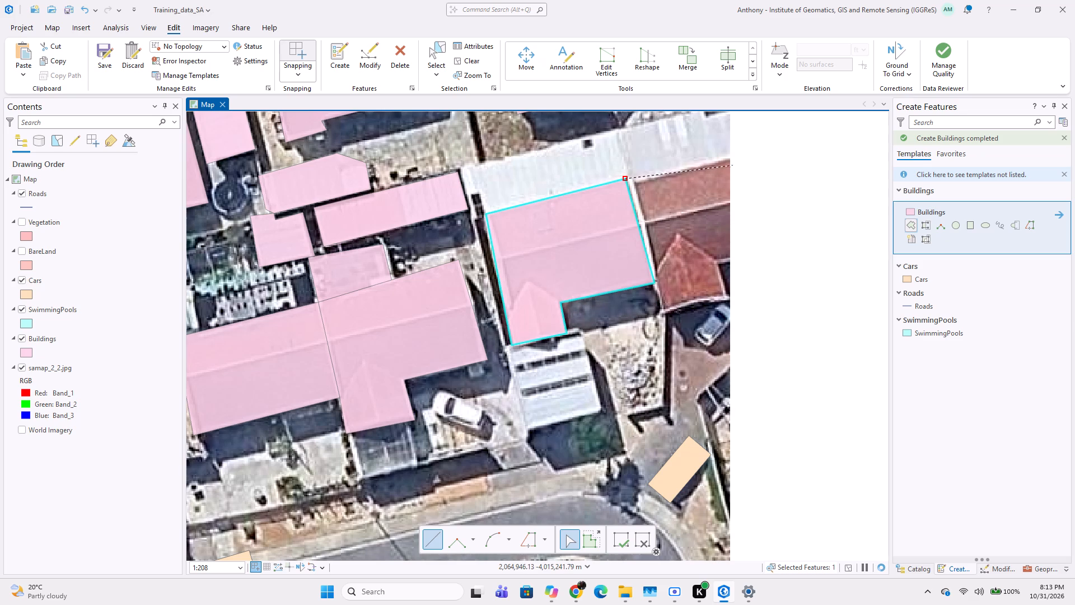
click(731, 155)
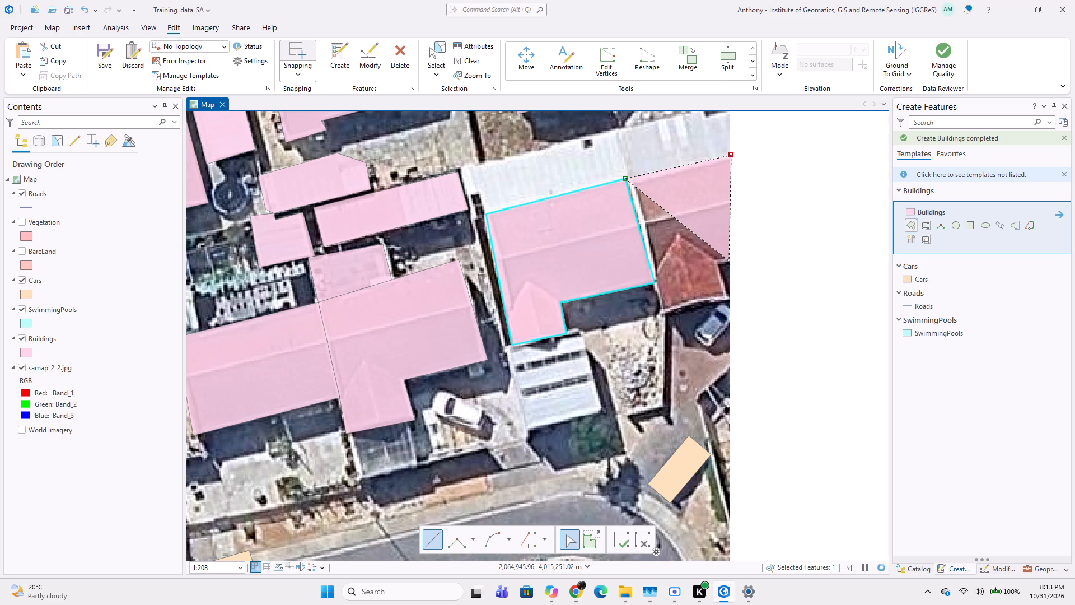
click(729, 259)
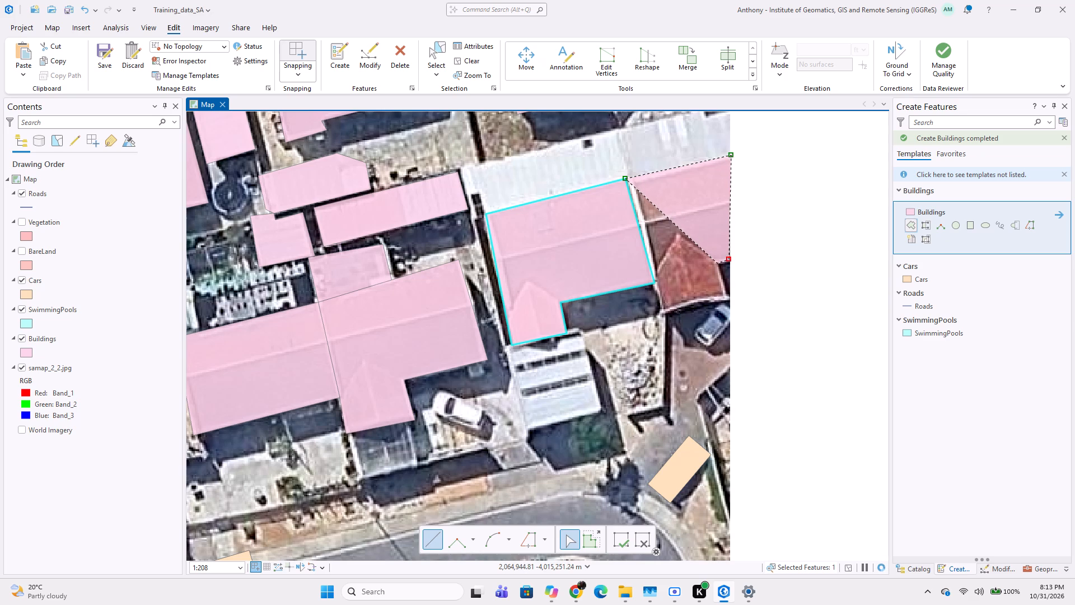
click(717, 263)
click(729, 298)
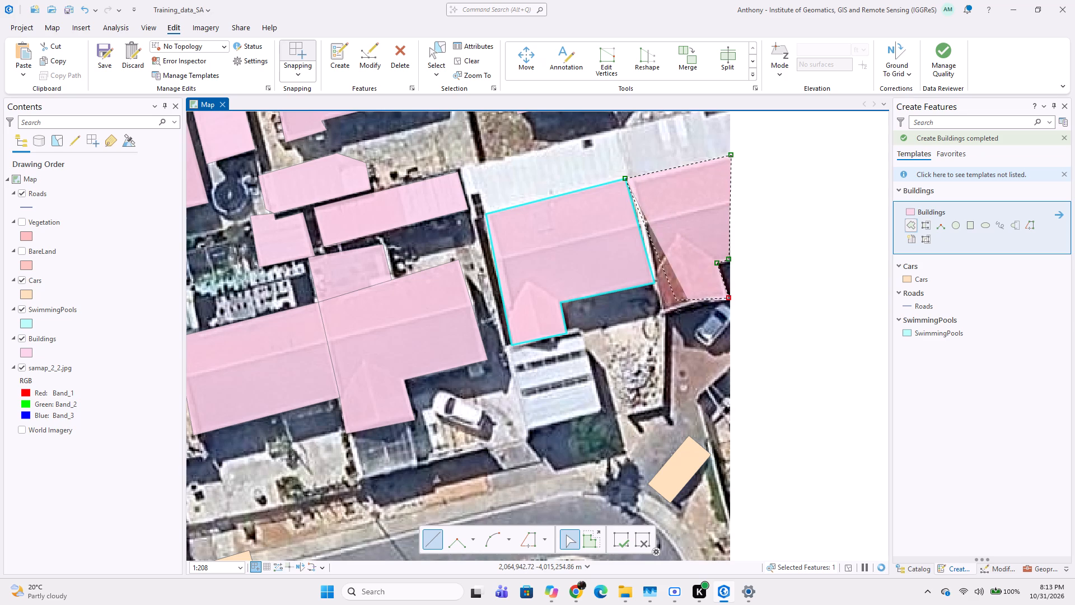
click(662, 314)
click(658, 283)
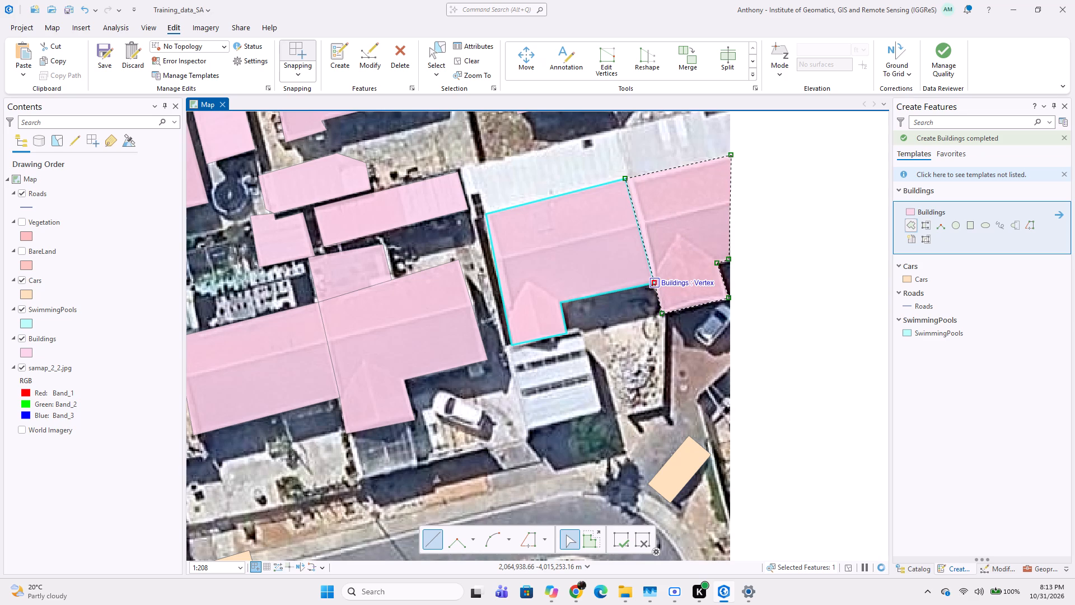
double_click(645, 235)
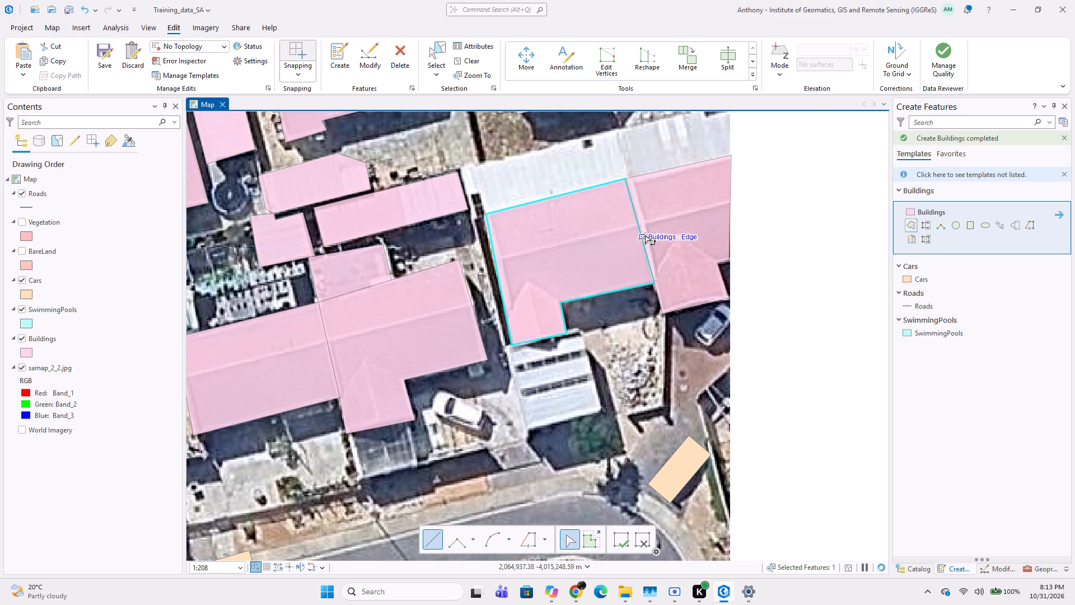
Trace a seven-vertex Cars polygon around the silver-blue car at the image's eastern edge, just south of the red gable roof.
middle_drag(672, 353, 643, 296)
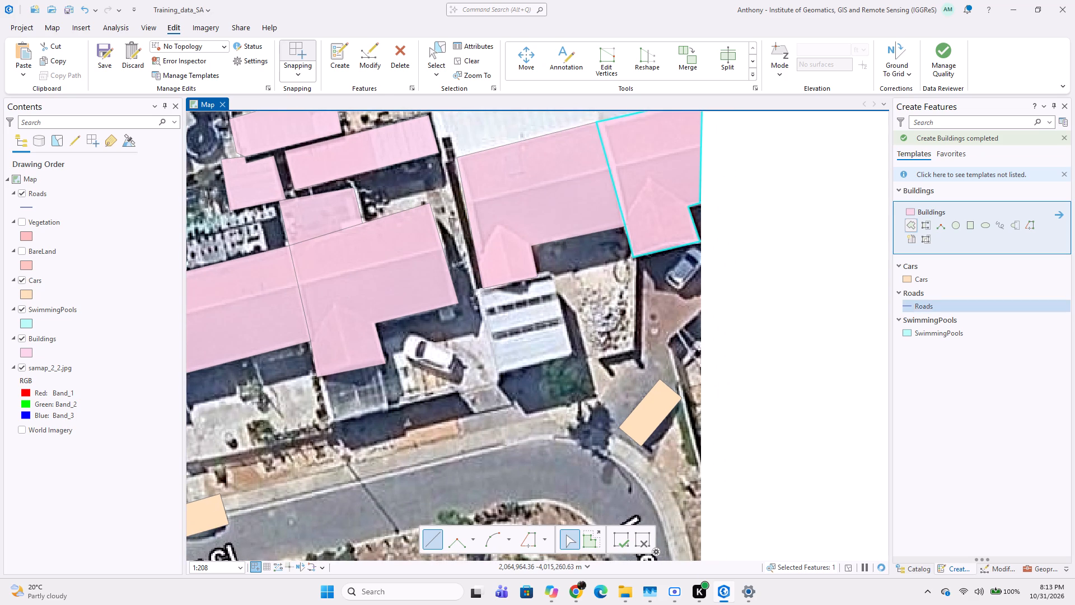
click(923, 275)
scroll(684, 278, up, 2)
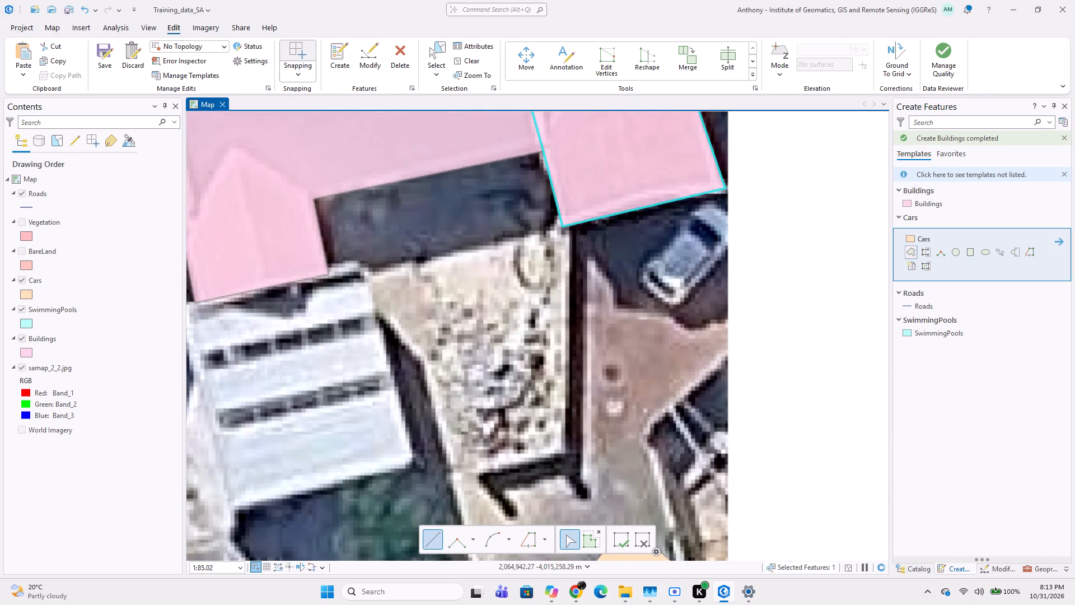
click(631, 274)
click(699, 190)
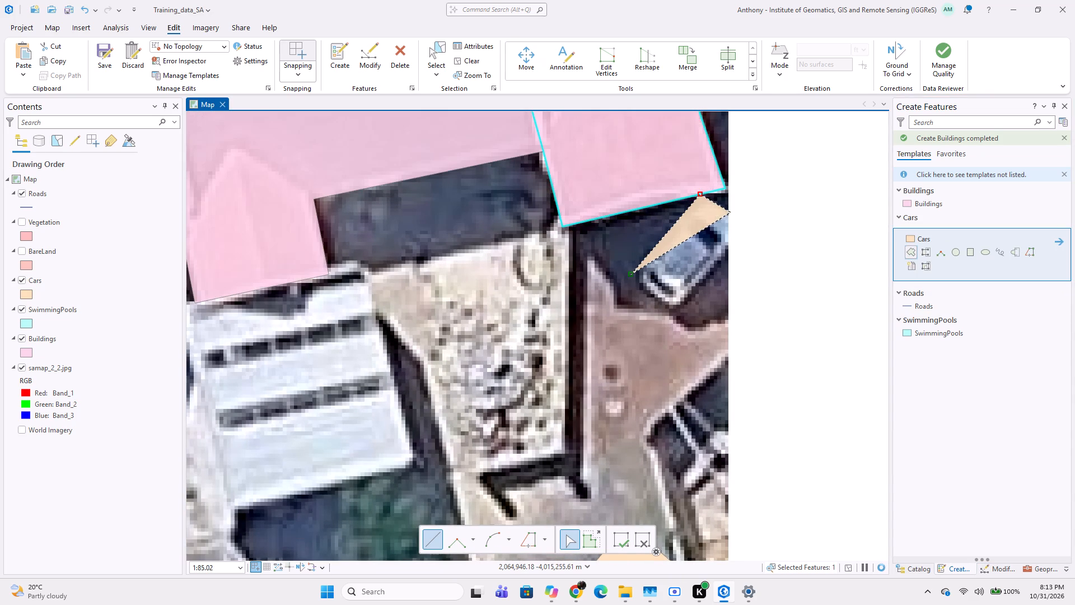
click(733, 210)
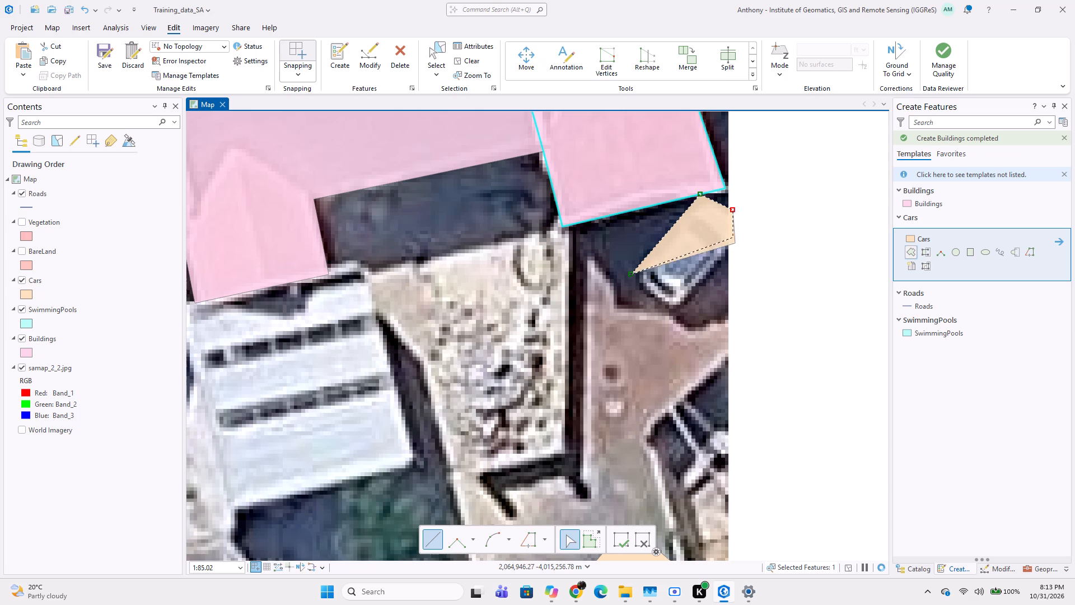
key(ctrl+z)
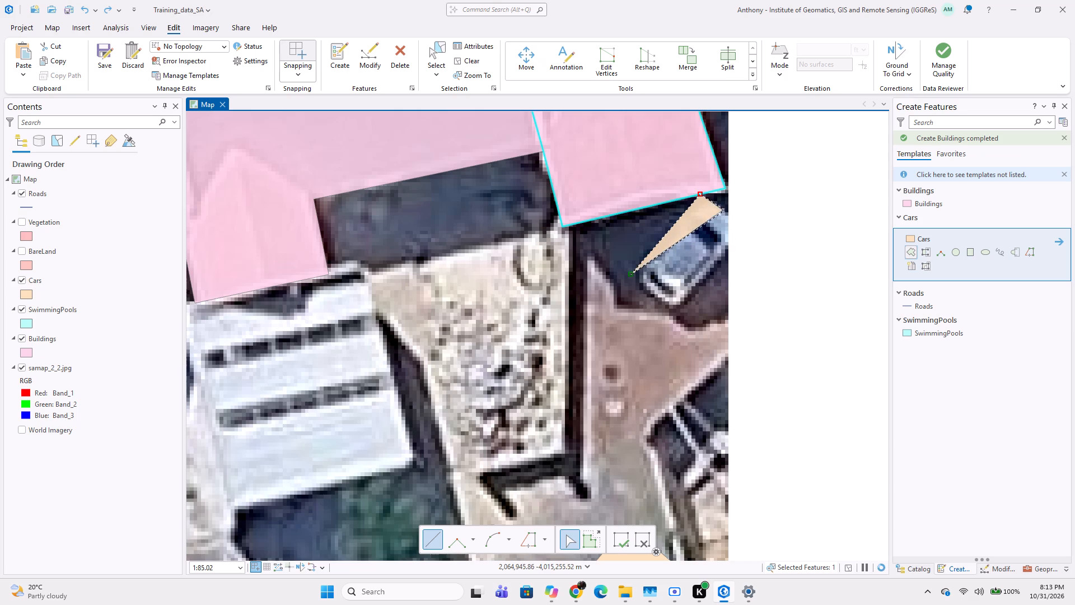
click(727, 210)
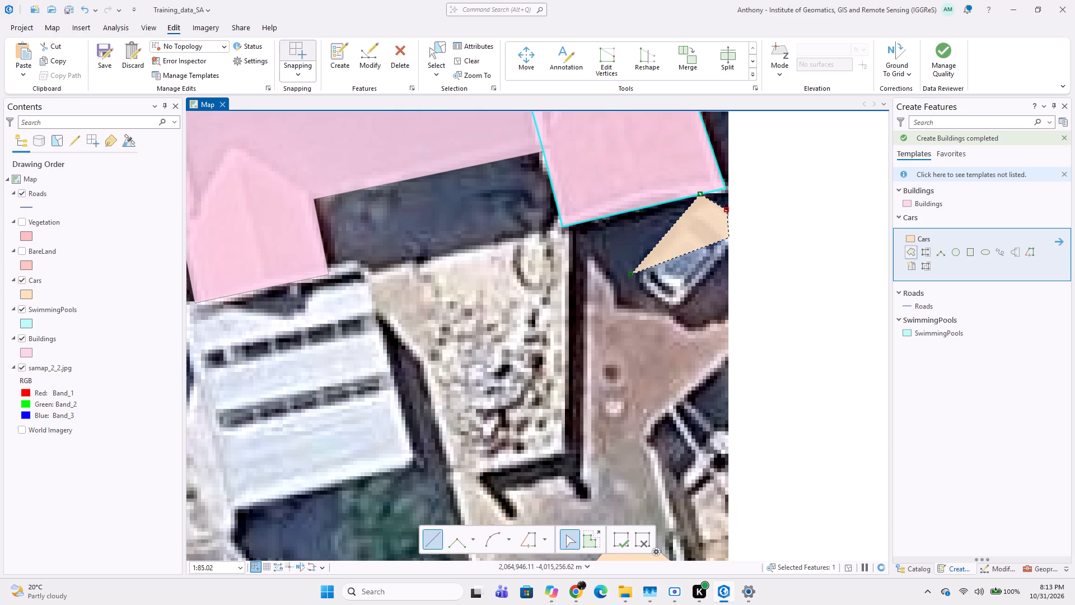
click(729, 238)
click(729, 251)
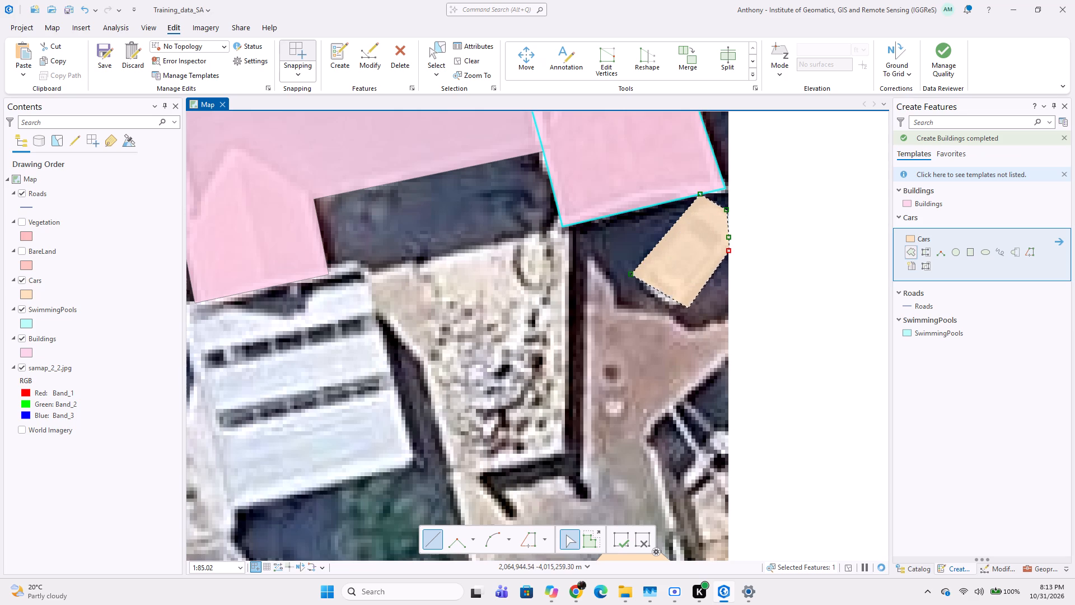
click(678, 314)
double_click(647, 302)
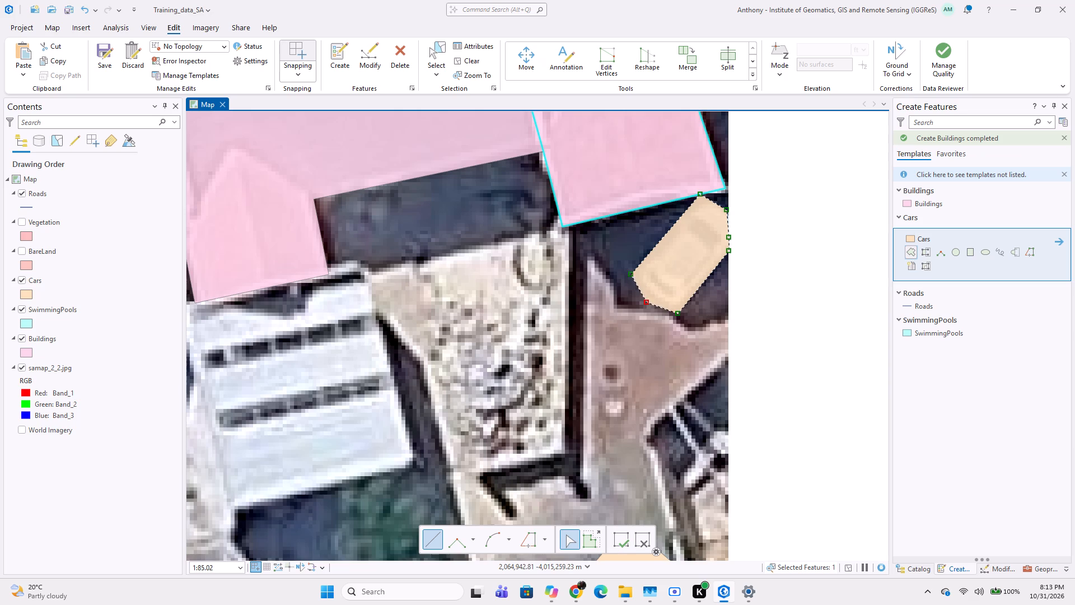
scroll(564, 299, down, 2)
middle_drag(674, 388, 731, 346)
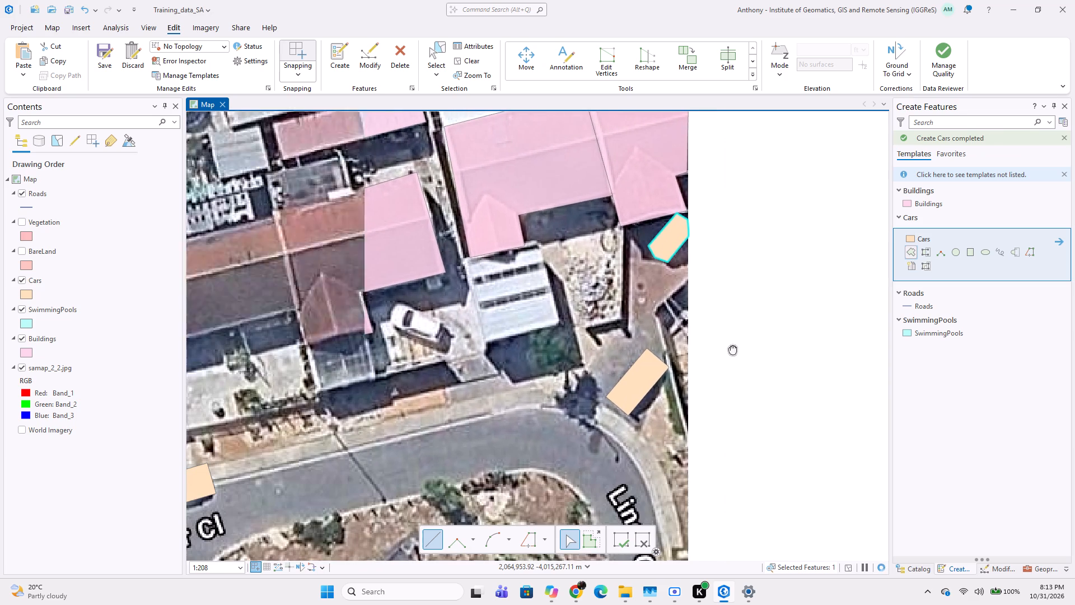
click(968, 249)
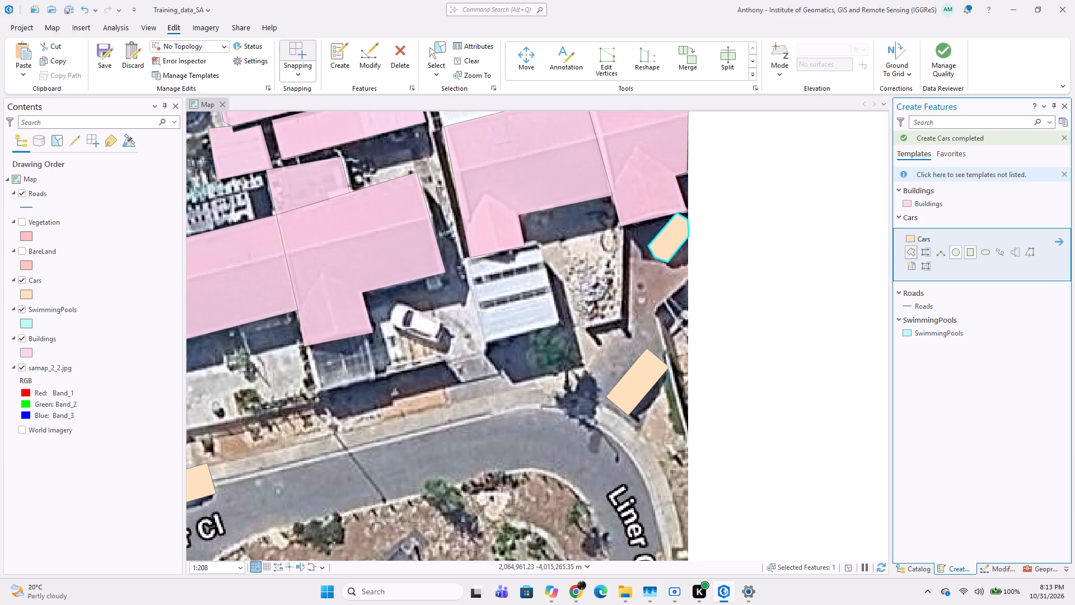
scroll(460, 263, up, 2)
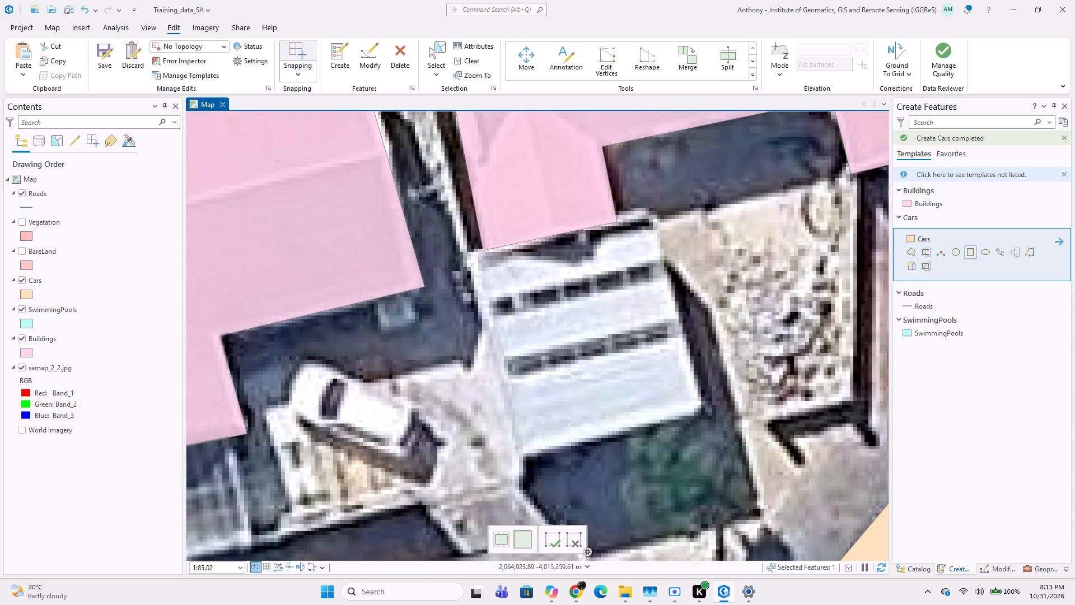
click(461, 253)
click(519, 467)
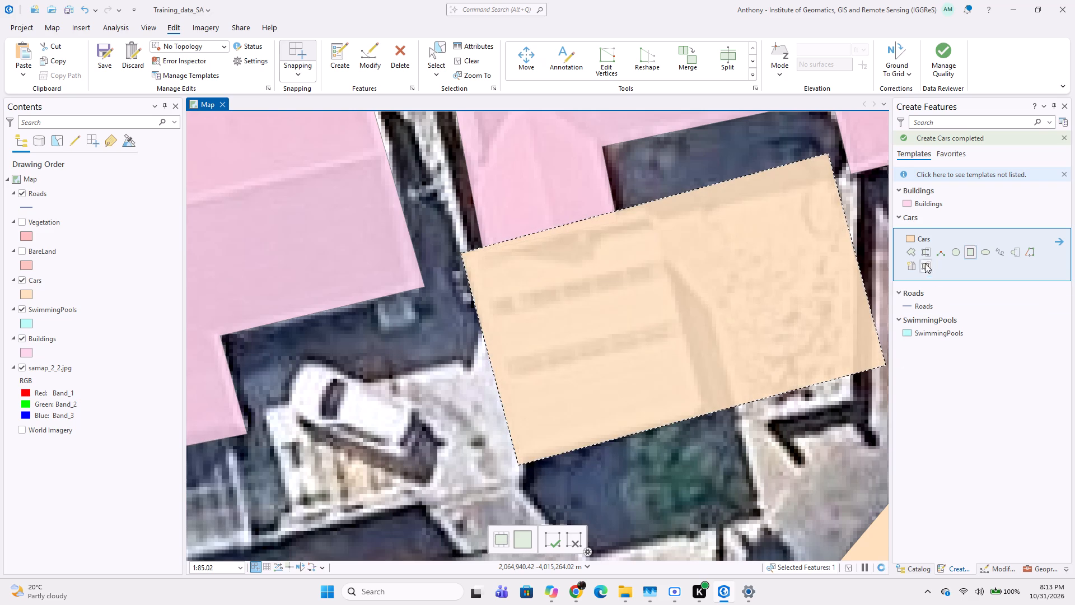
Trace an eight-vertex Buildings polygon around the white roof with dark stripes, adjoining the gabled building's southern side.
click(937, 206)
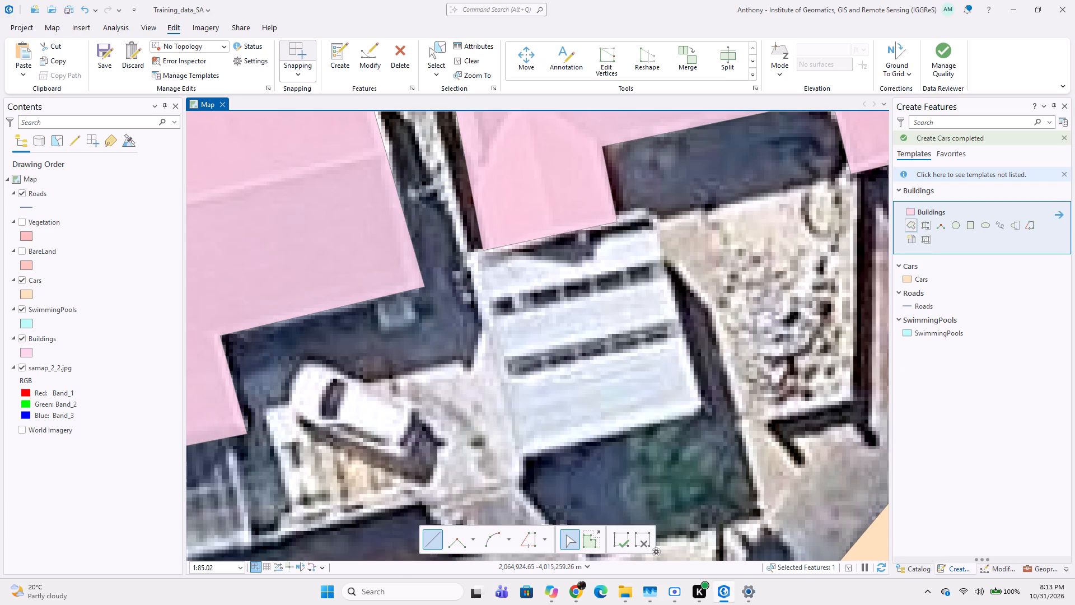
click(466, 251)
click(513, 463)
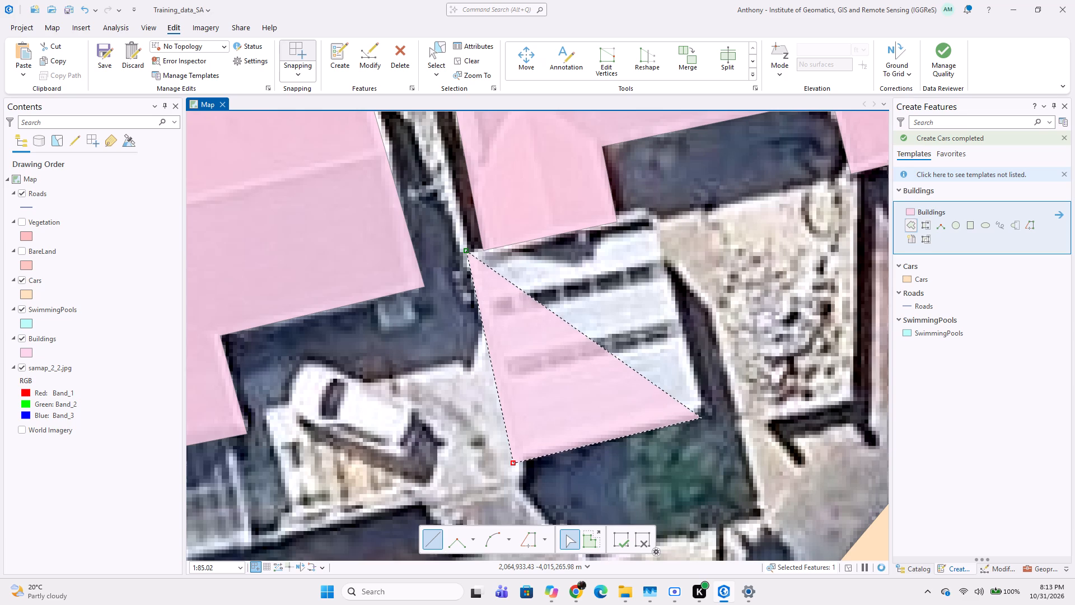
click(696, 418)
click(707, 410)
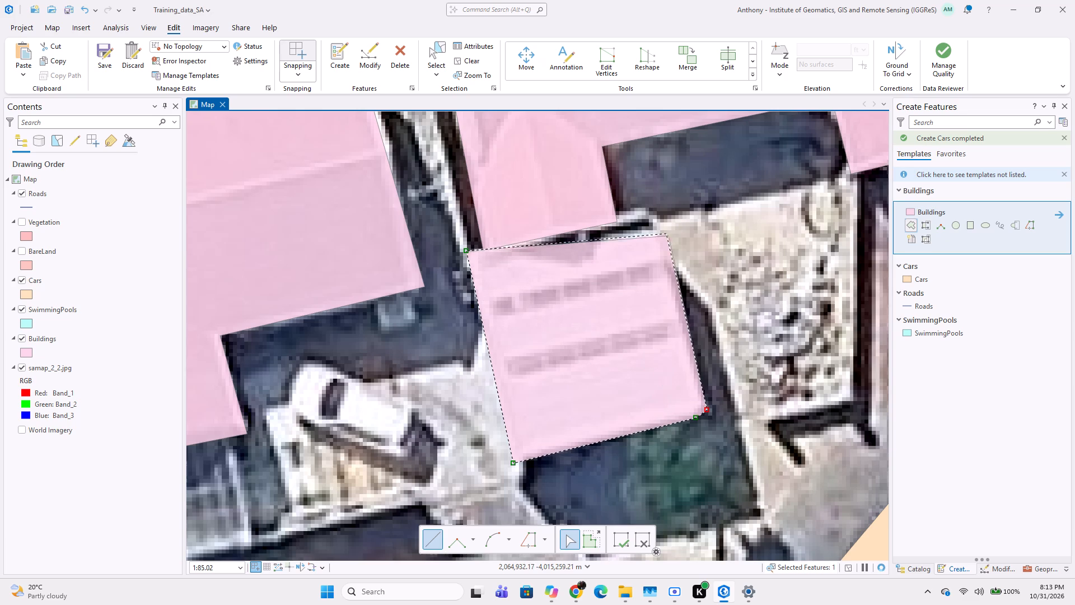
click(662, 224)
click(651, 210)
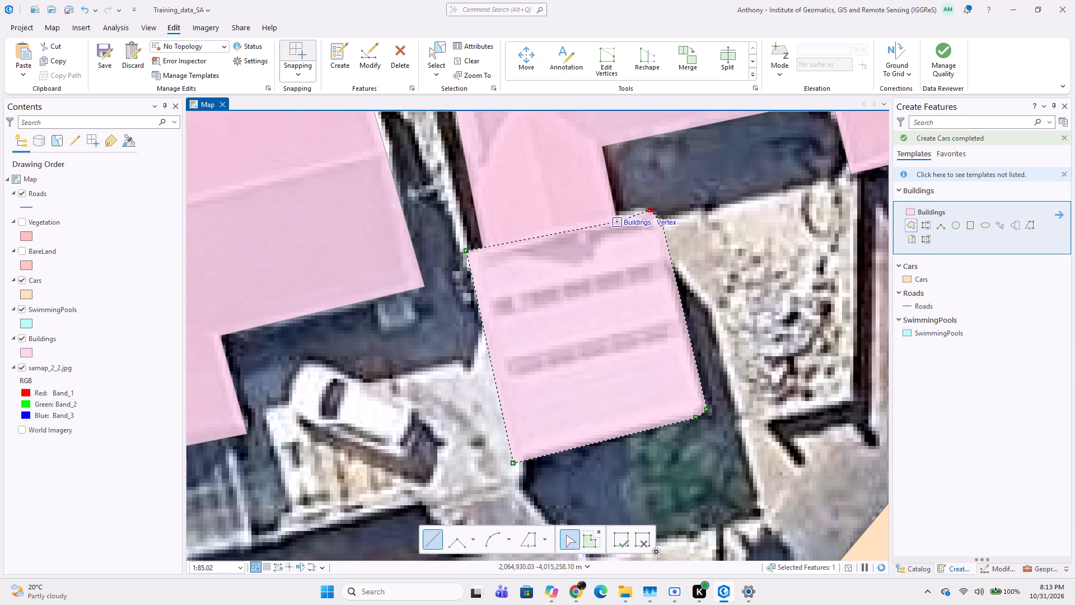
click(614, 218)
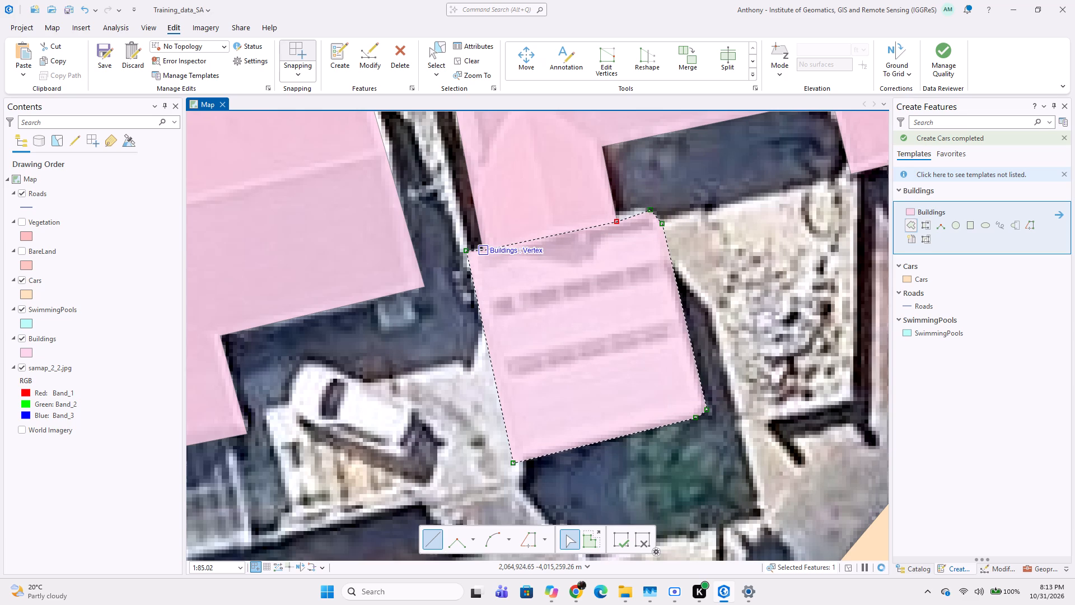
double_click(486, 251)
Trace a four-sided Cars polygon around the white car parked in the yard west of the white striped roof.
scroll(492, 332, down, 2)
scroll(549, 355, down, 1)
middle_drag(555, 392, 549, 342)
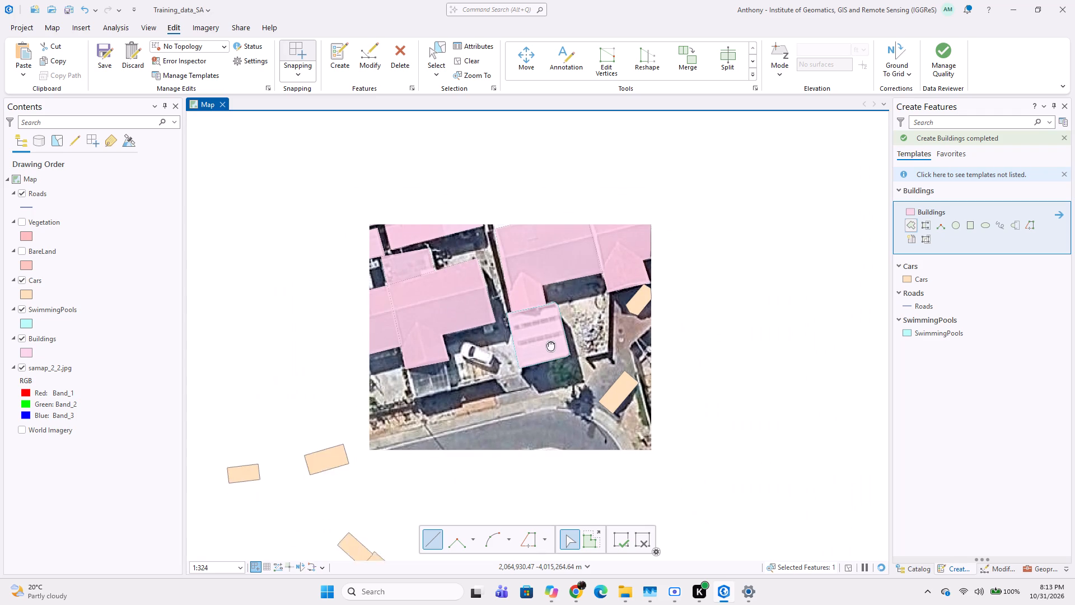
middle_drag(549, 342, 547, 318)
middle_drag(492, 351, 546, 375)
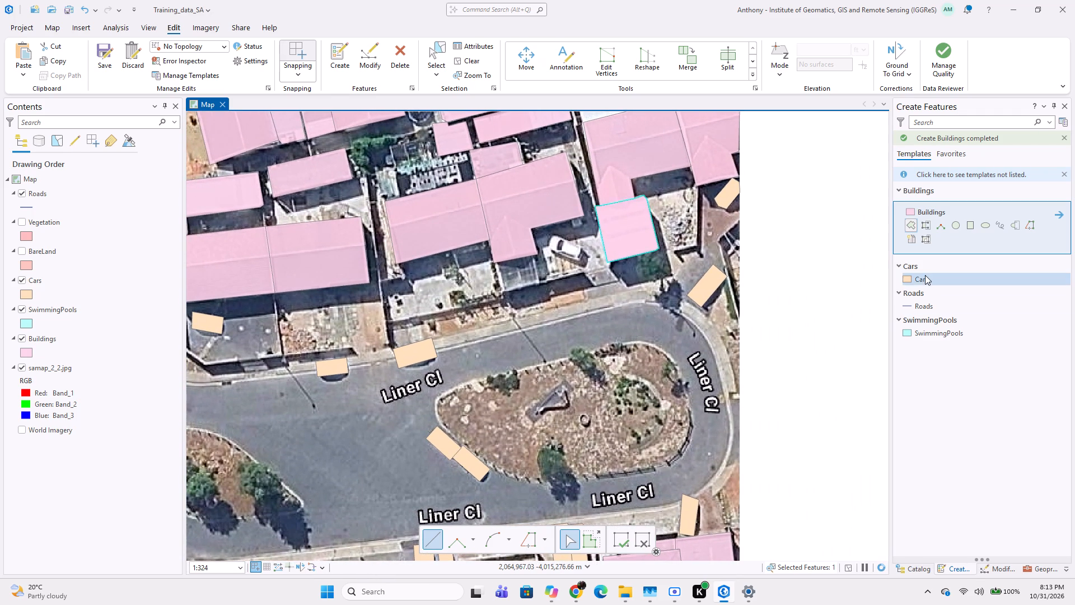
click(925, 275)
scroll(588, 285, up, 2)
scroll(551, 236, up, 1)
middle_drag(543, 230, 574, 314)
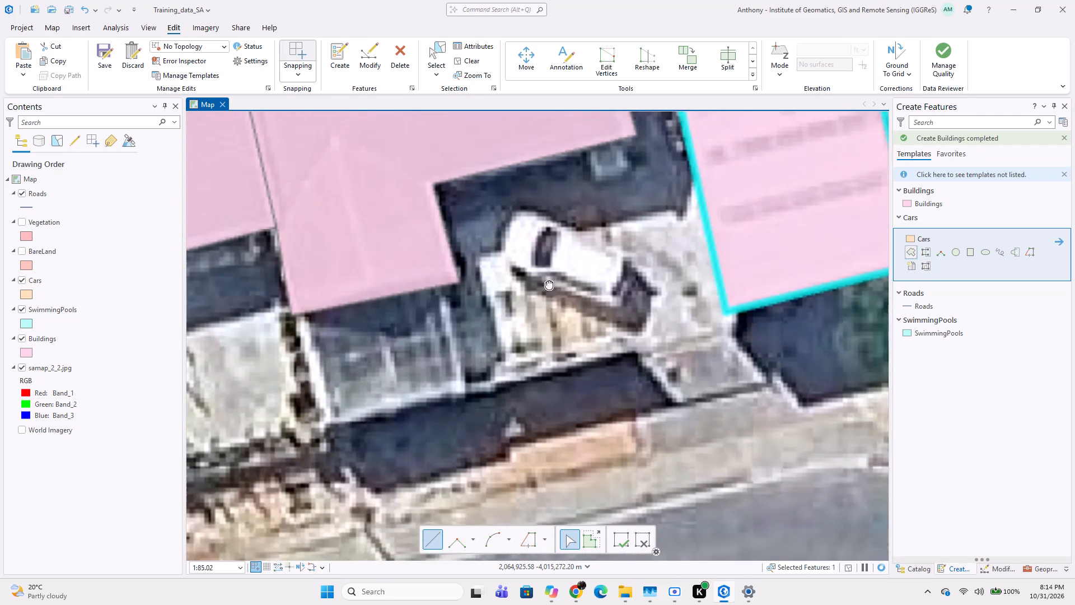
click(510, 194)
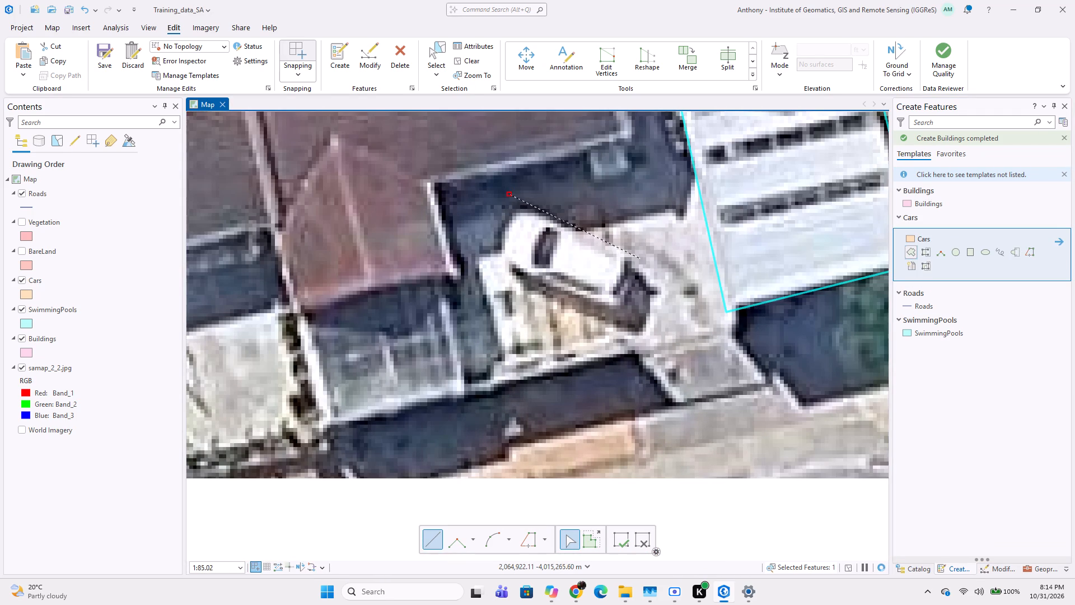
click(644, 263)
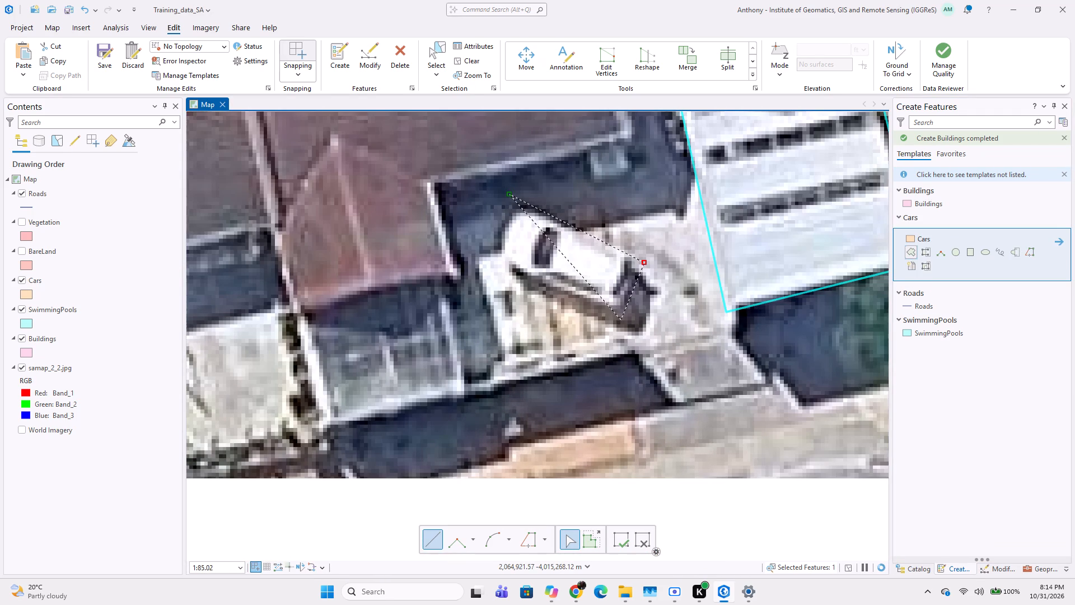
click(623, 322)
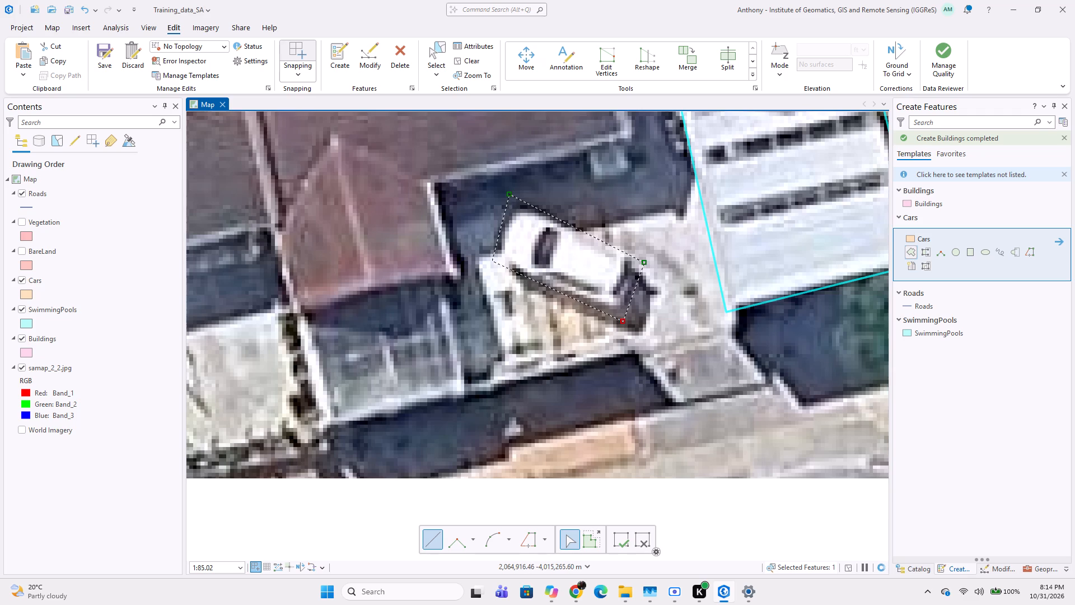
double_click(492, 261)
Save the project.
scroll(506, 328, down, 6)
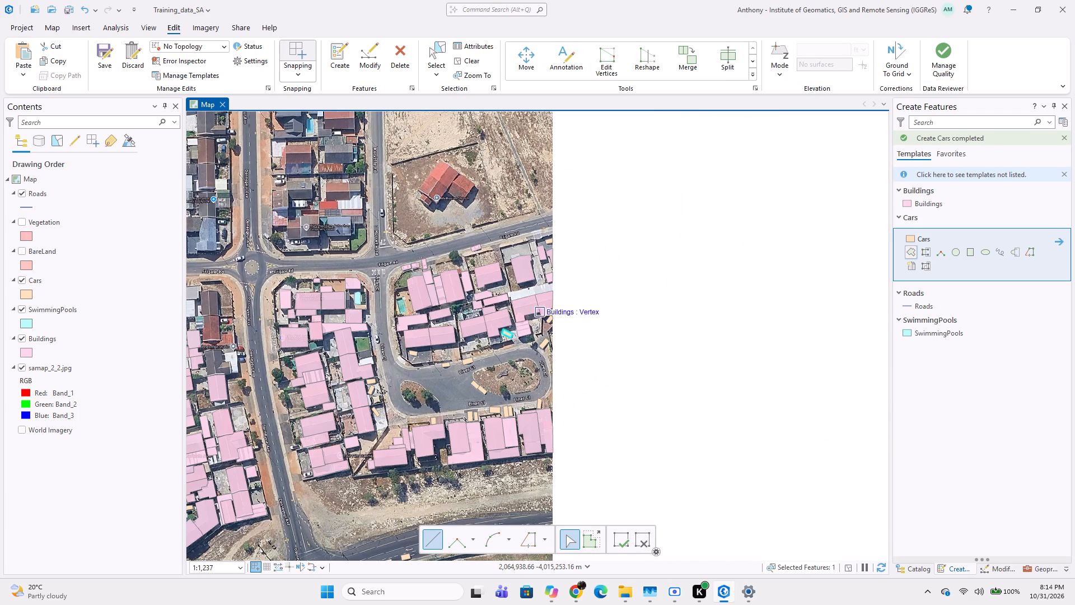
key(ctrl+s)
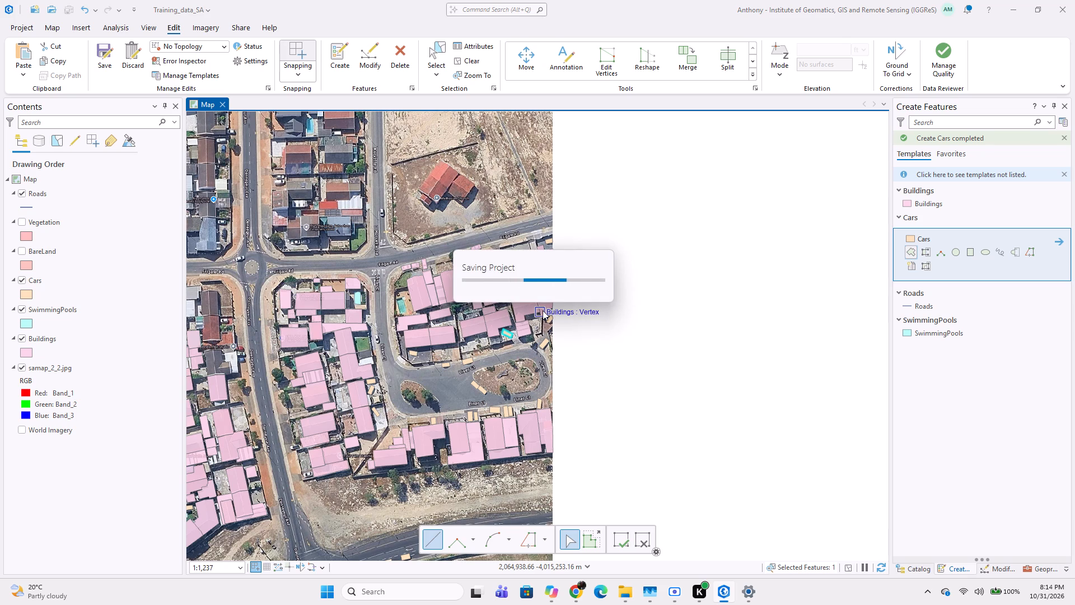
Trace a seven-vertex SwimmingPools polygon around the turquoise pool in the corner yard east of Liner Cl, south of Frigate Rd.
scroll(421, 312, up, 2)
scroll(372, 322, up, 3)
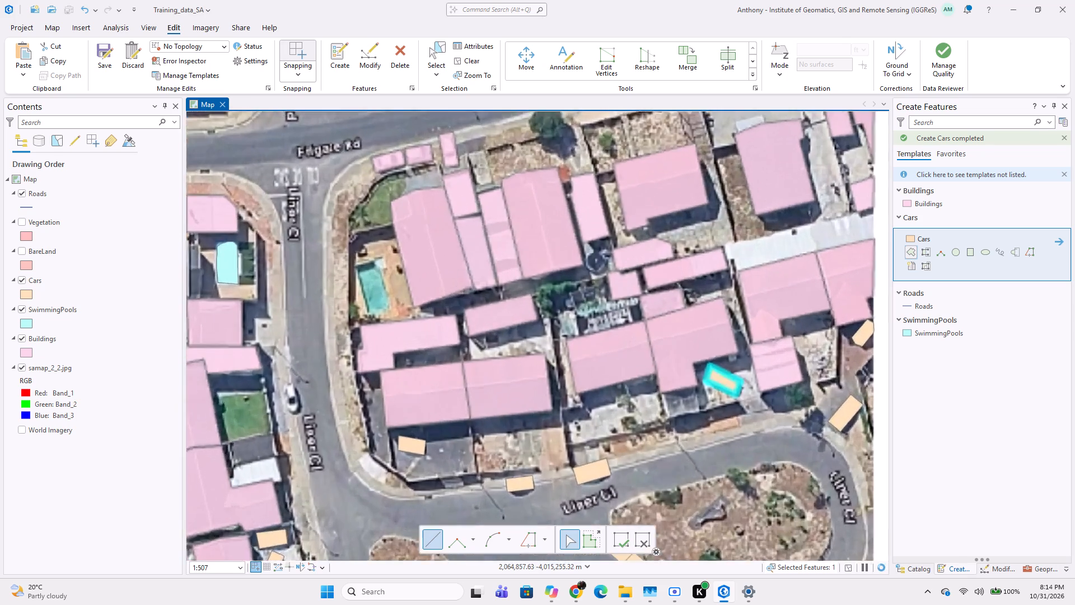
click(948, 333)
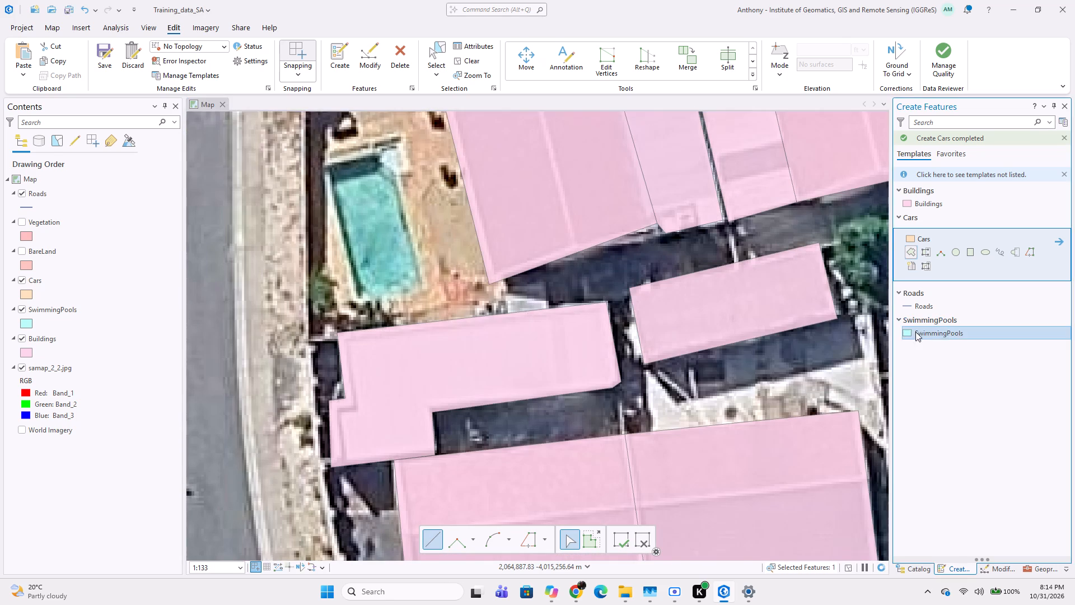
click(328, 165)
click(375, 157)
click(388, 165)
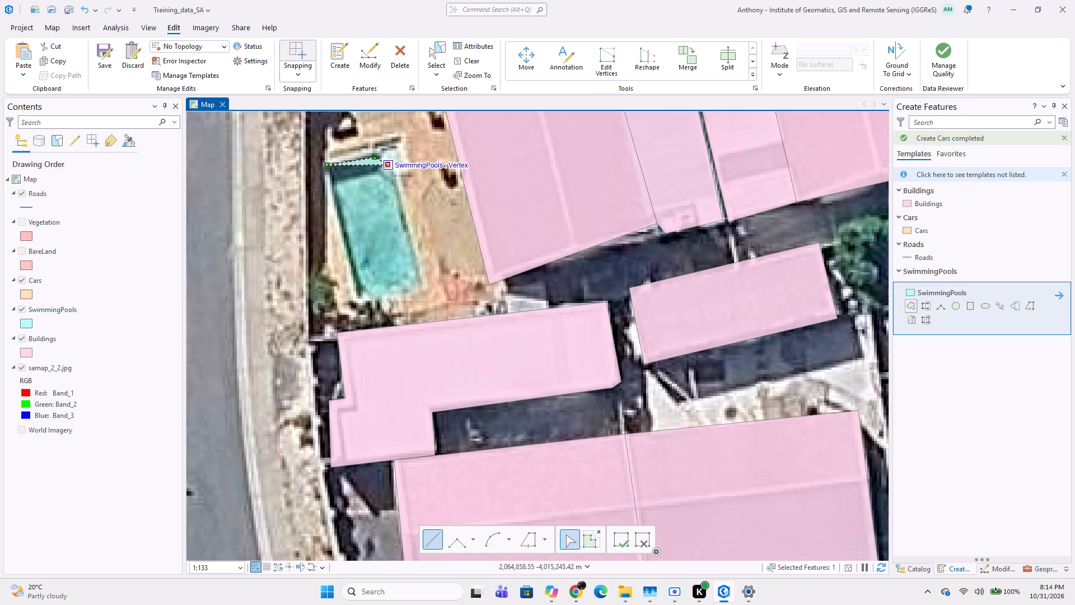
click(398, 176)
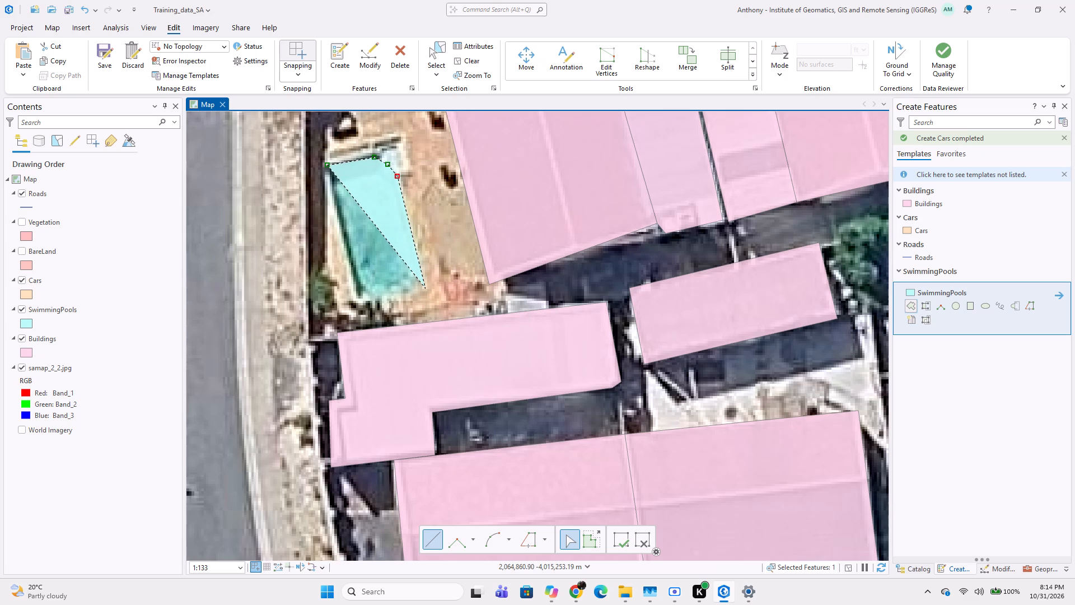
click(426, 288)
click(378, 299)
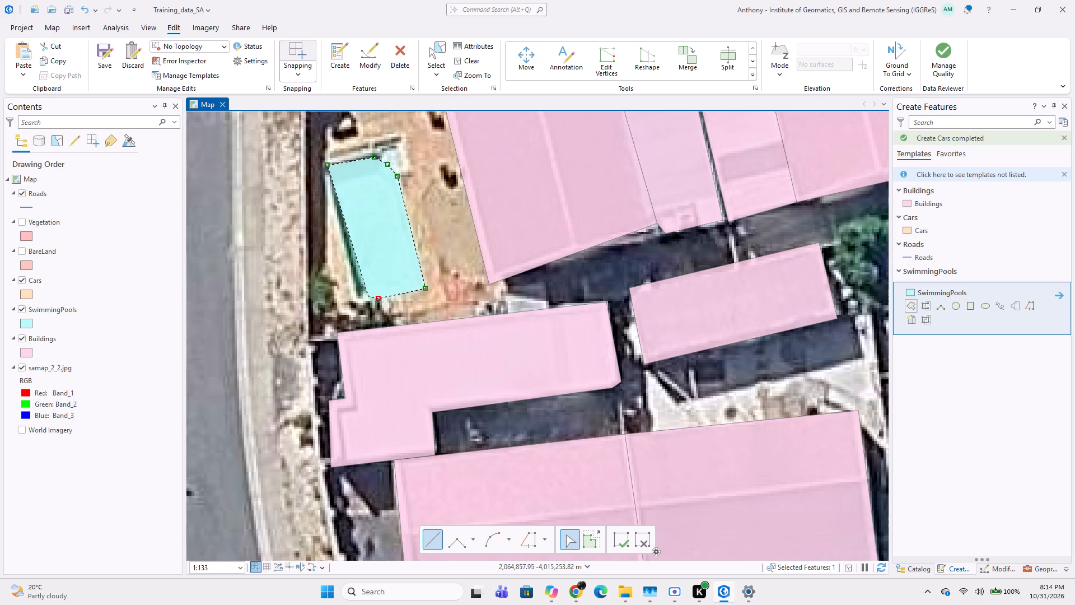
double_click(359, 291)
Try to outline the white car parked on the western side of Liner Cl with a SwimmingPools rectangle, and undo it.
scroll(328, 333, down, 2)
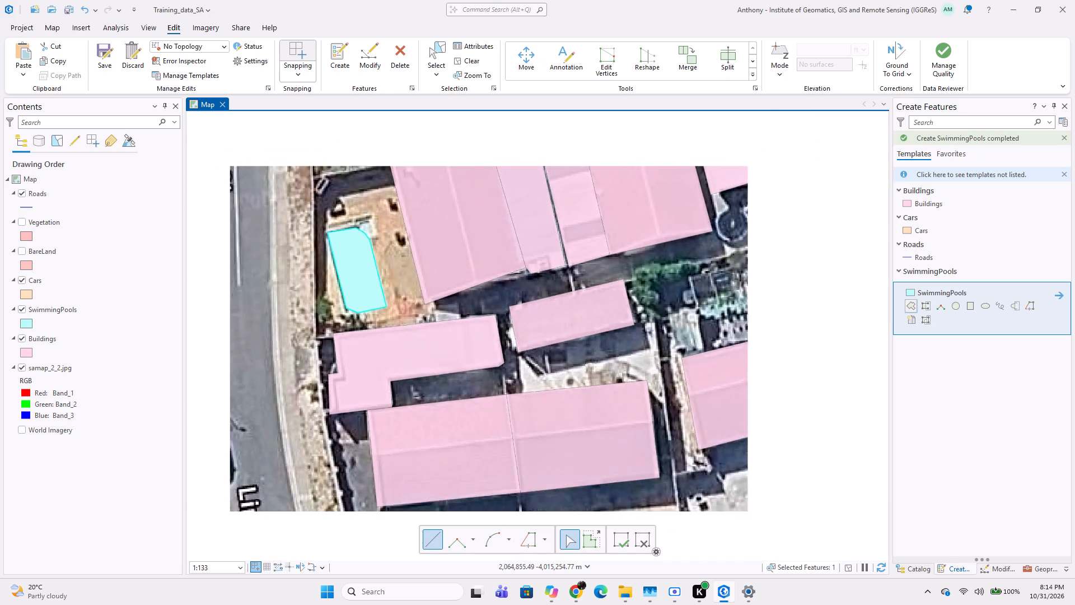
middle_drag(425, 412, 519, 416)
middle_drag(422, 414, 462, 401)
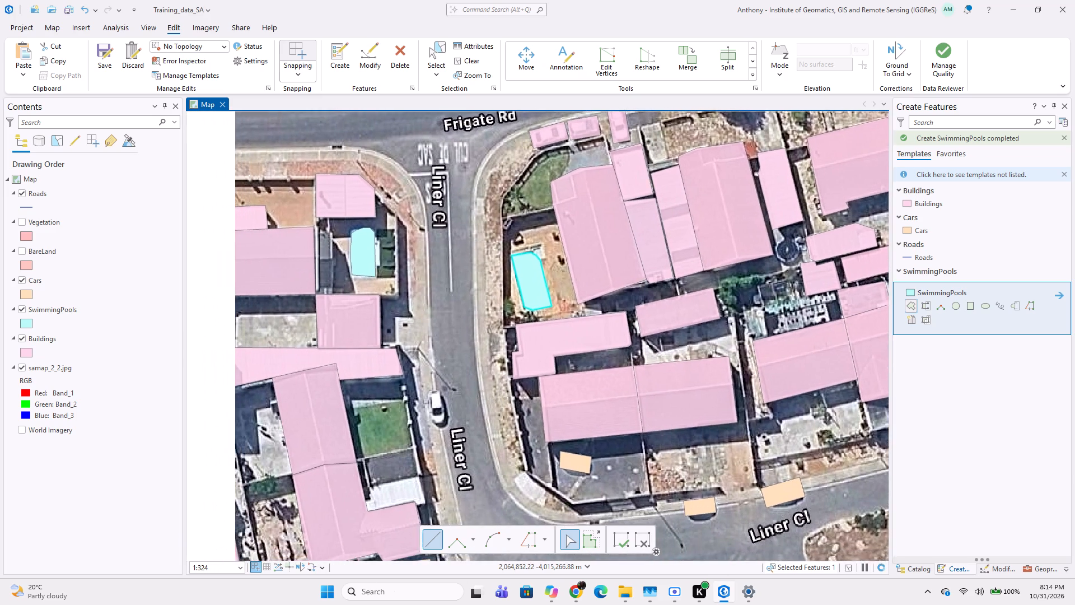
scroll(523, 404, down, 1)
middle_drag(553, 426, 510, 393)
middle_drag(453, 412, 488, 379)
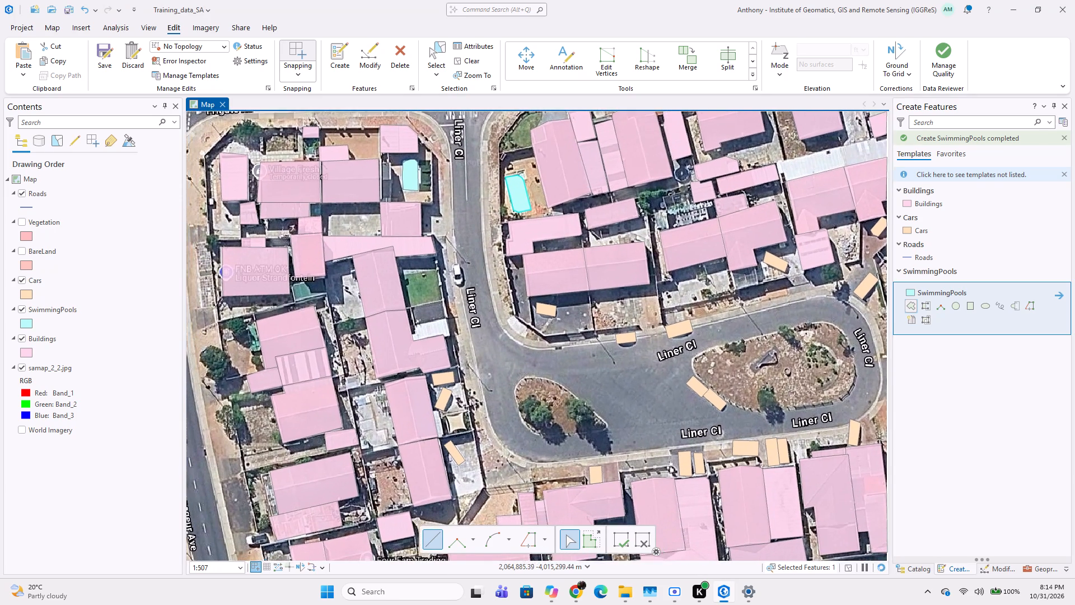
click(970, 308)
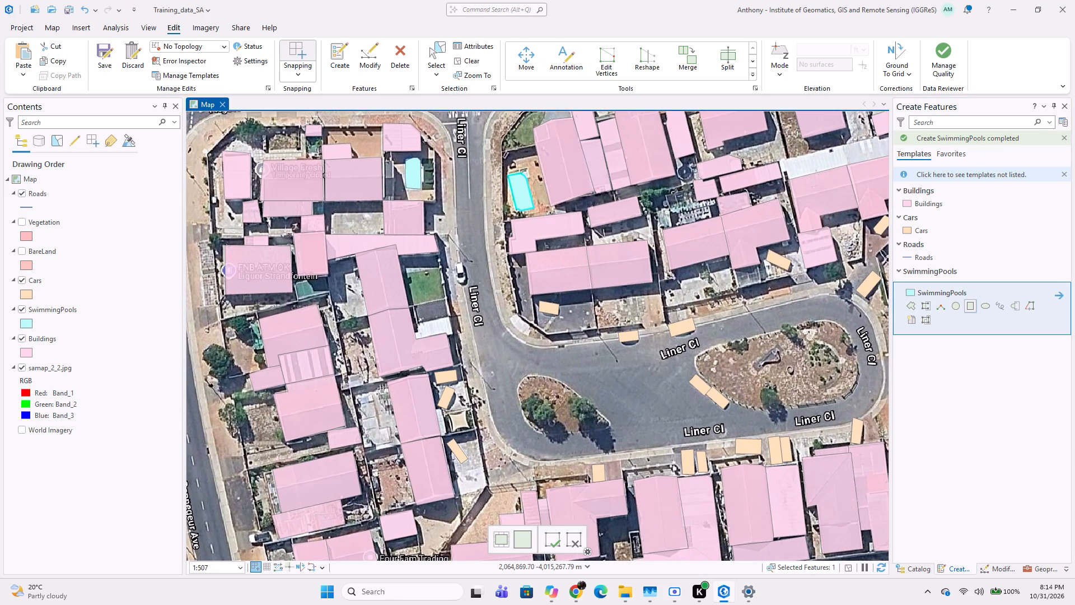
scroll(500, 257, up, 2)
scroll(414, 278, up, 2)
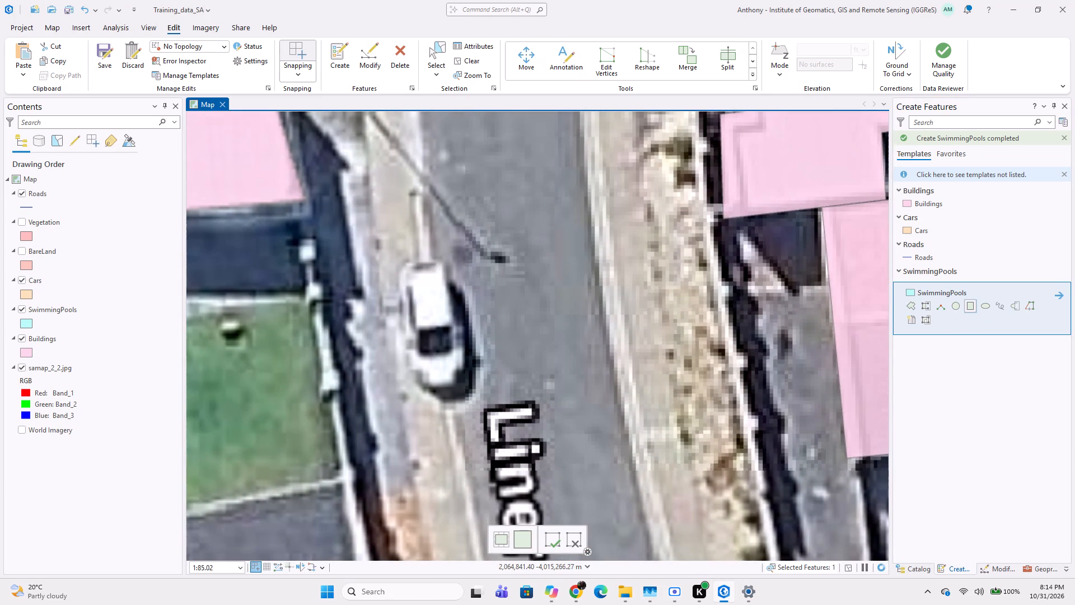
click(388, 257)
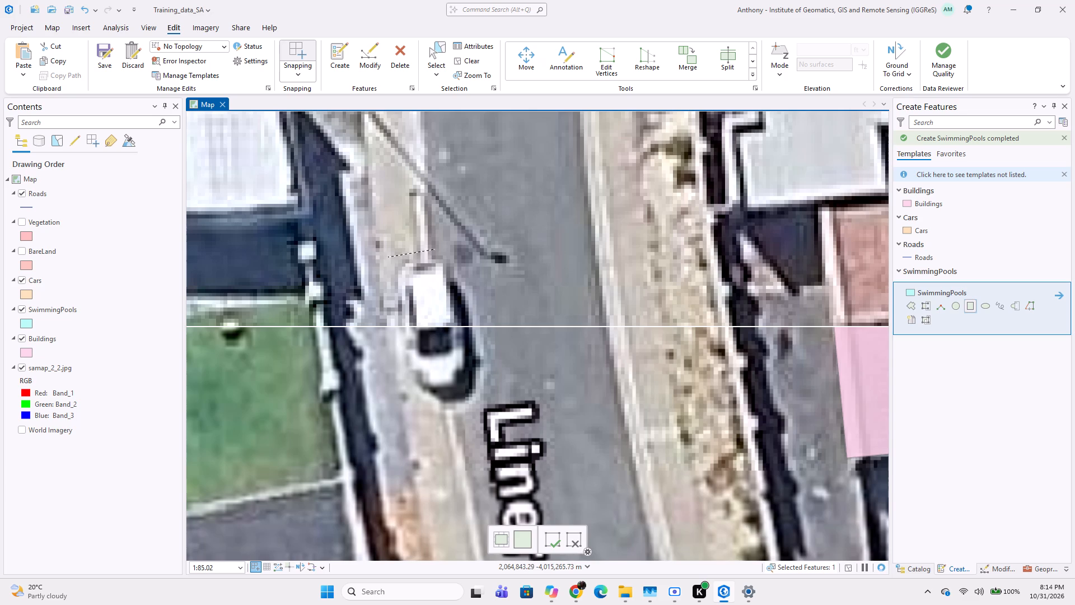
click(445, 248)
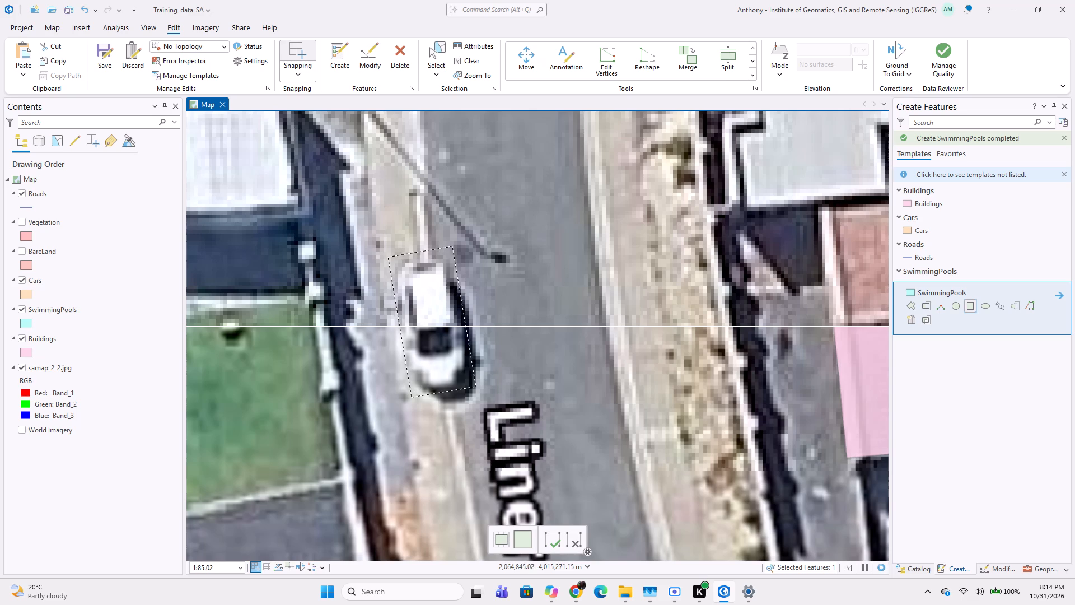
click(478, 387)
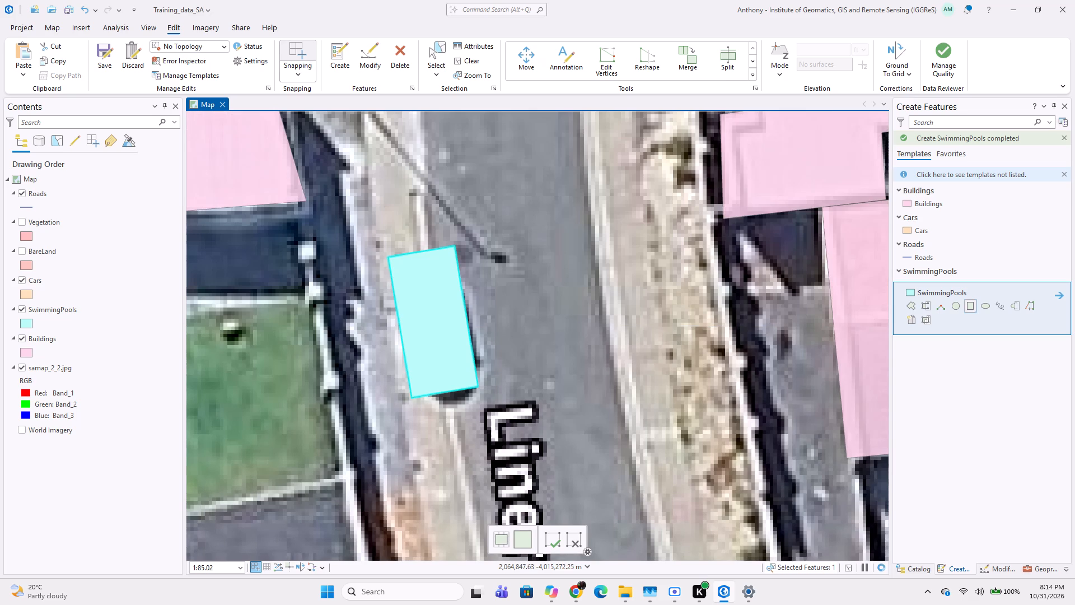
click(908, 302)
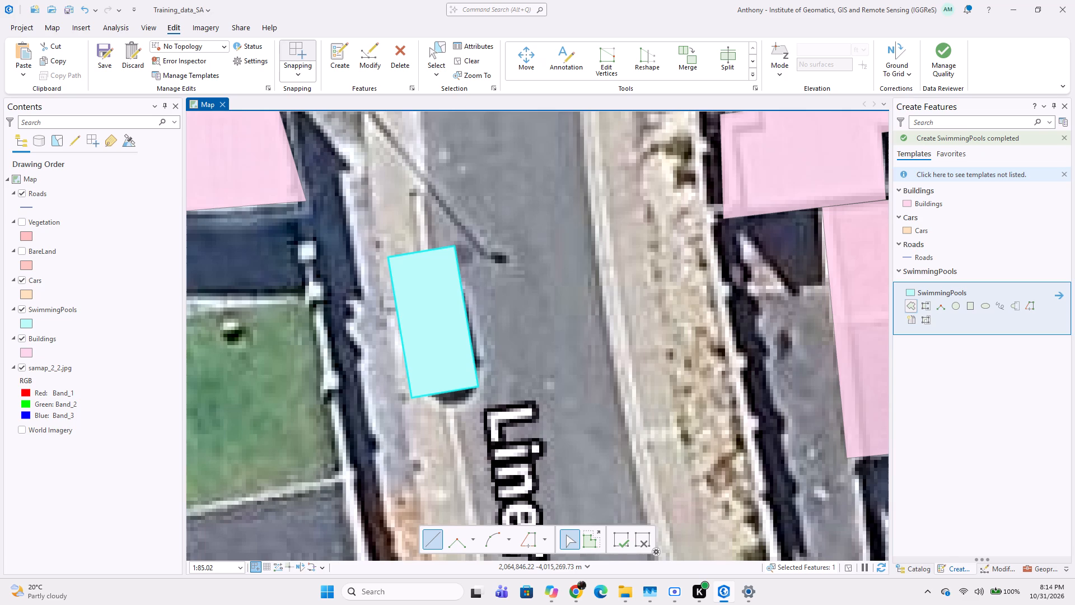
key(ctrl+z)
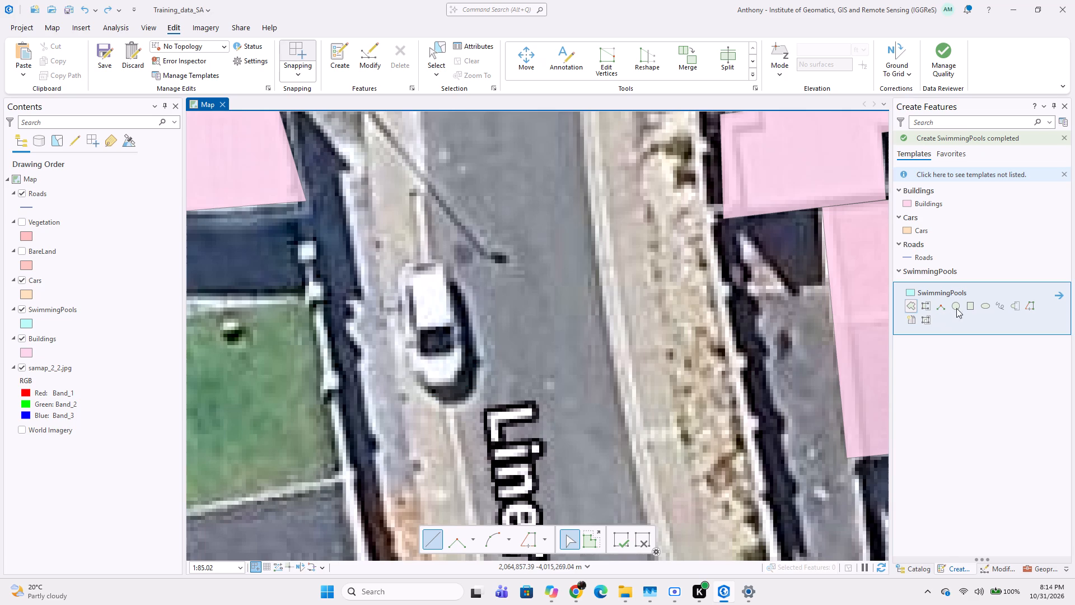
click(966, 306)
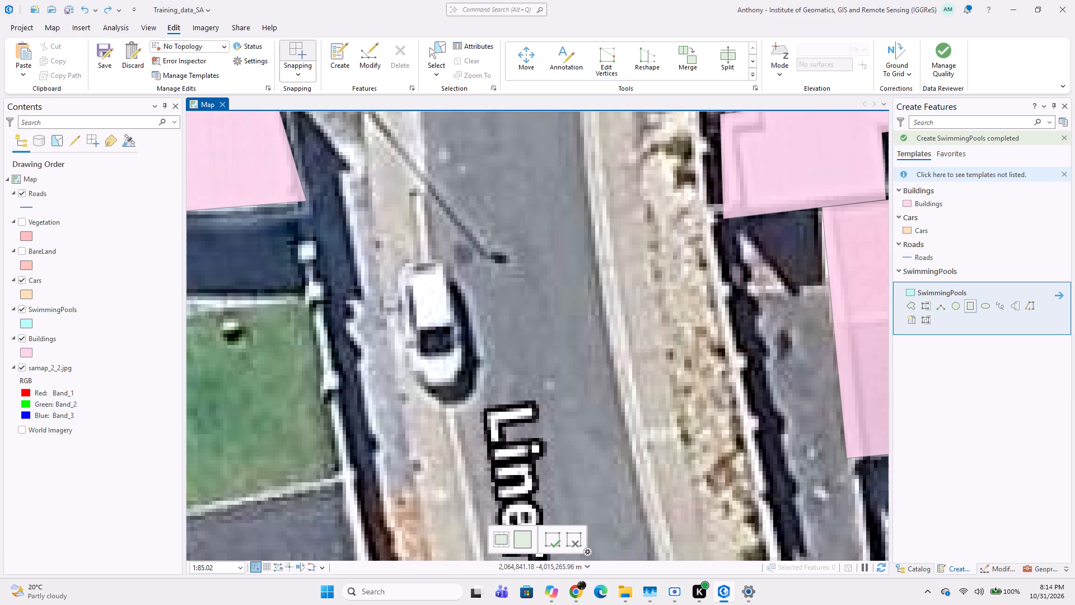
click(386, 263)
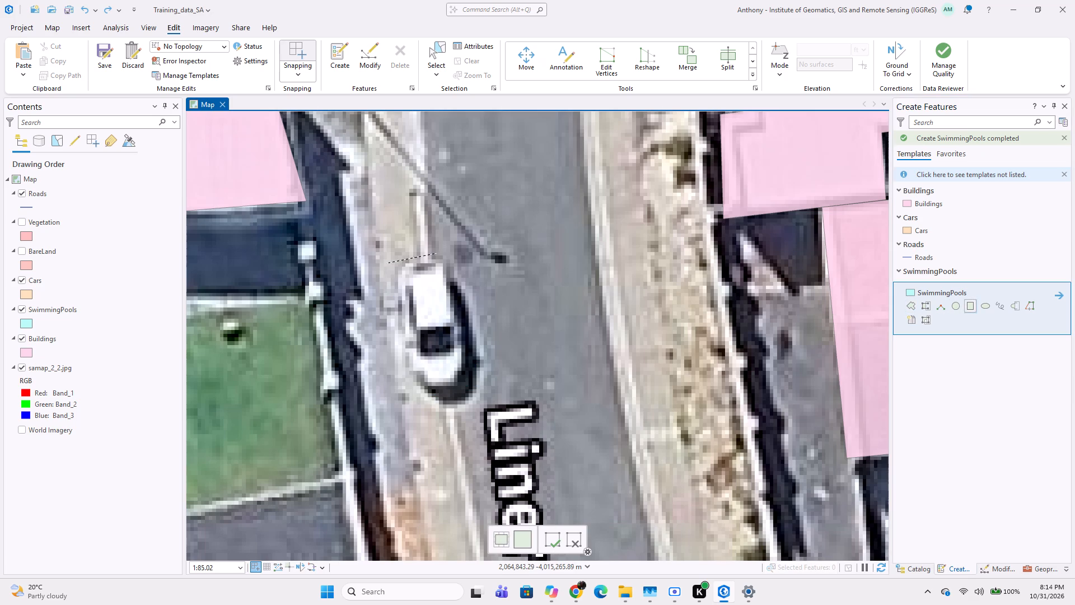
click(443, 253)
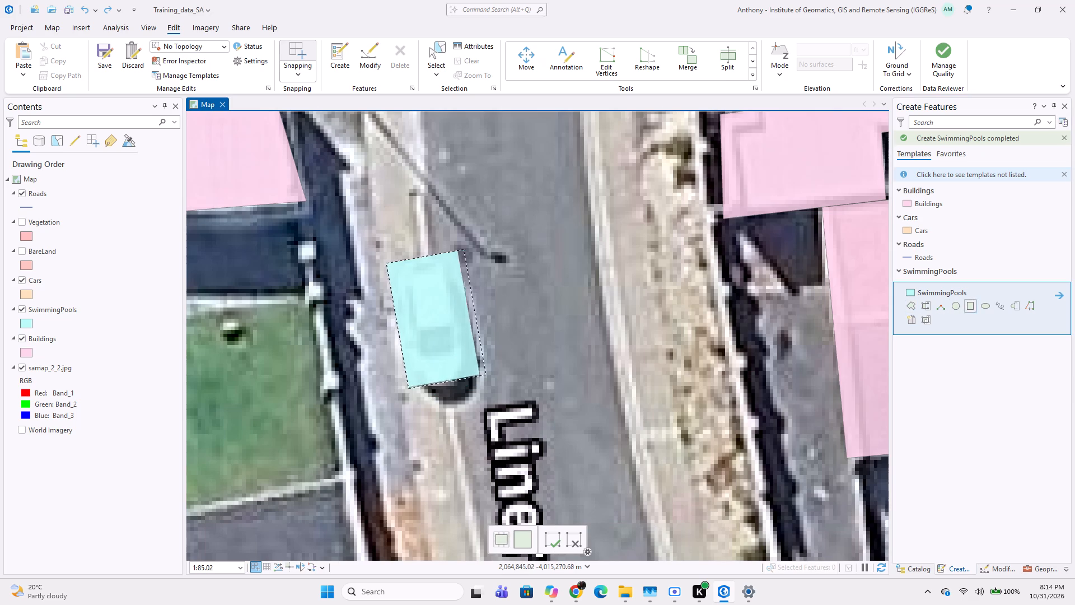
Trace a four-sided Cars polygon around the white car parked on the western side of Liner Cl.
click(925, 232)
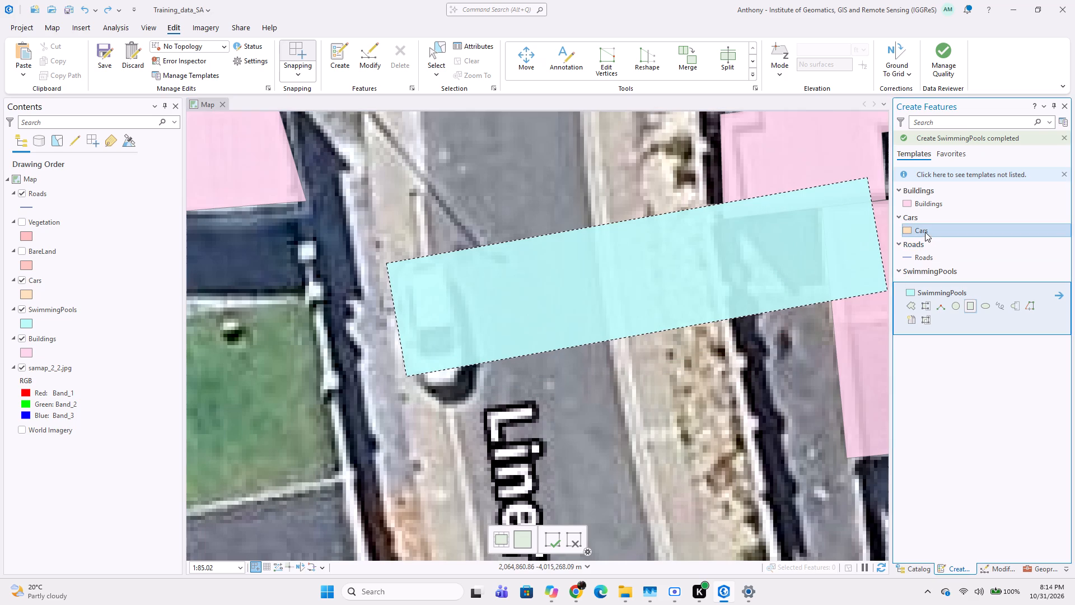
click(448, 255)
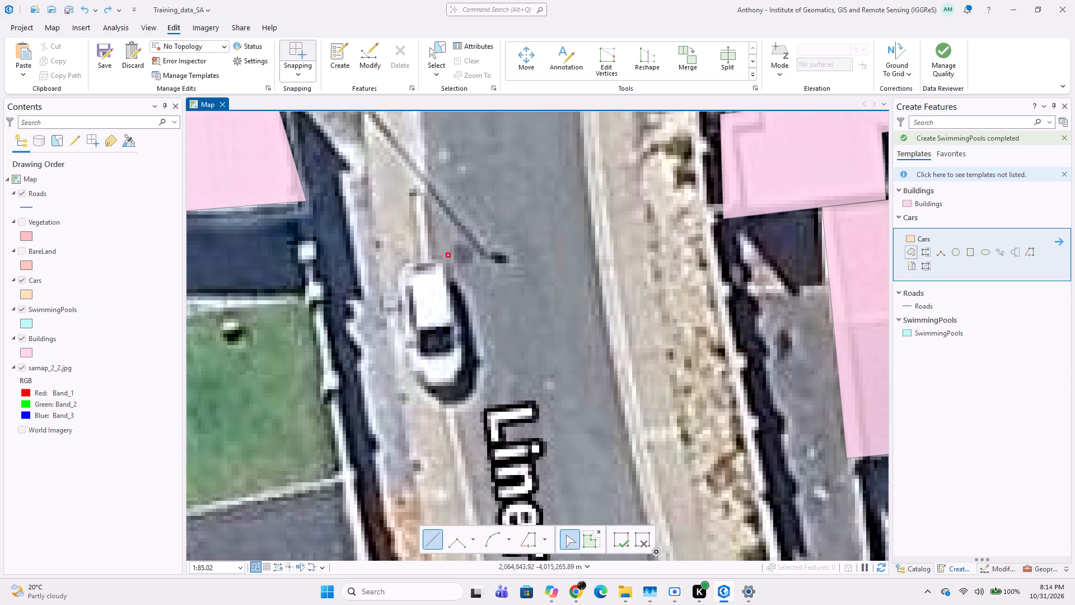
click(384, 267)
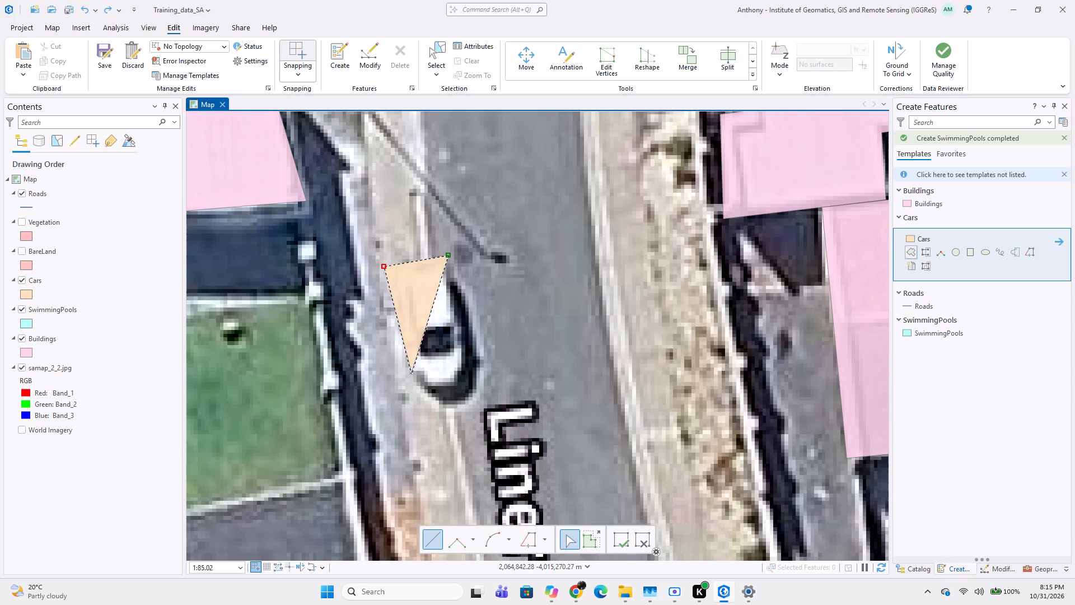
click(418, 398)
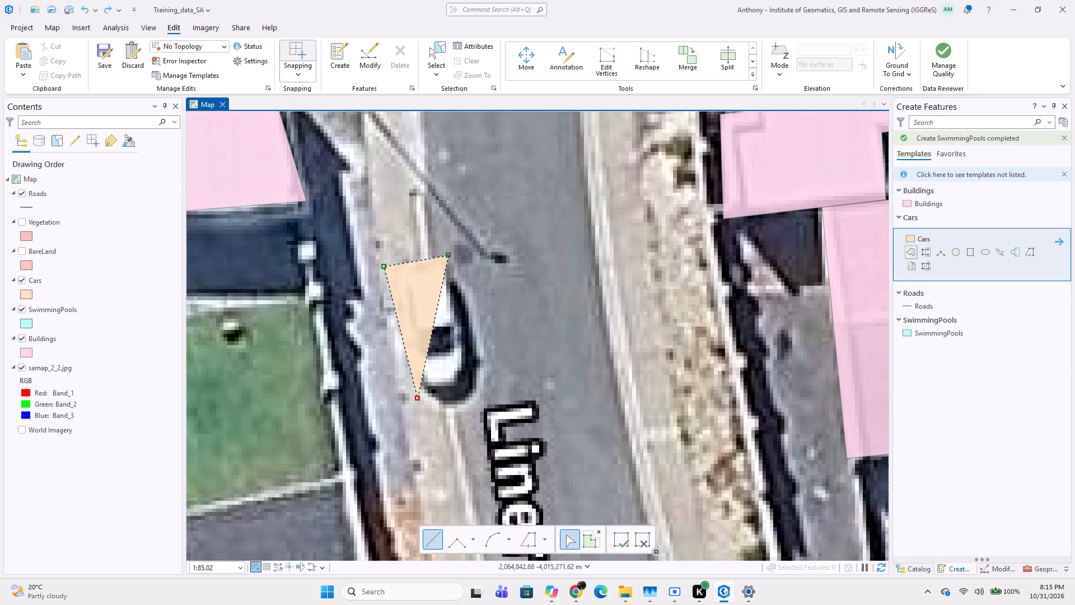
click(476, 392)
double_click(476, 392)
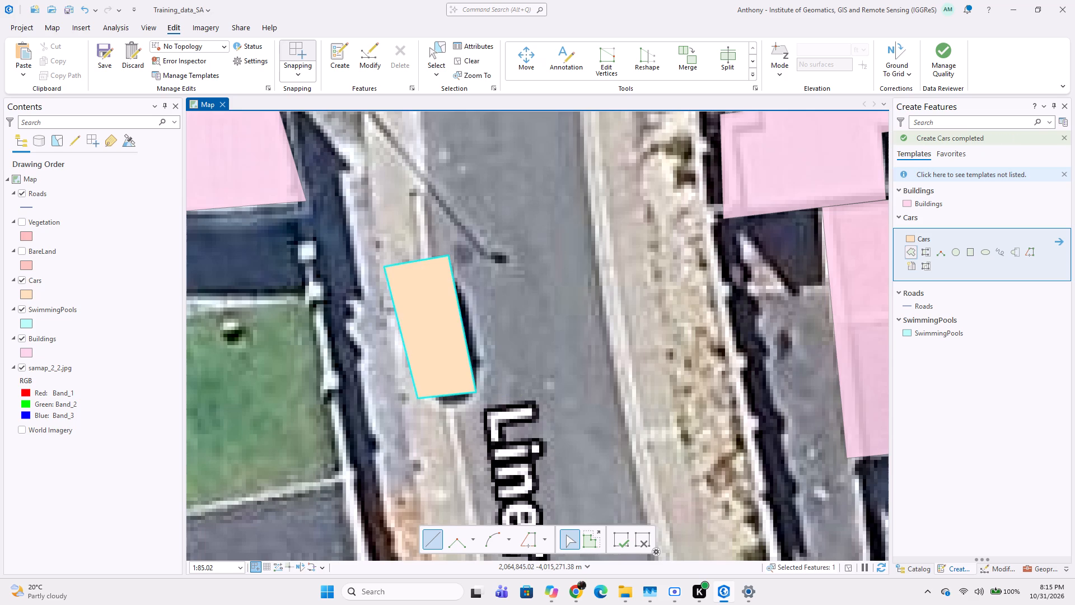
Save the project.
scroll(547, 389, down, 2)
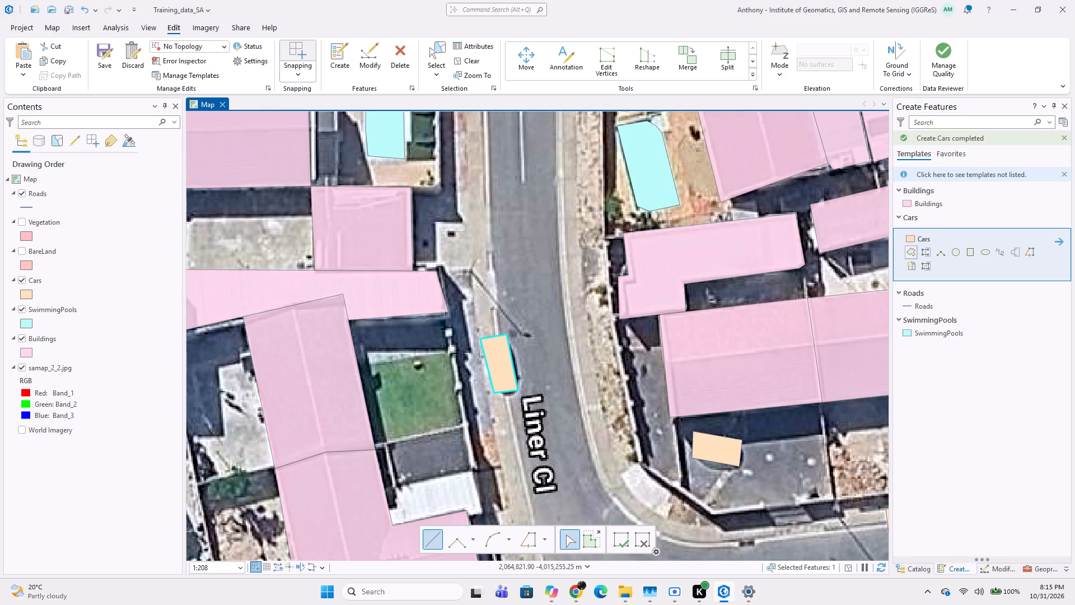
scroll(490, 322, down, 2)
scroll(593, 308, down, 1)
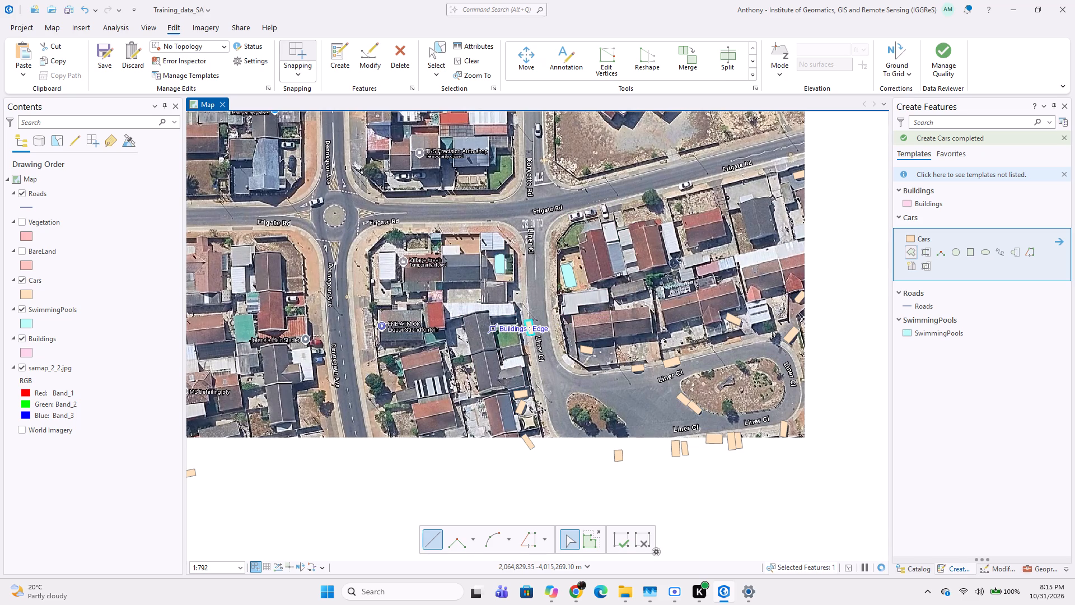
scroll(560, 302, down, 1)
middle_drag(498, 373, 474, 320)
middle_drag(456, 269, 439, 339)
middle_drag(482, 241, 488, 339)
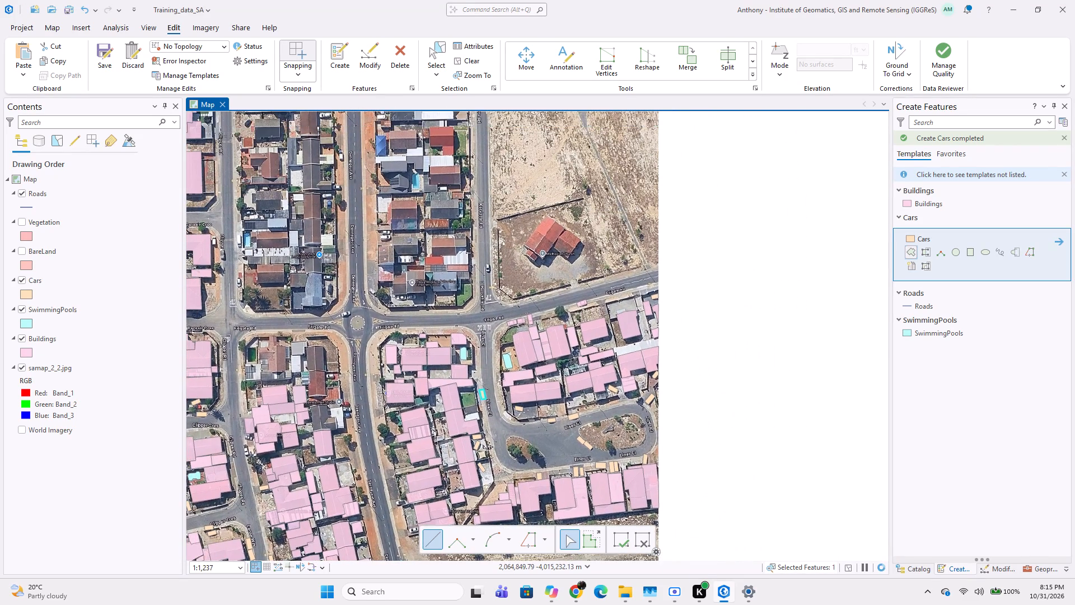
scroll(531, 271, up, 1)
middle_drag(504, 349, 519, 306)
key(ctrl+s)
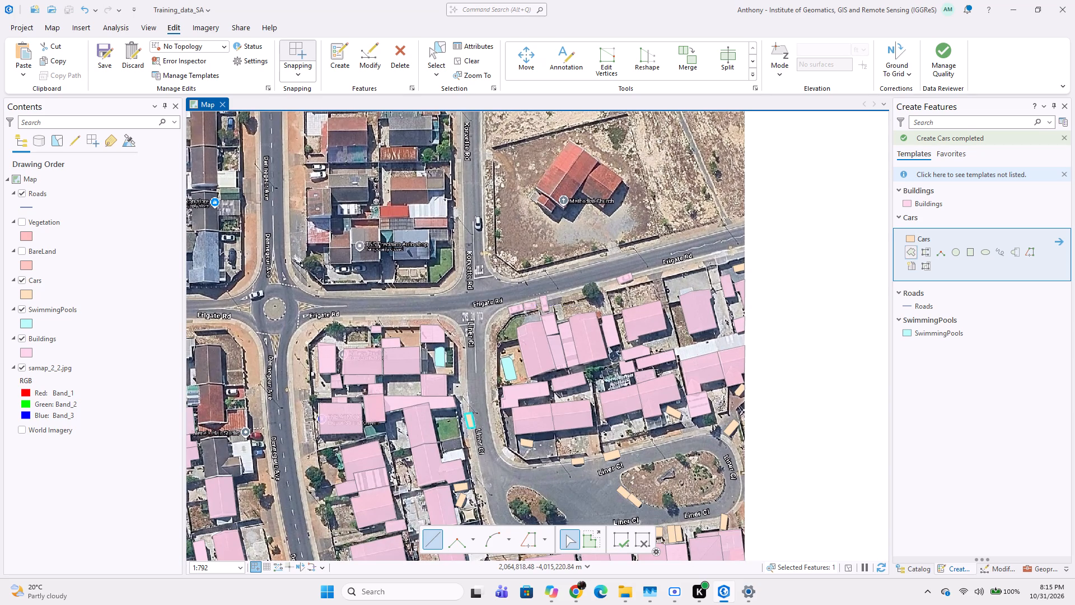
Examine the aerial image north and northwest of Frigate Rd for housing blocks that are not yet digitized.
scroll(455, 302, down, 2)
middle_drag(490, 375, 564, 295)
scroll(427, 376, down, 1)
middle_drag(410, 292, 388, 404)
middle_drag(372, 316, 386, 418)
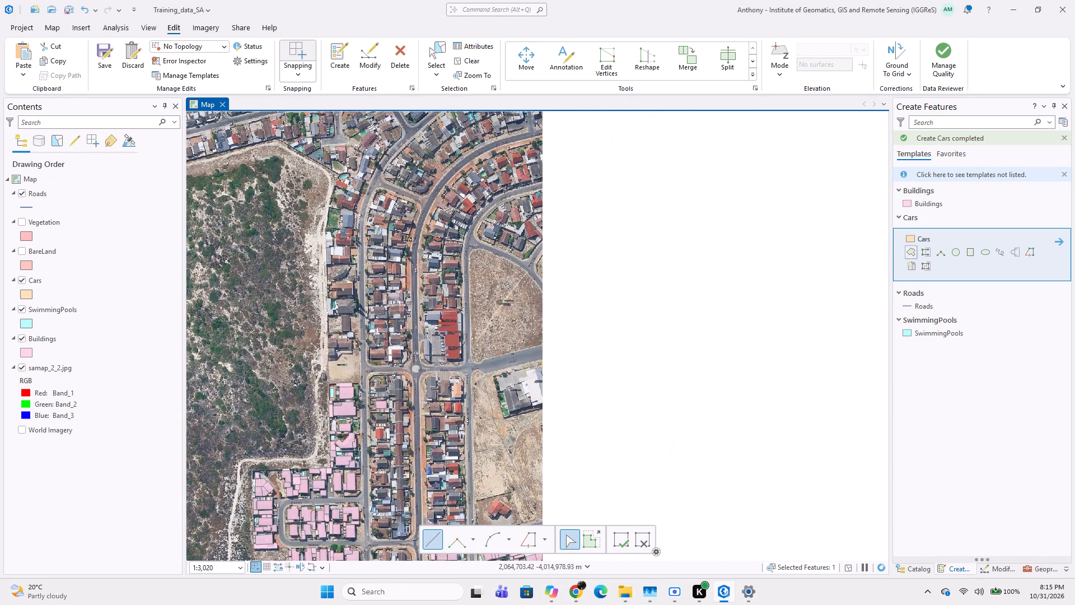
middle_drag(382, 308, 378, 402)
middle_drag(412, 367, 460, 253)
middle_drag(455, 349, 443, 283)
middle_drag(441, 346, 521, 347)
middle_drag(408, 314, 482, 312)
middle_drag(384, 271, 494, 318)
middle_drag(461, 271, 415, 402)
middle_drag(456, 283, 431, 385)
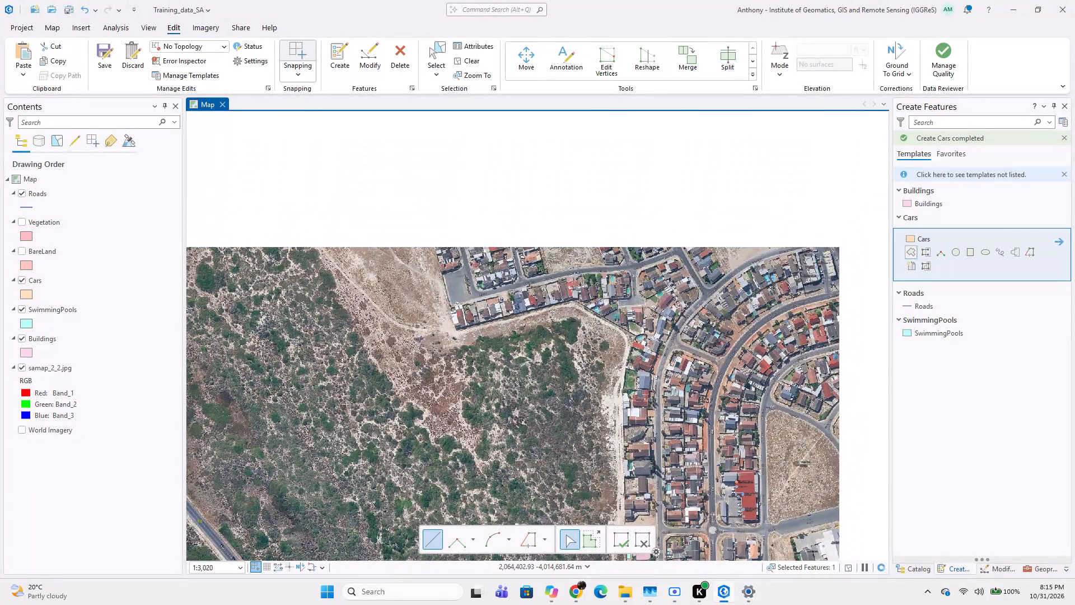
middle_drag(476, 283, 461, 367)
scroll(427, 359, up, 1)
middle_drag(492, 398, 486, 394)
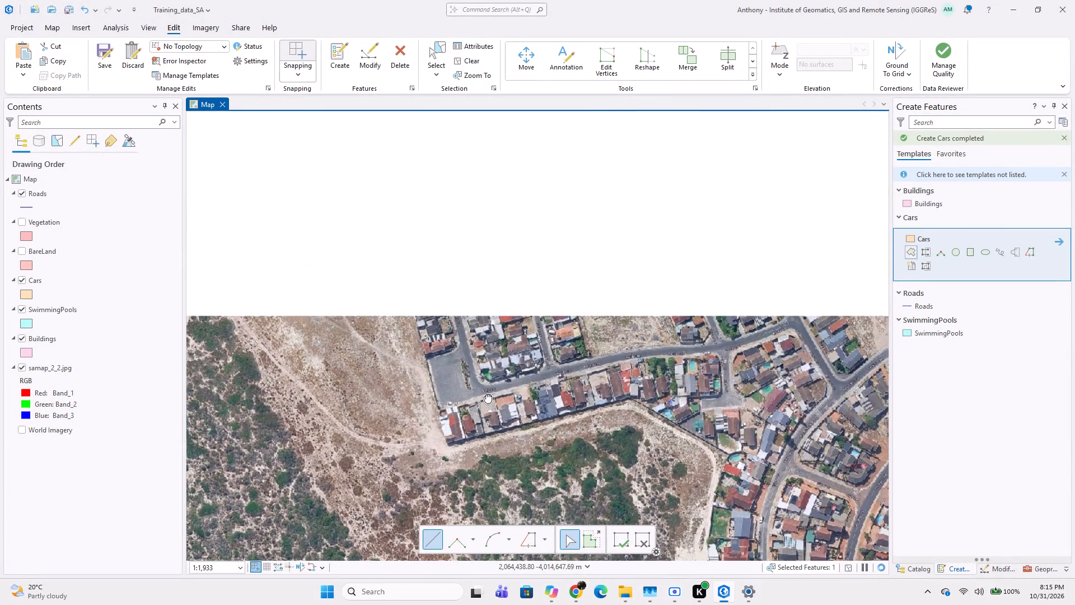
middle_drag(486, 394, 466, 350)
middle_drag(676, 445, 627, 357)
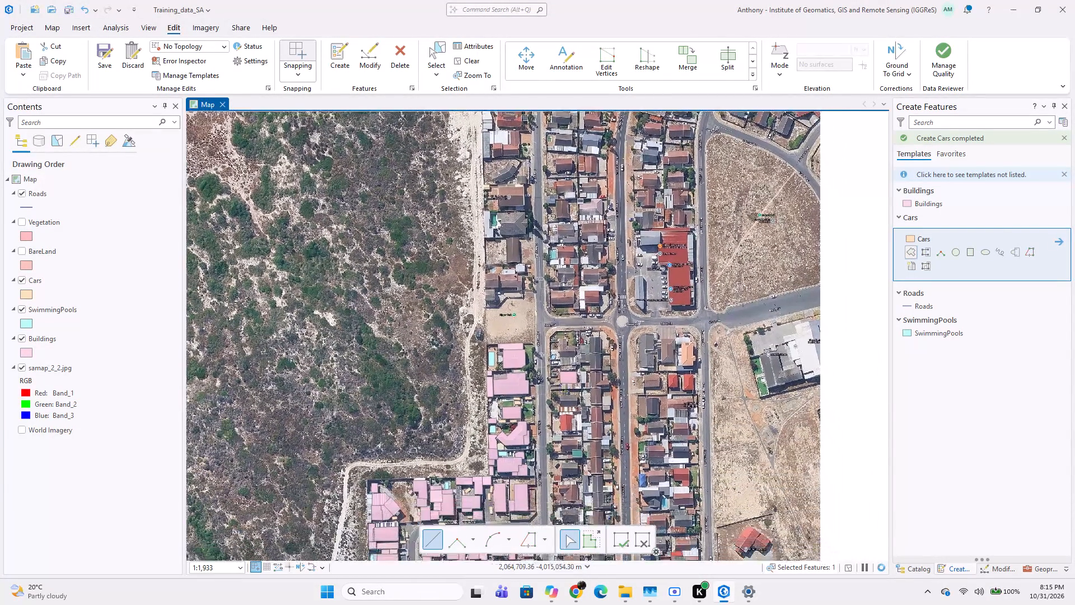
middle_drag(580, 447, 571, 412)
middle_drag(572, 445, 557, 390)
middle_drag(560, 435, 553, 424)
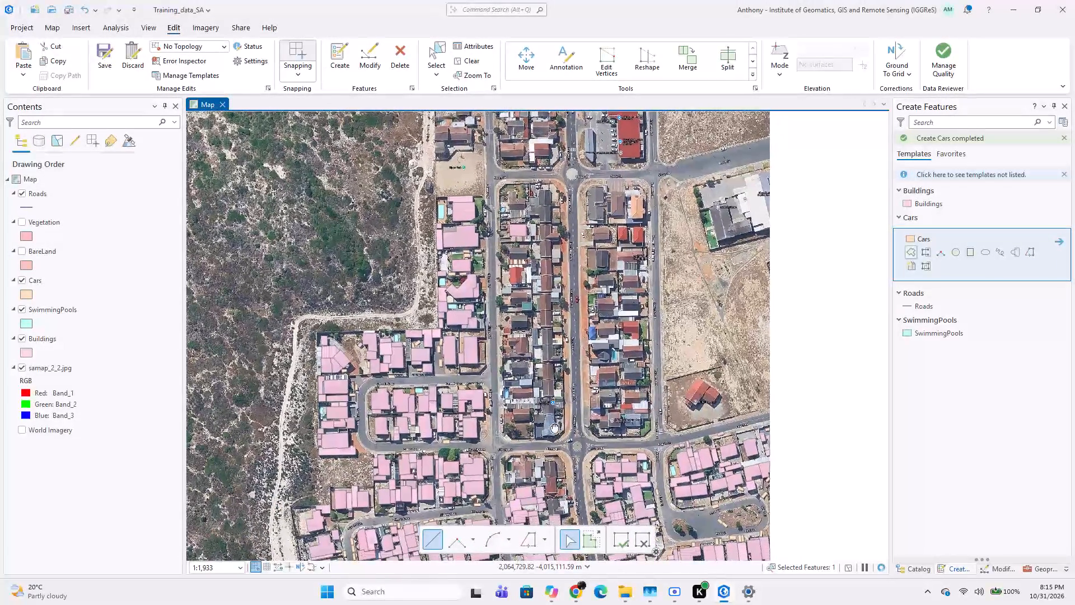
middle_drag(553, 424, 547, 402)
middle_drag(560, 420, 537, 357)
middle_drag(571, 367, 553, 392)
Trace a polygon around the full roof outline of the Methodist Church north of Frigate Rd, using the Cars template.
scroll(559, 281, up, 1)
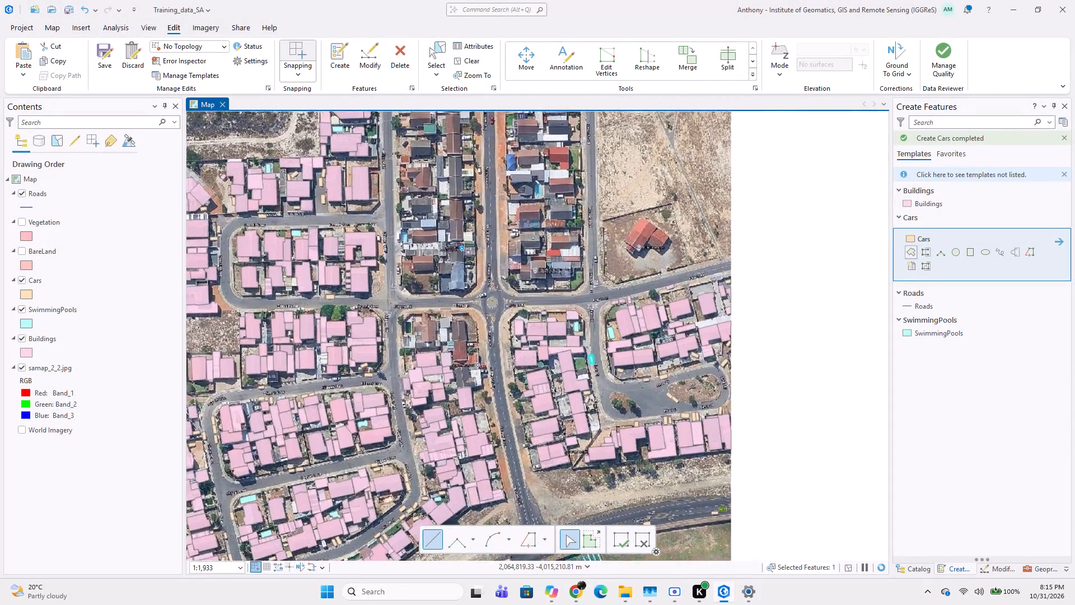
middle_drag(601, 269, 560, 339)
scroll(621, 314, up, 2)
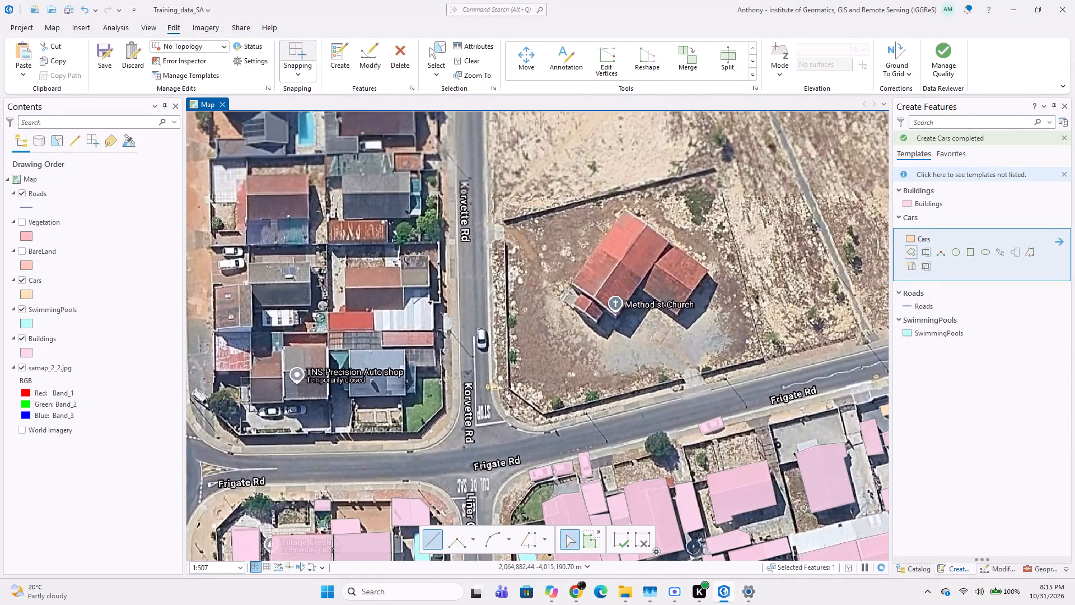
scroll(625, 220, up, 1)
click(625, 198)
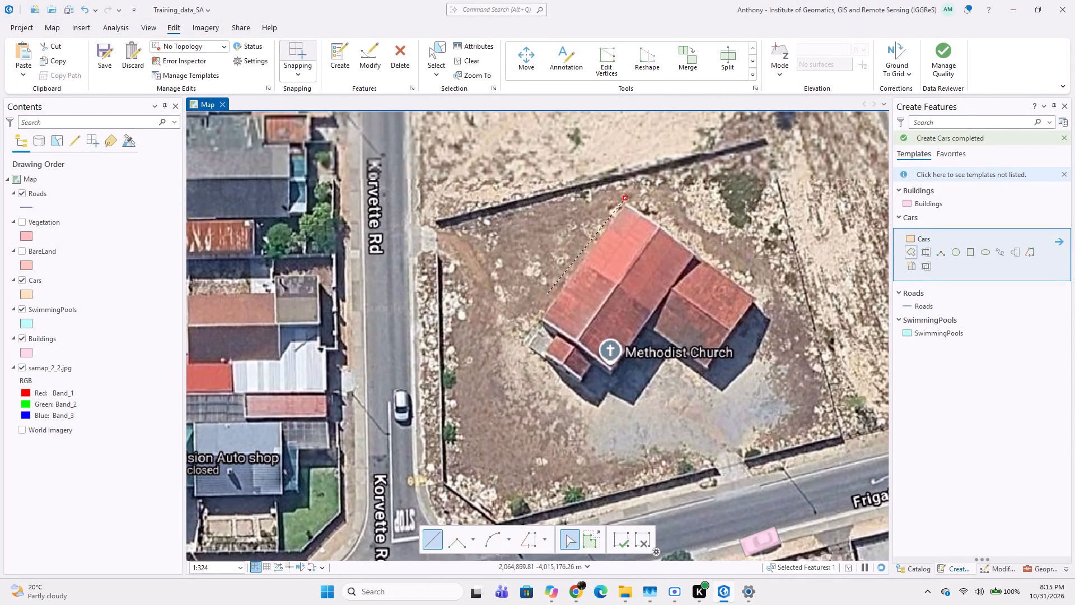
click(537, 318)
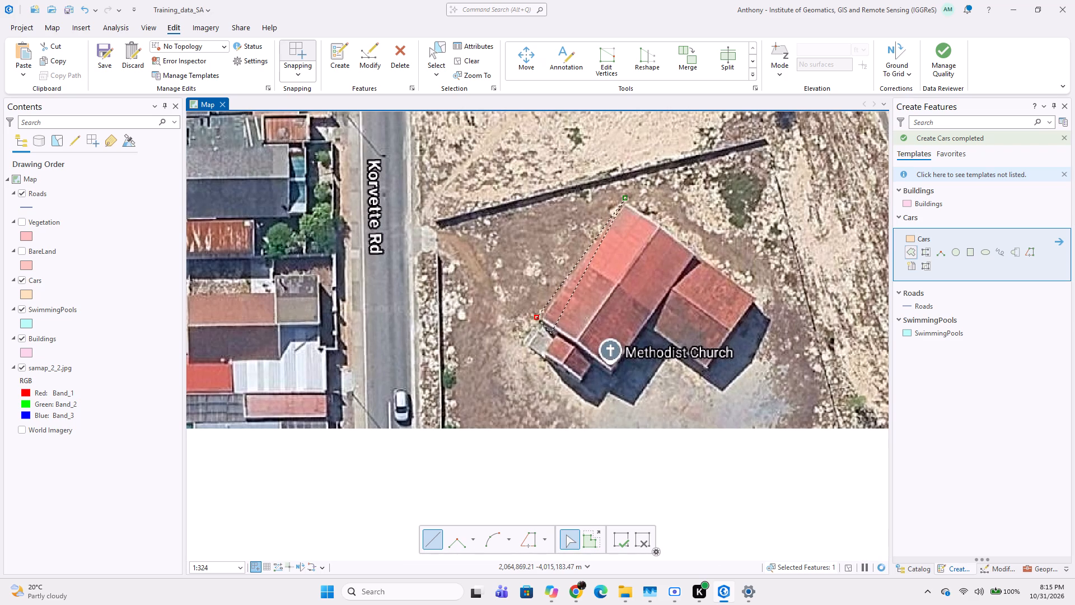
click(551, 333)
click(539, 351)
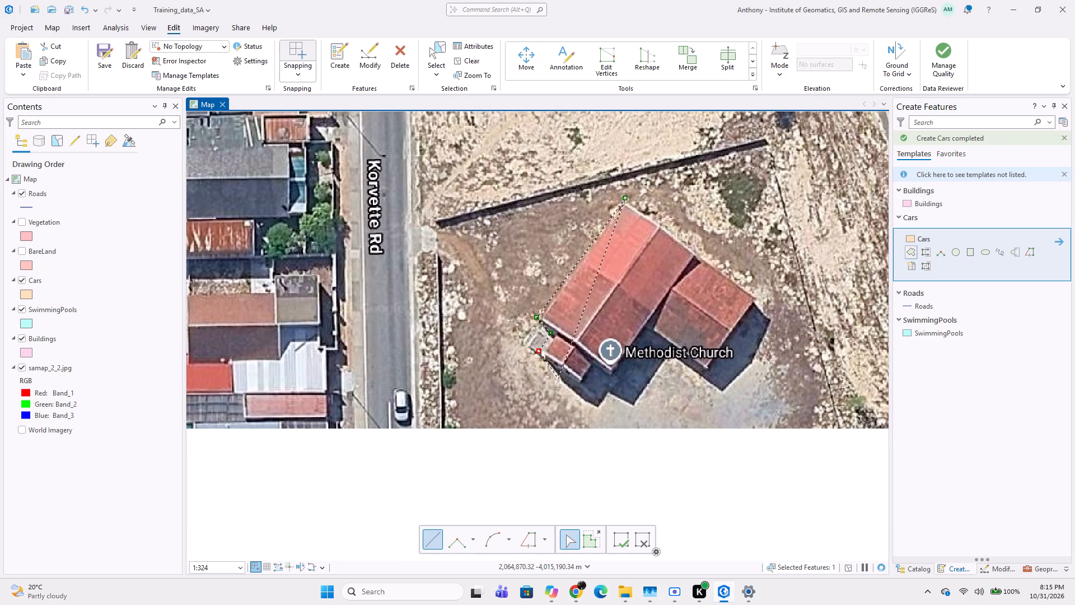
click(582, 387)
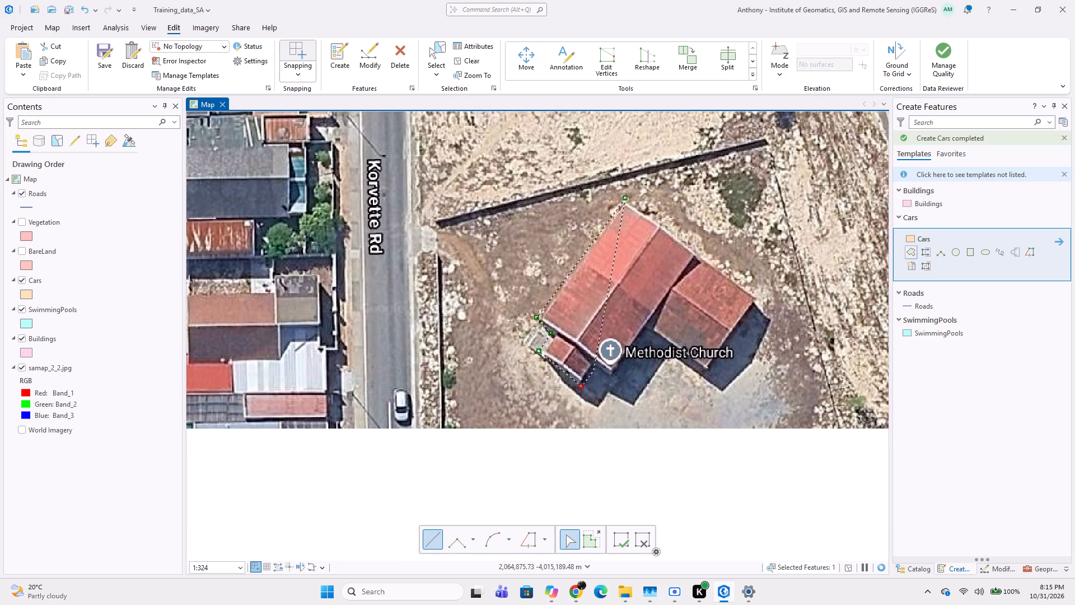
click(593, 371)
click(609, 376)
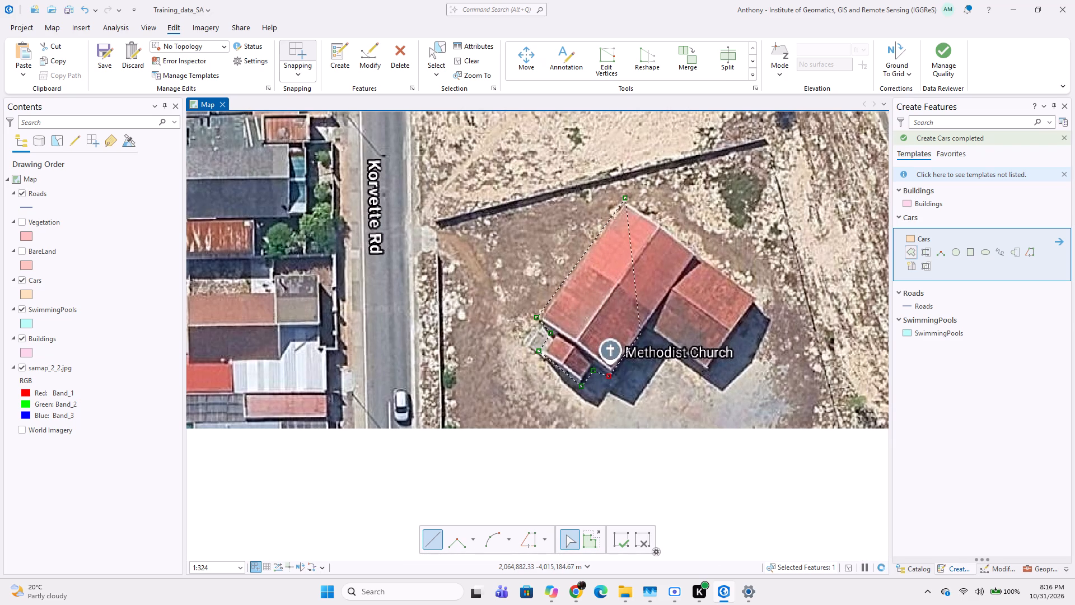
click(644, 328)
click(707, 373)
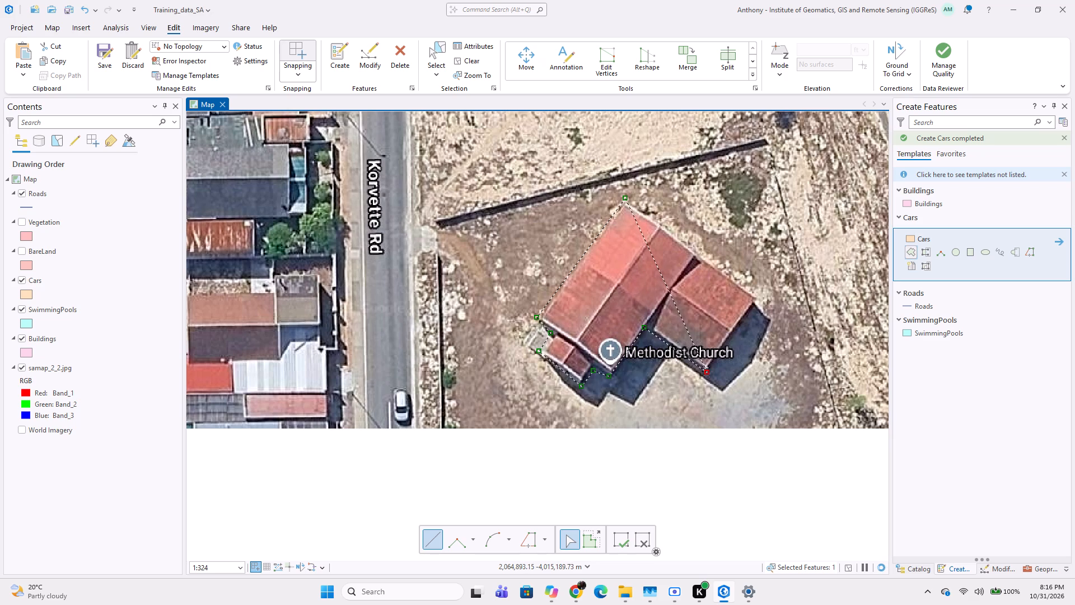
double_click(756, 300)
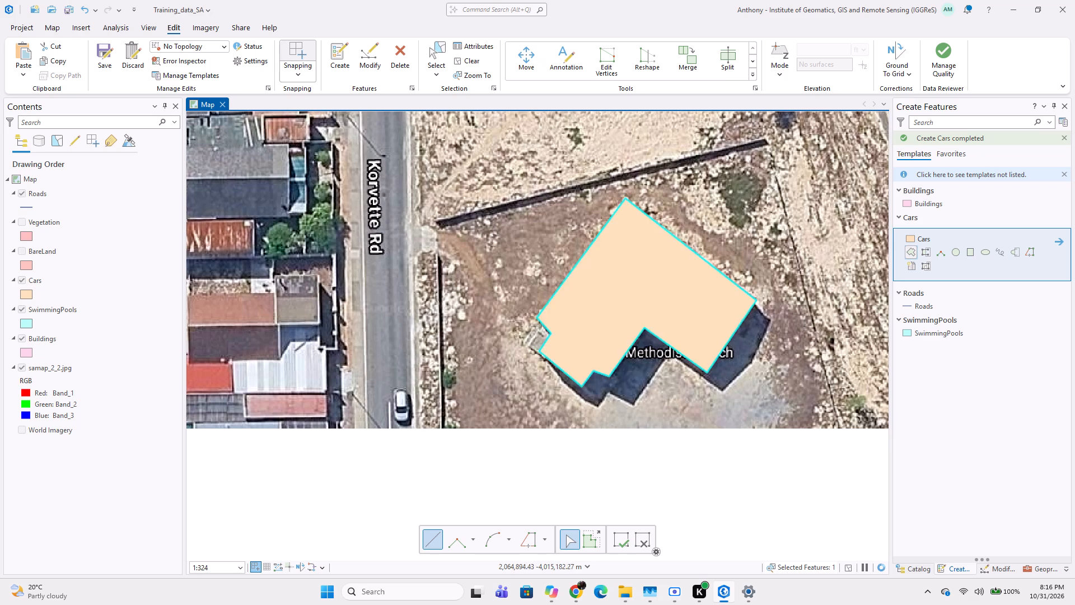
Cut the Methodist Church polygon from Cars and paste it into the Buildings template, keeping the source attribute values.
scroll(680, 337, down, 2)
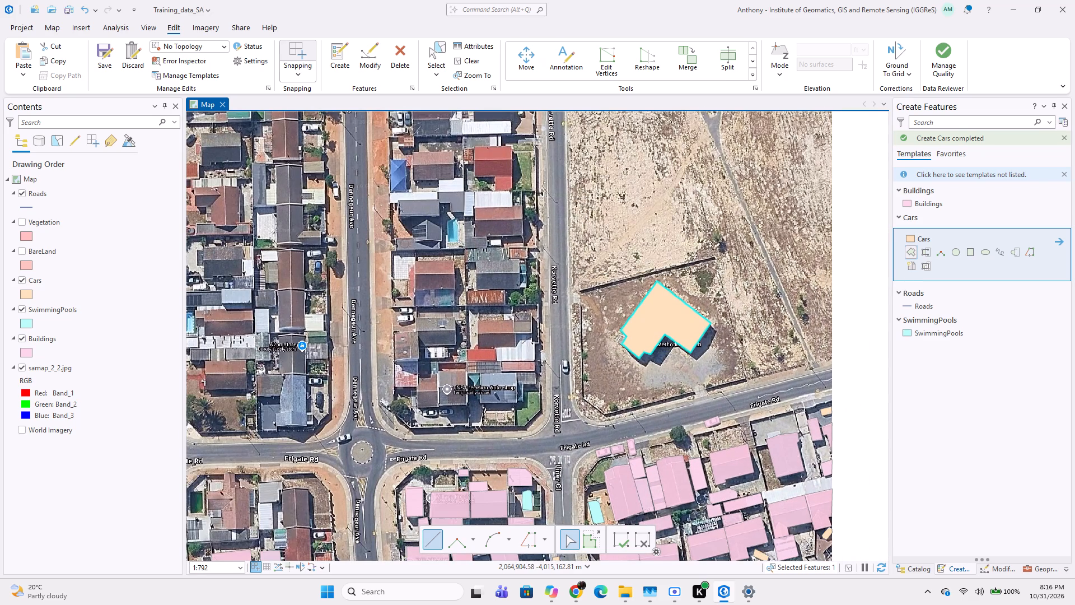
key(ctrl+x)
click(572, 324)
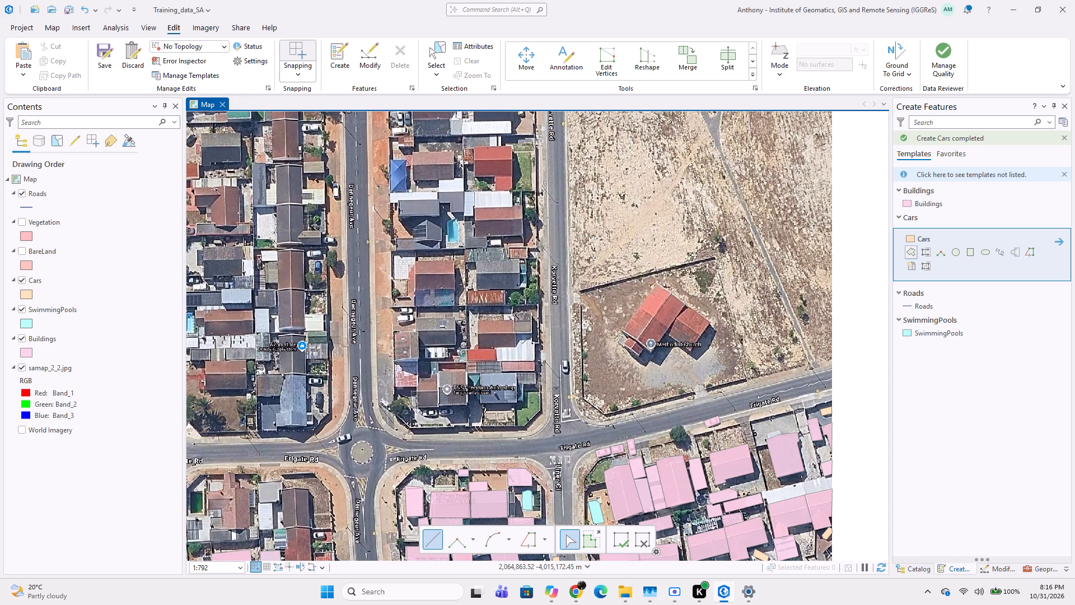
key(ctrl+alt+v)
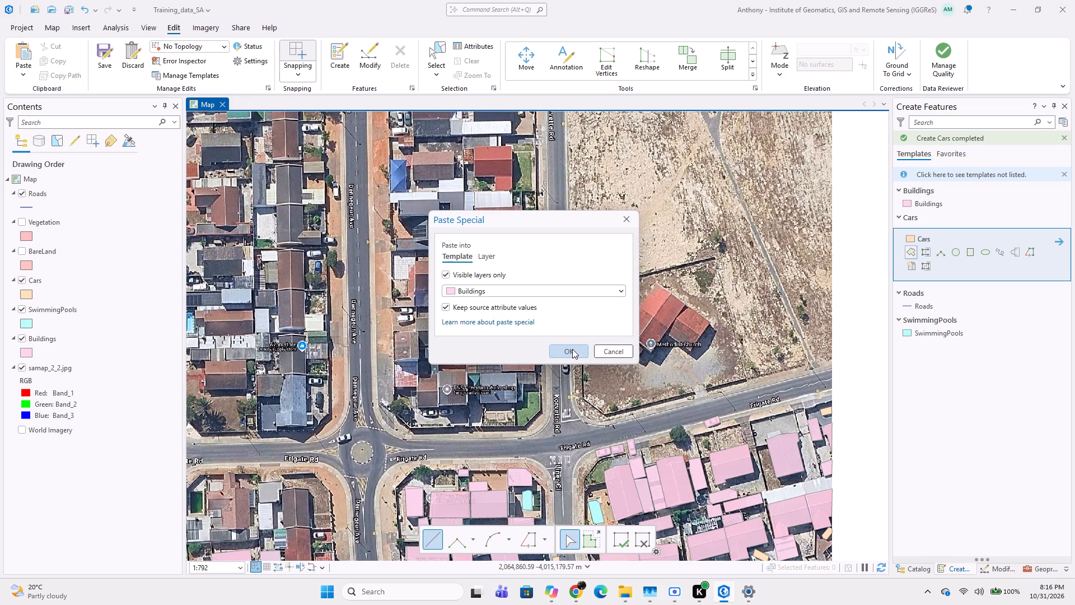
click(572, 343)
click(571, 347)
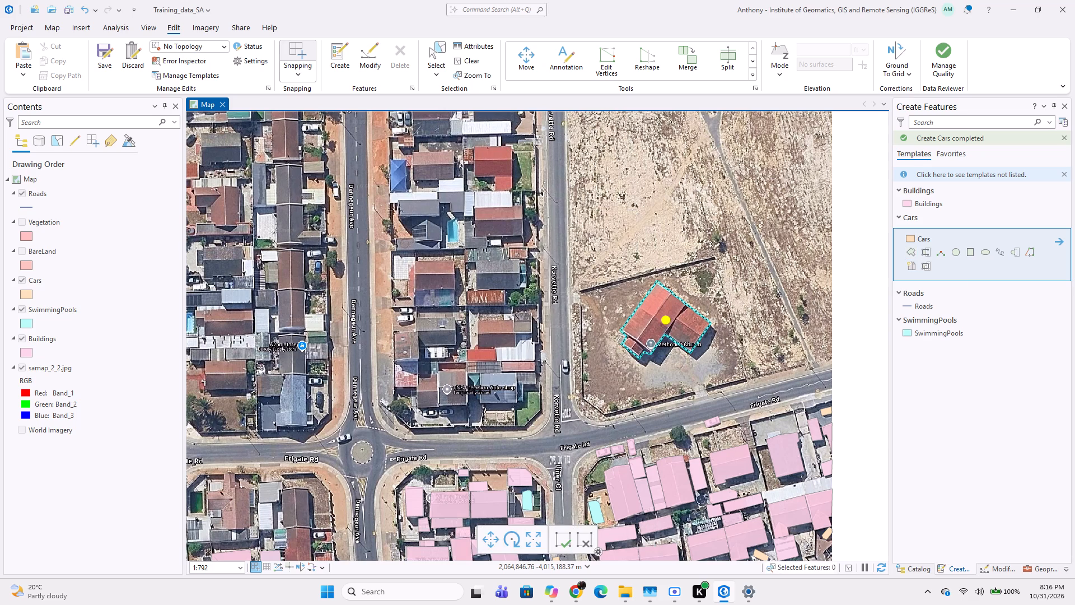
Draw a Cars rectangle around the white car on Korvette Rd, west of the Methodist Church.
middle_drag(533, 355, 586, 287)
middle_drag(601, 369, 588, 314)
scroll(535, 332, up, 2)
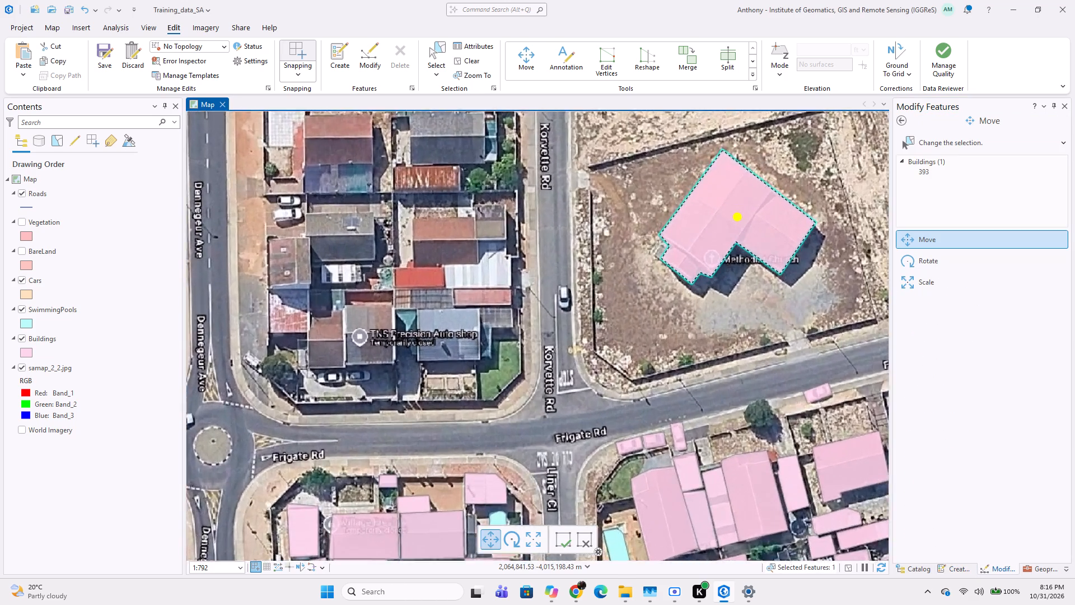
scroll(574, 375, up, 2)
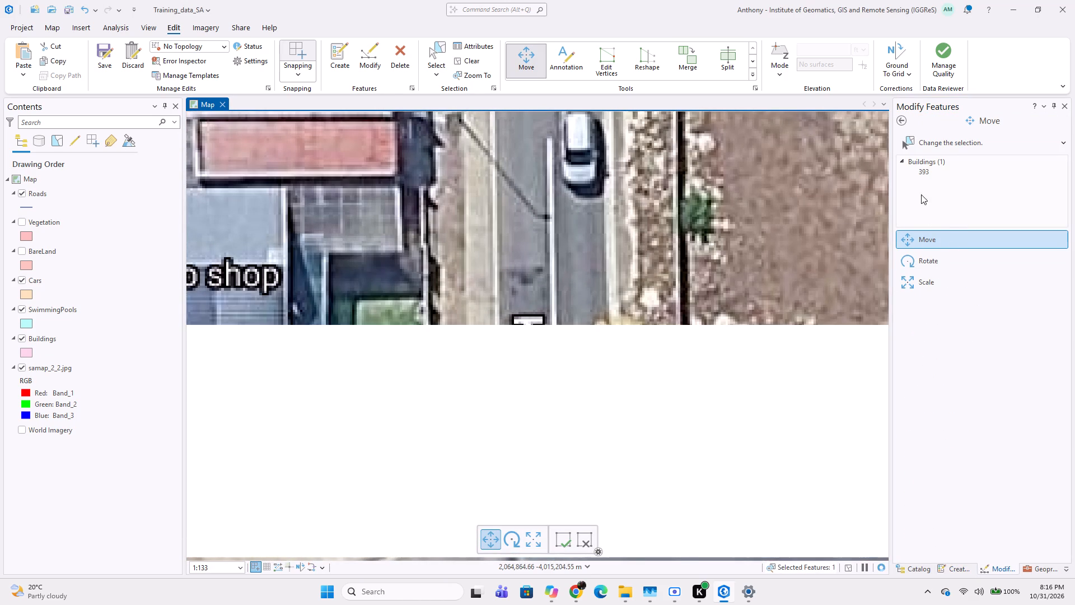
click(900, 122)
middle_drag(698, 236, 658, 312)
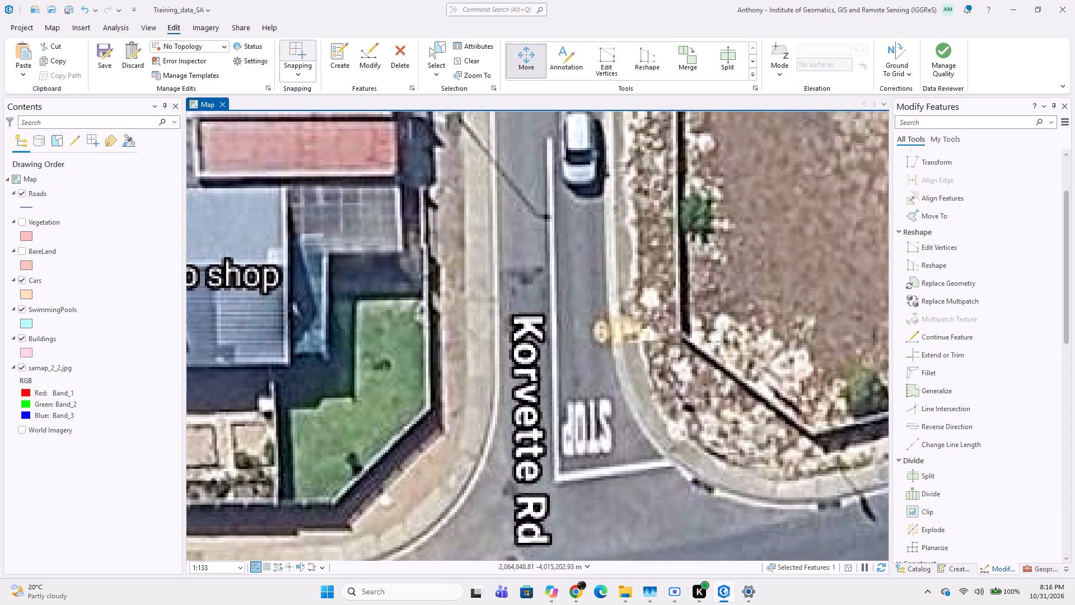
middle_drag(611, 273, 619, 341)
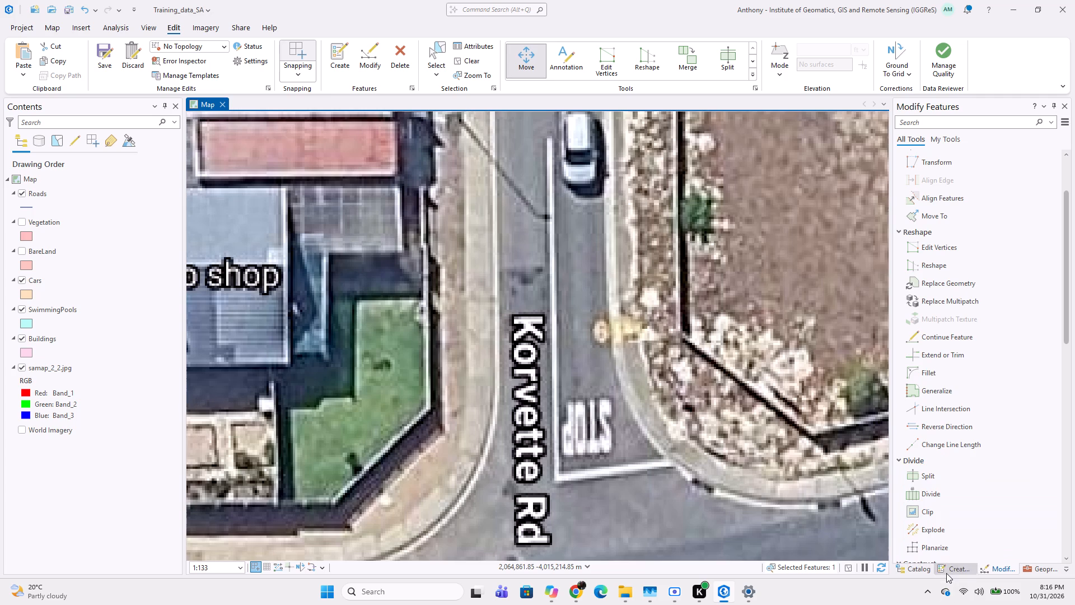
click(946, 573)
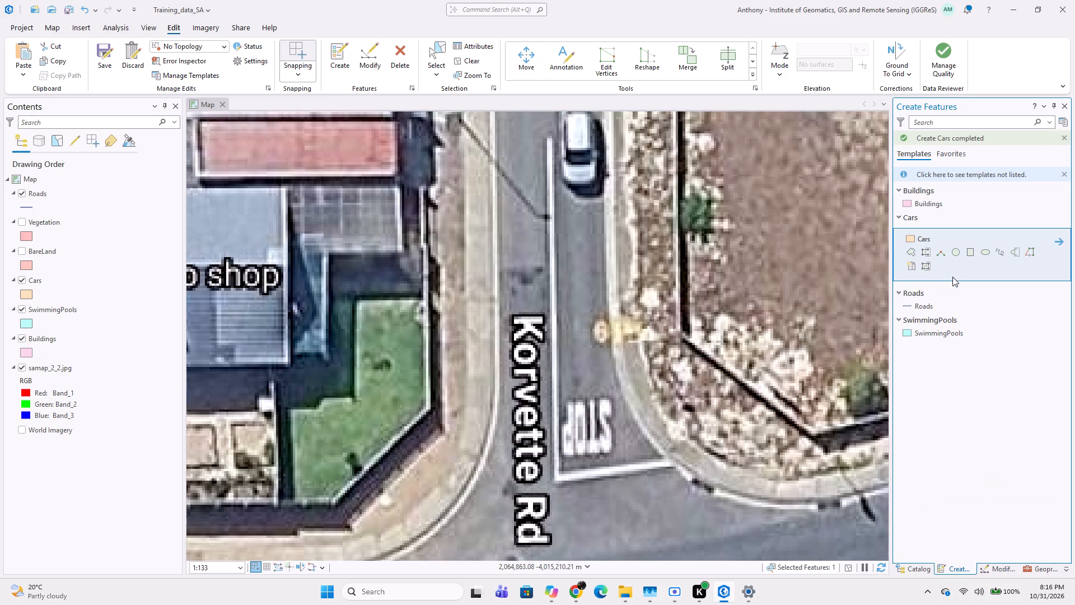
click(974, 252)
middle_drag(665, 208, 662, 306)
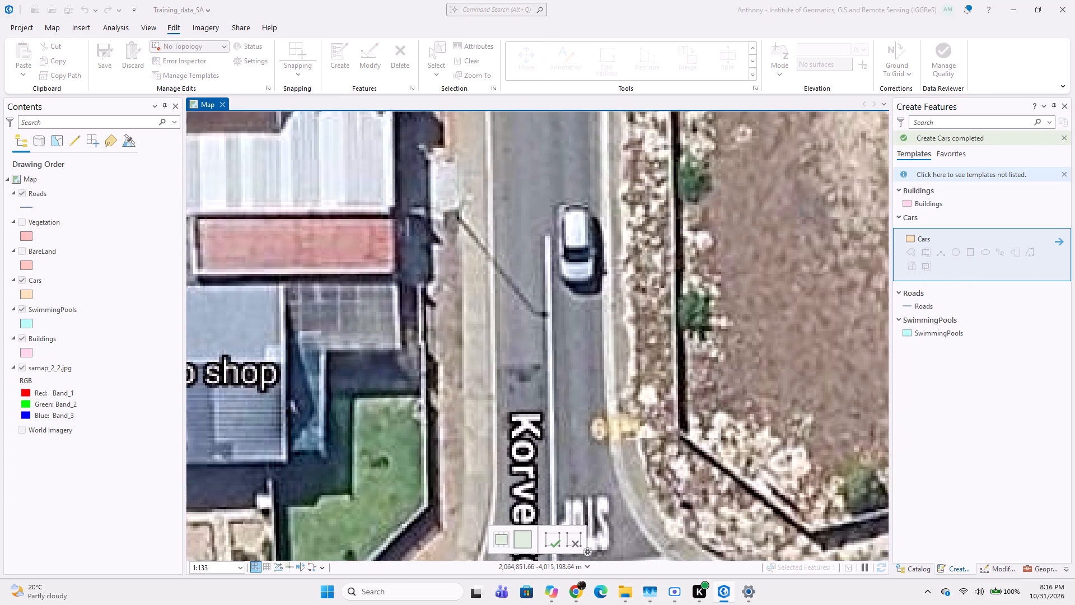
scroll(563, 210, up, 1)
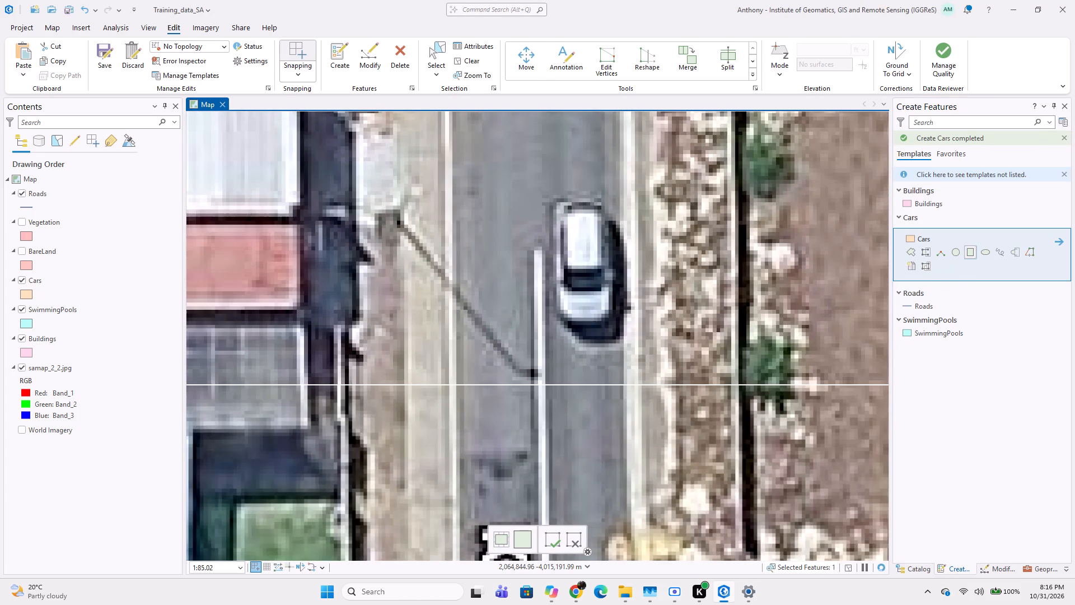
click(551, 194)
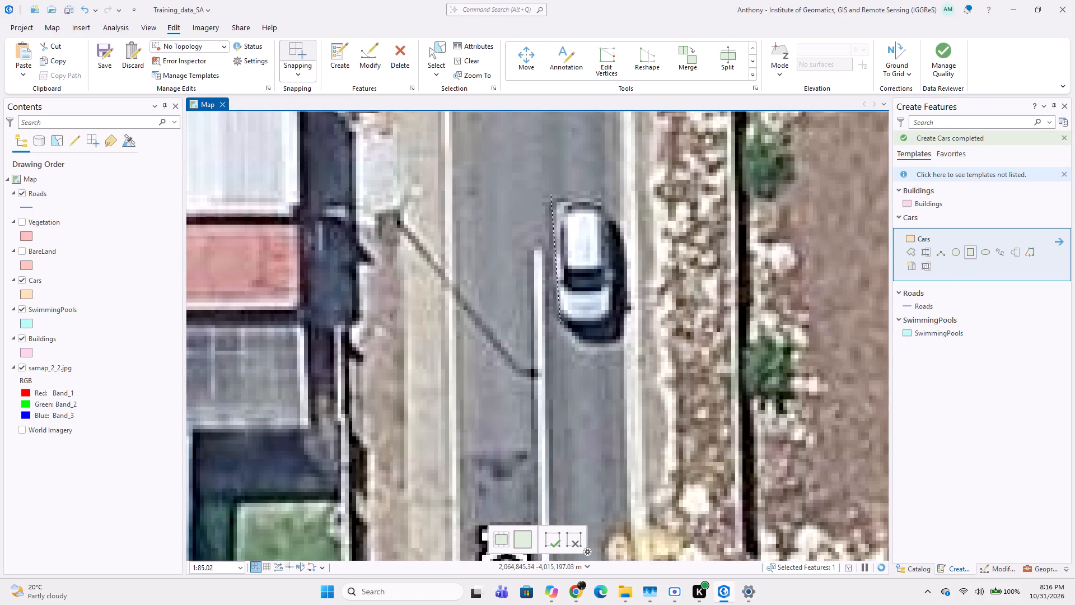
click(555, 330)
click(617, 337)
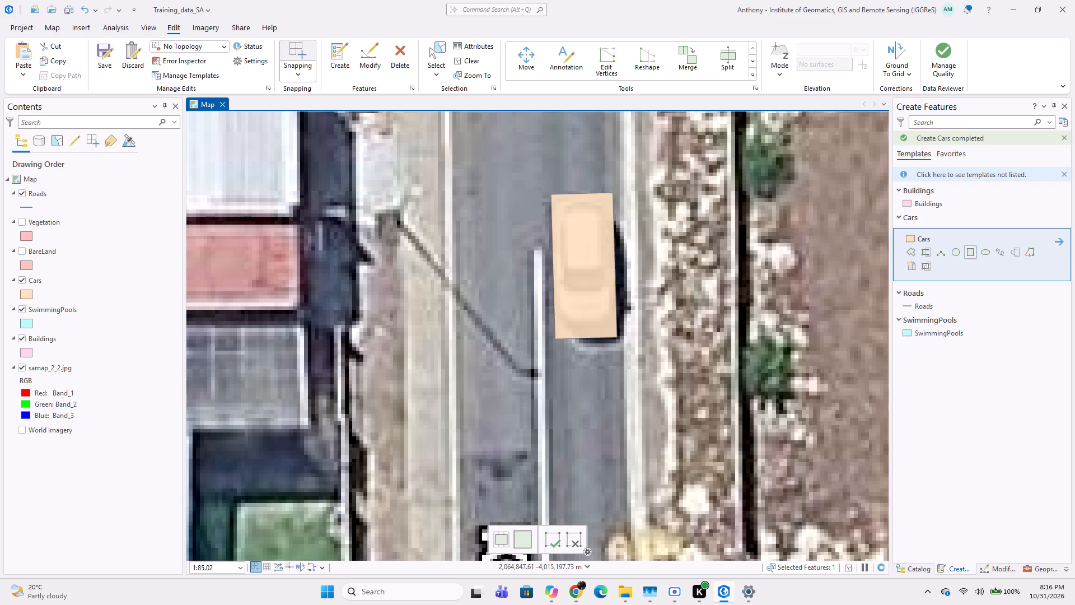
Examine the blocks around Korvette Rd, Frigate Rd, Clipper Rd and Dennegeur Ave for cars and buildings not yet digitized.
scroll(549, 334, down, 2)
middle_drag(435, 376, 566, 326)
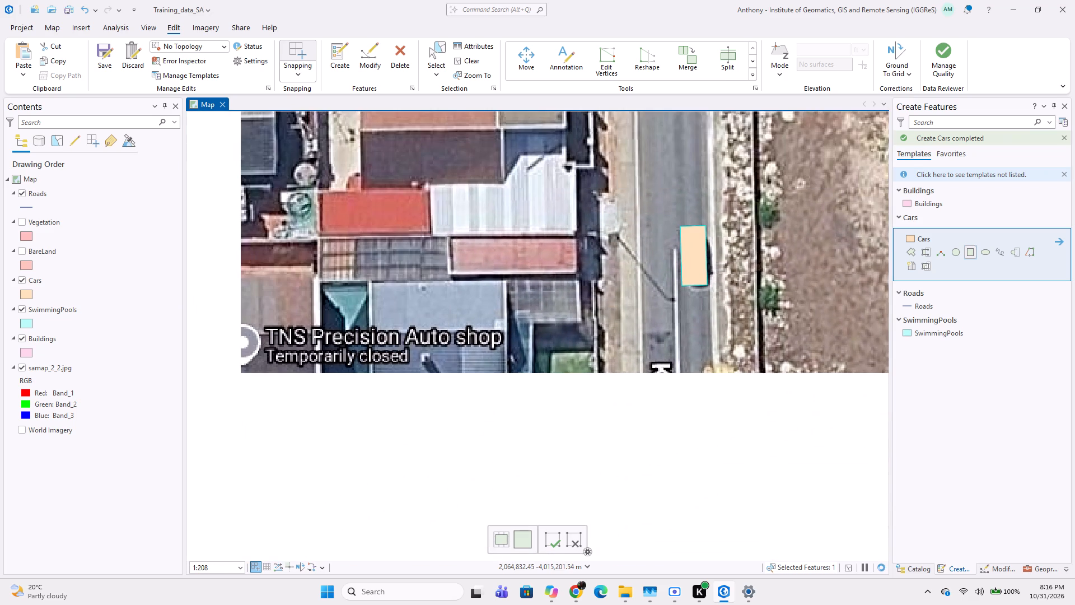
middle_drag(502, 332, 513, 295)
scroll(513, 295, up, 1)
scroll(508, 298, down, 2)
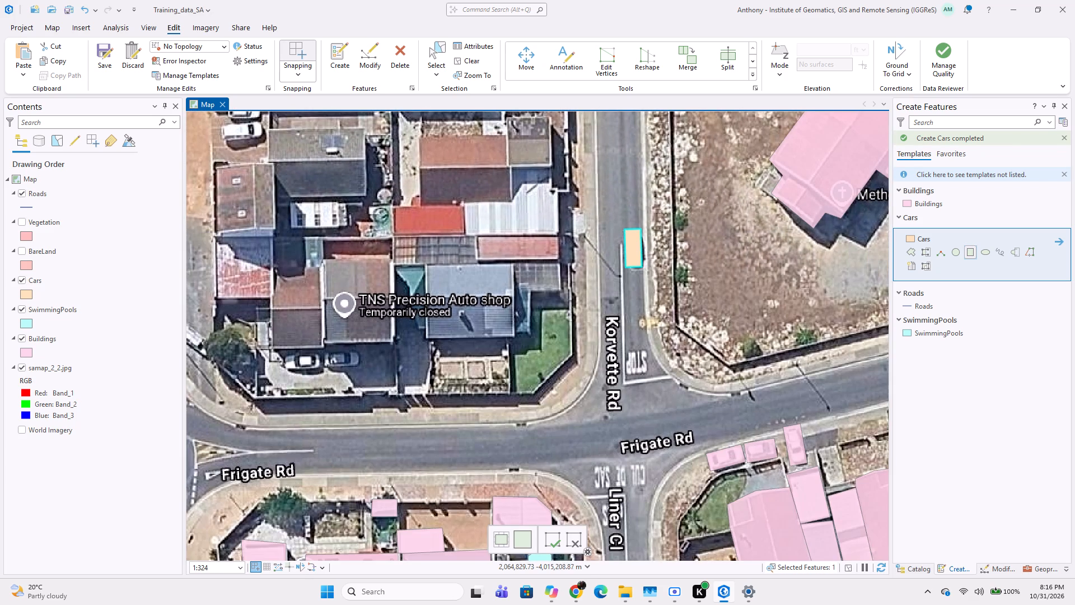
middle_drag(525, 341, 533, 322)
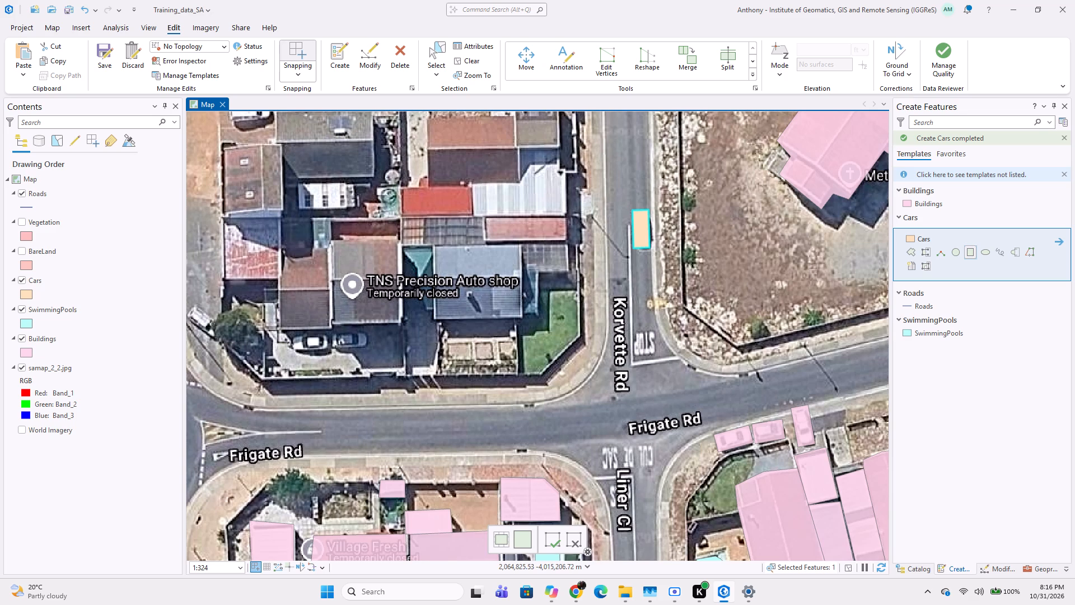
scroll(499, 363, down, 1)
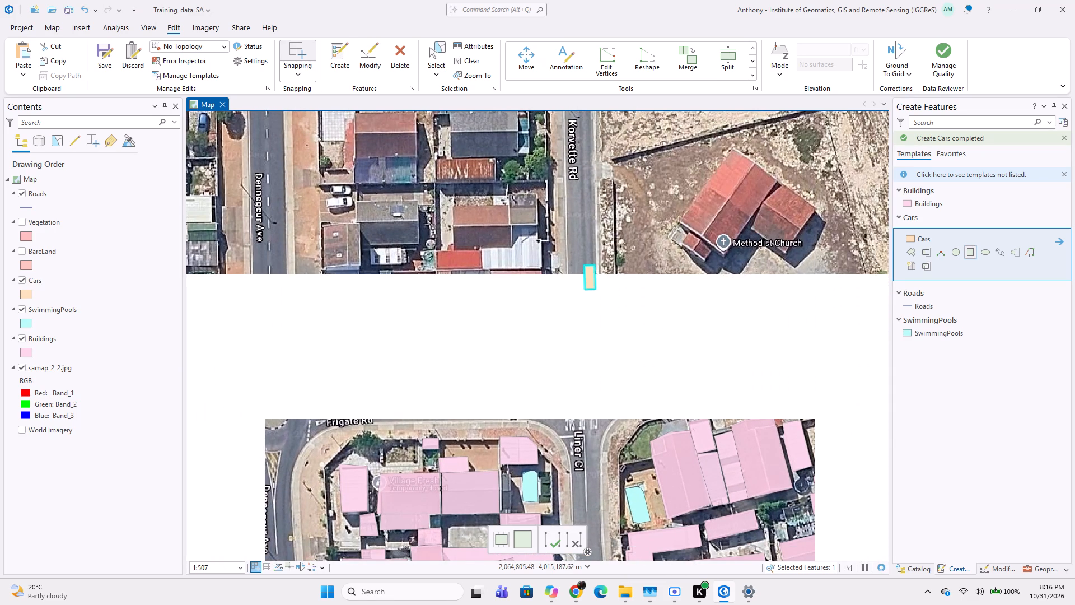
middle_drag(398, 257, 439, 232)
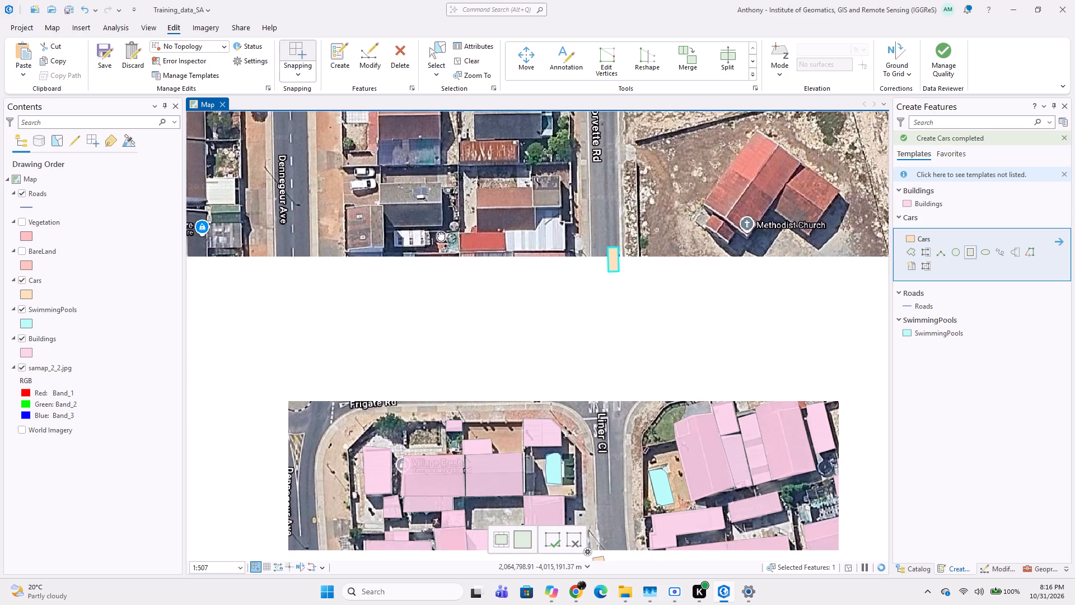
middle_drag(439, 232, 443, 228)
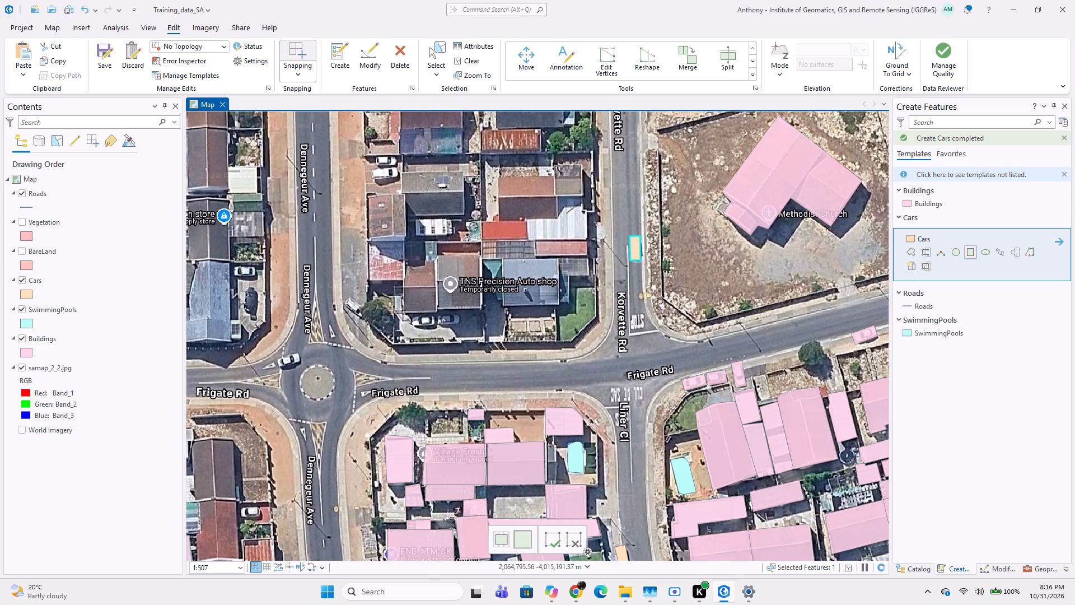
scroll(582, 318, down, 2)
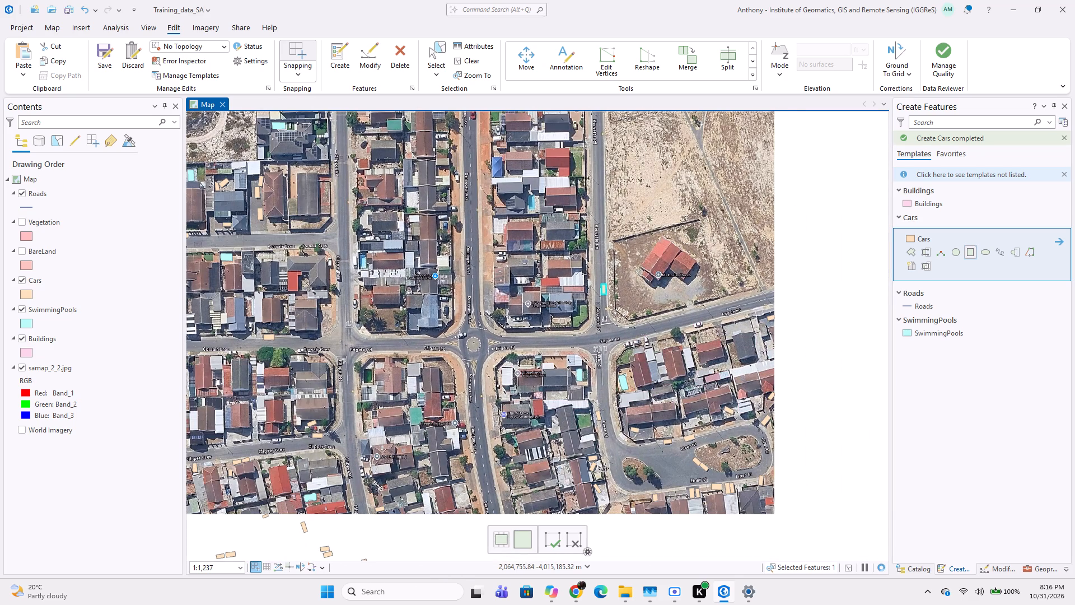
middle_drag(447, 273, 470, 240)
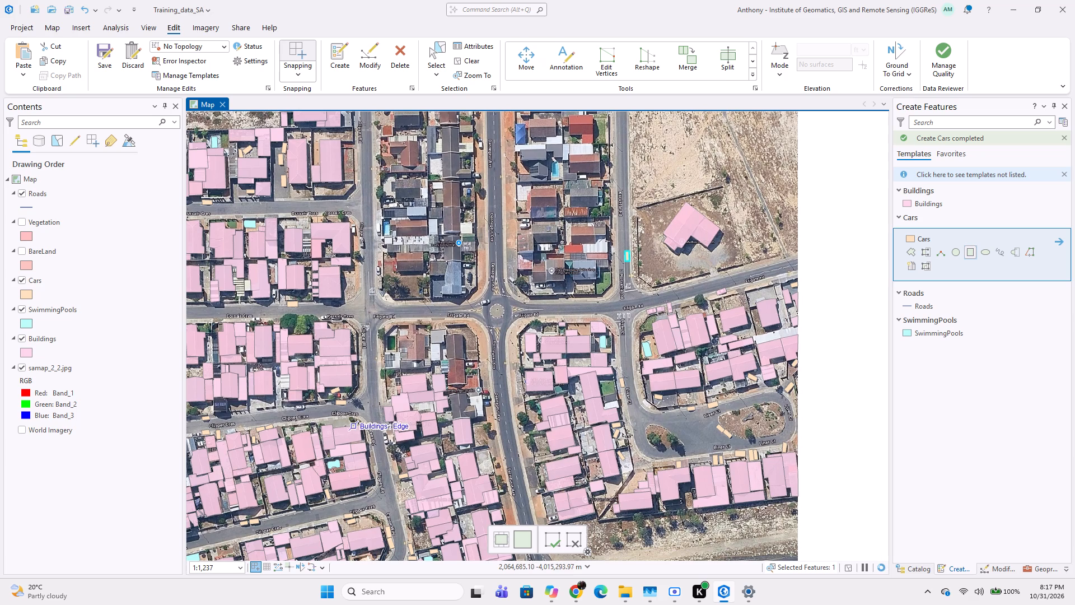
middle_drag(378, 461, 398, 397)
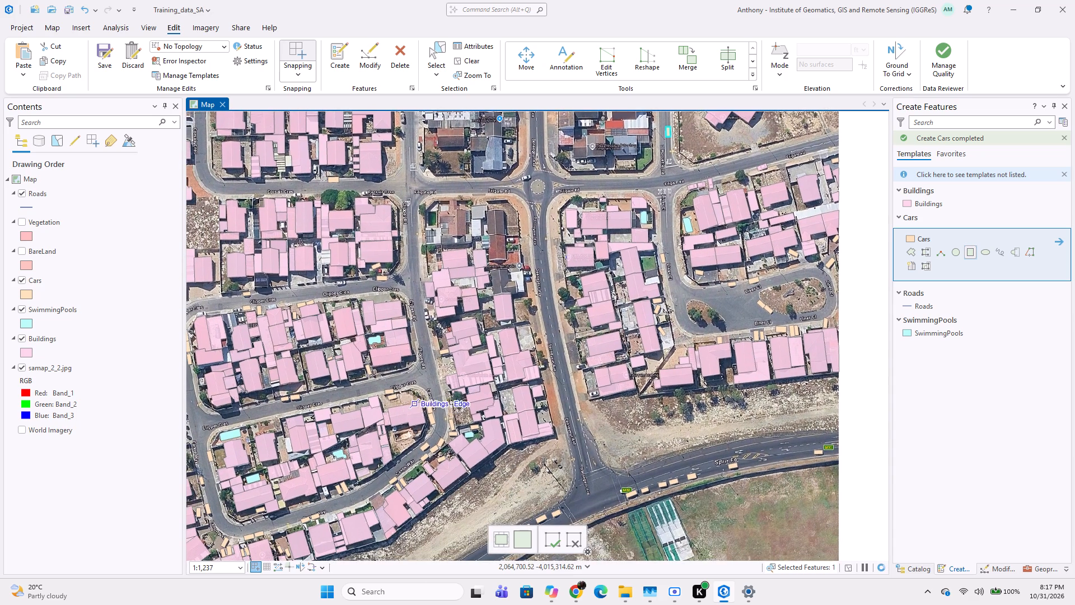
scroll(472, 357, up, 1)
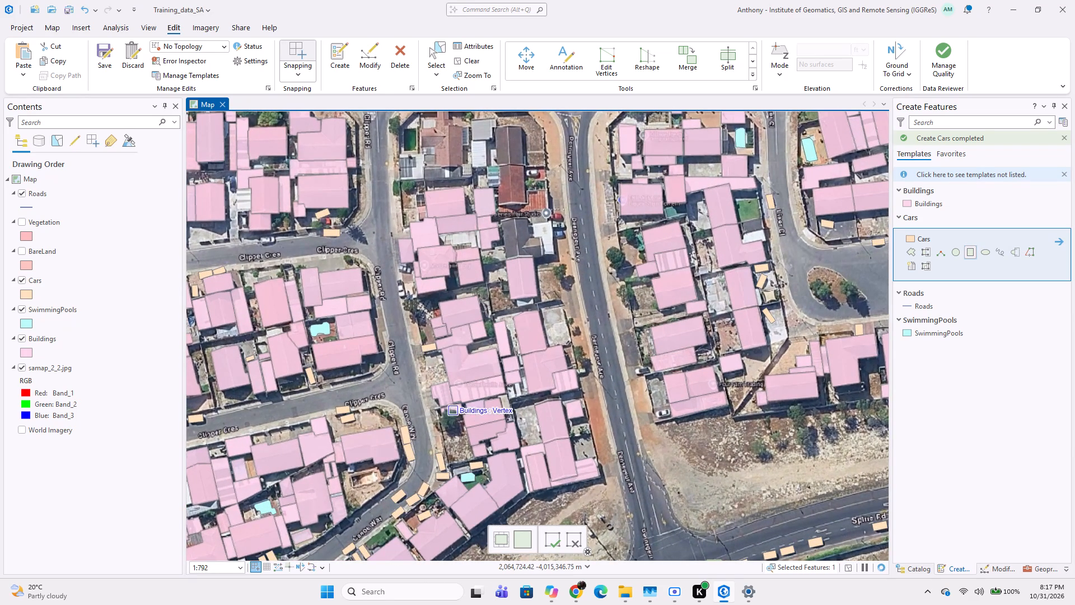
middle_drag(461, 342, 433, 435)
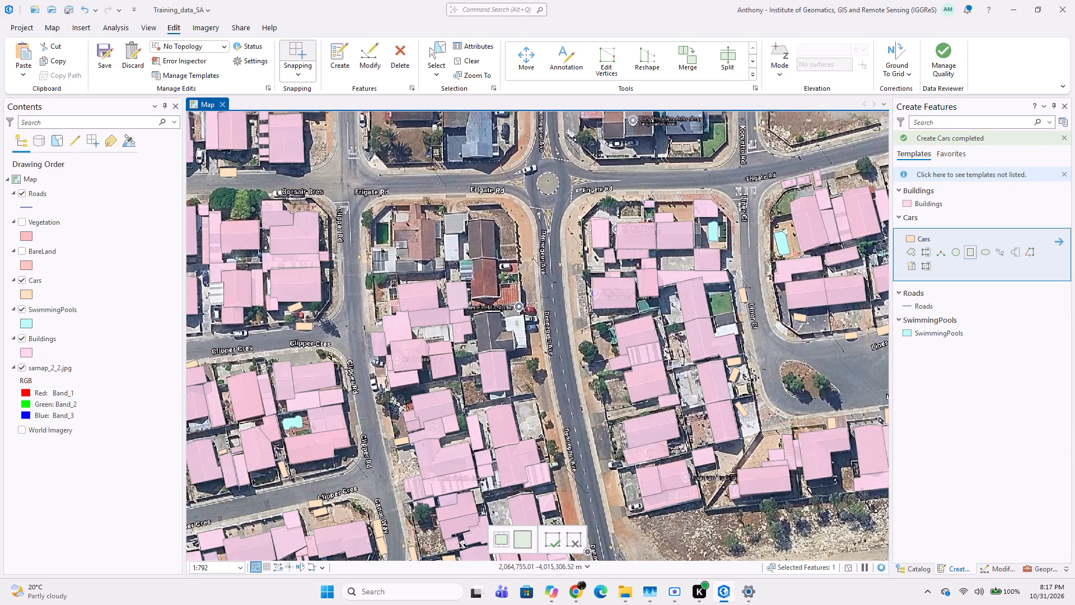
scroll(527, 390, up, 1)
middle_drag(537, 426, 517, 359)
middle_drag(535, 410, 516, 346)
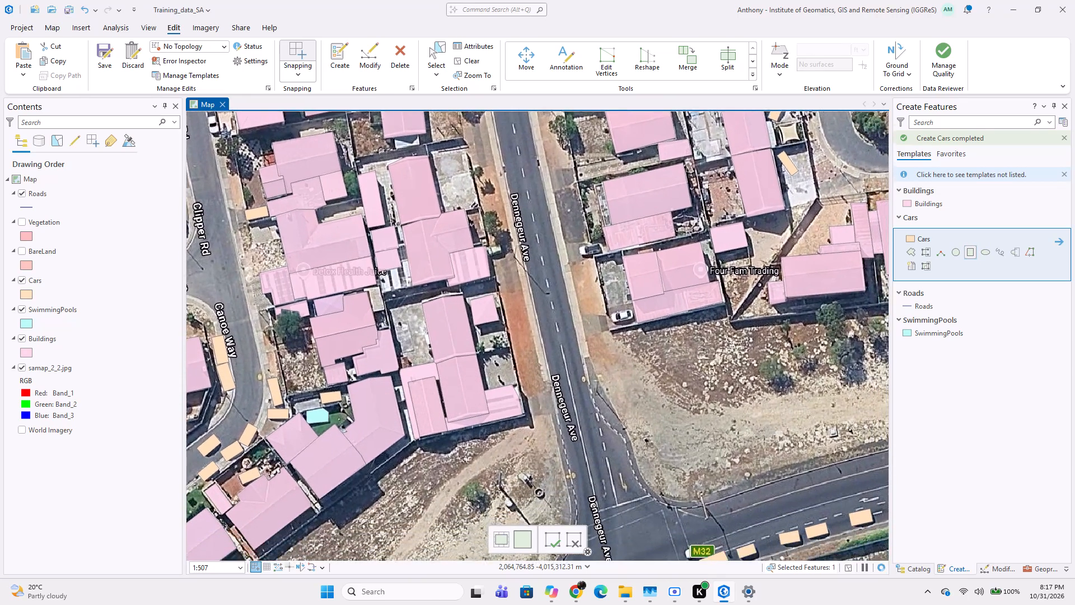
Draw a Cars rectangle around the white car at the southwest corner of the Four Fam Trading property, east of Dennegeur Ave.
scroll(582, 410, up, 1)
middle_drag(647, 332, 586, 380)
scroll(584, 295, up, 2)
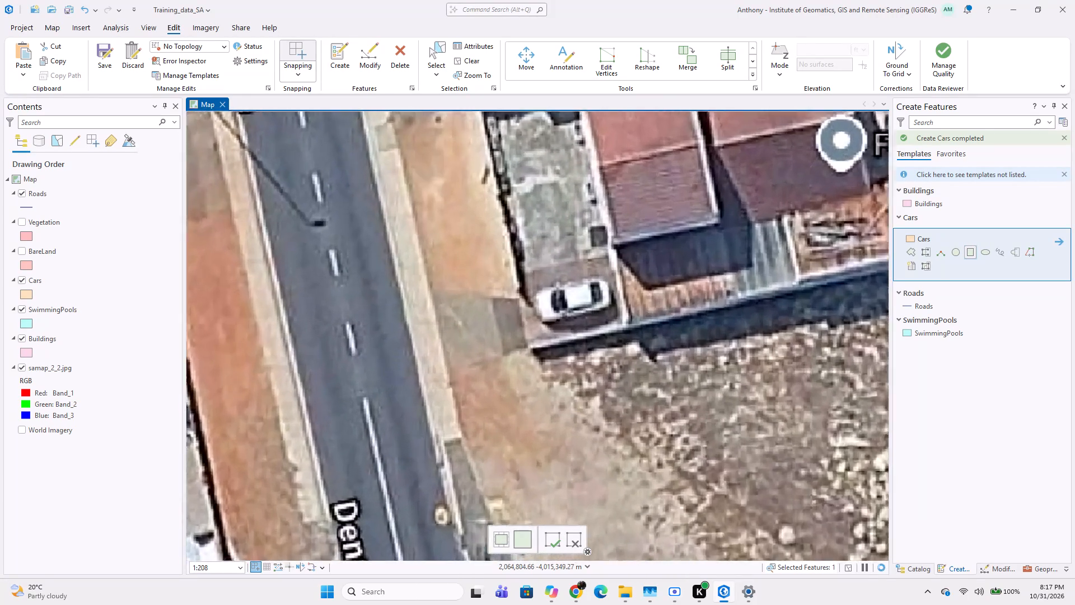
middle_drag(588, 339, 555, 394)
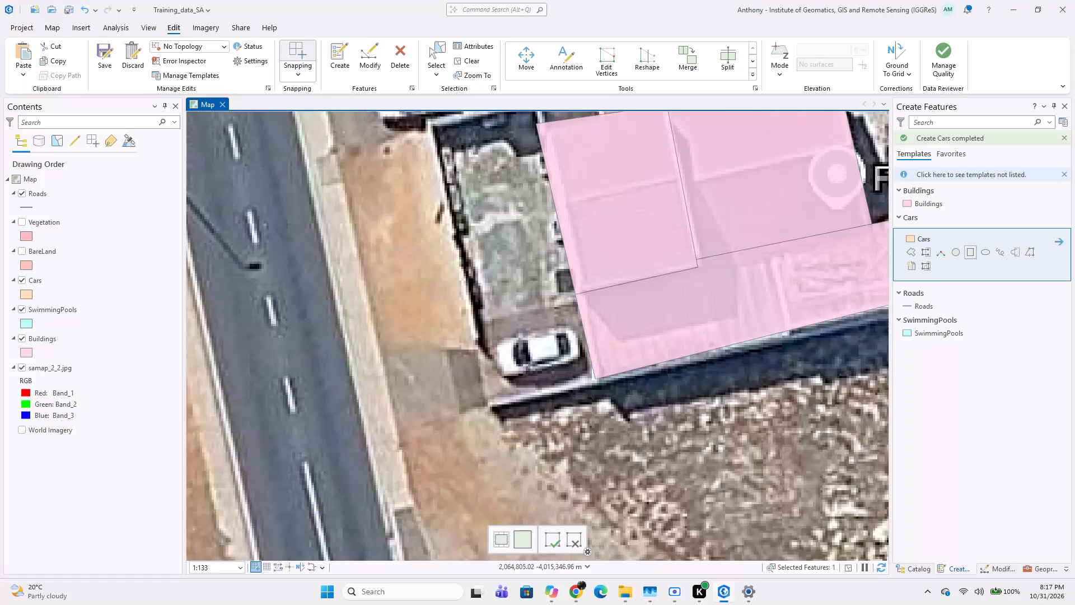
click(582, 359)
click(499, 379)
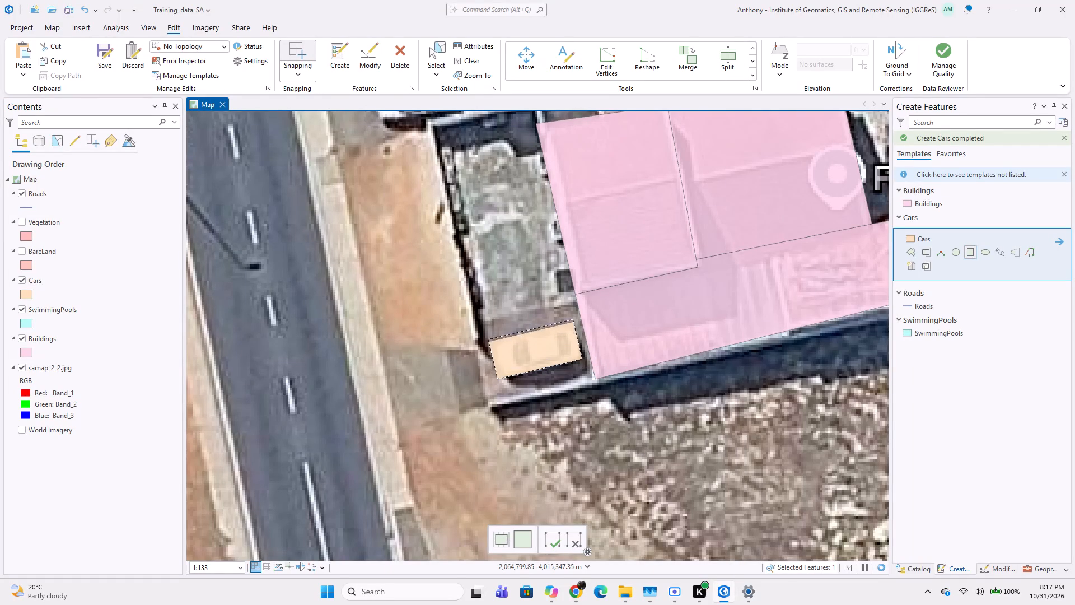
click(488, 339)
Draw a Cars rectangle around the white car in the driveway northwest of the Four Fam Trading building, beside Dennegeur Ave.
middle_drag(462, 329, 515, 410)
middle_drag(449, 261, 456, 341)
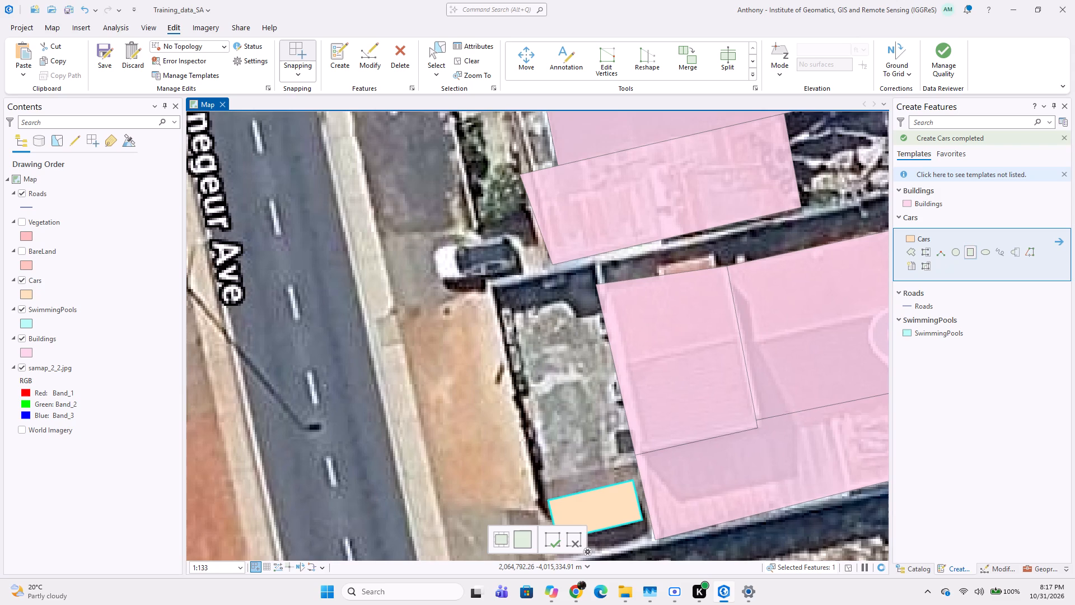
click(427, 244)
click(521, 230)
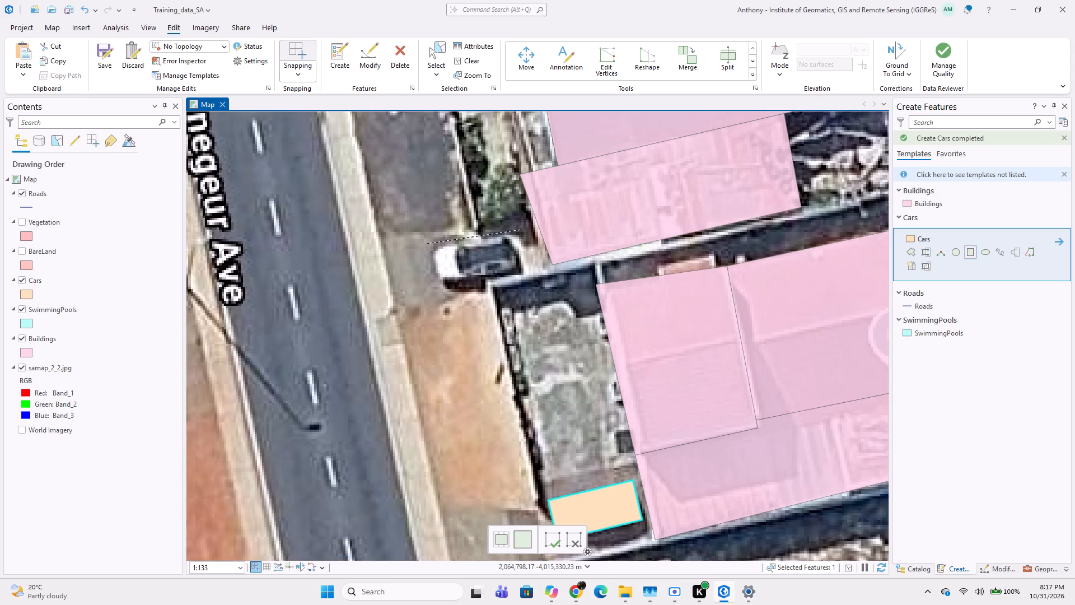
click(529, 273)
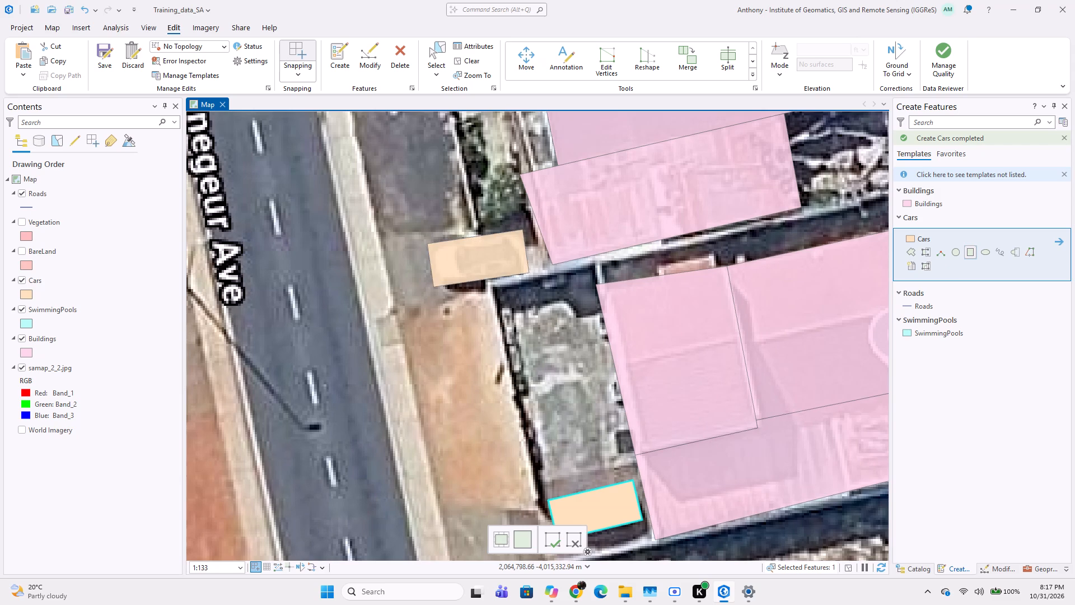
Trace the dark-roofed house just south of the Jolene's Hair Studio label as a polygon, switching from the Cars to the Buildings template.
middle_drag(443, 263, 472, 357)
scroll(455, 279, down, 4)
middle_drag(447, 281, 488, 333)
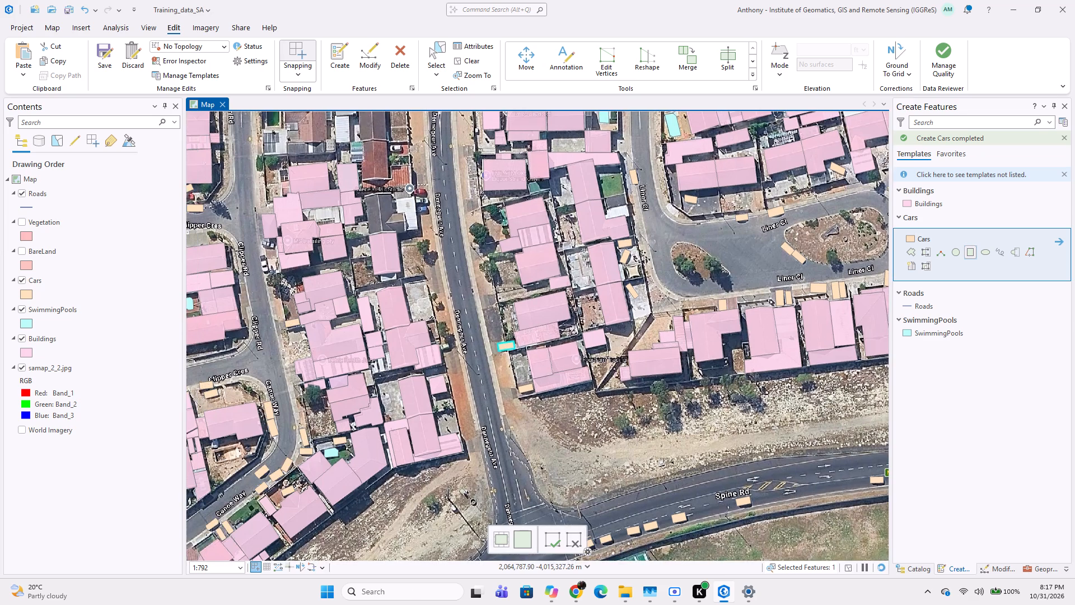
middle_drag(443, 320, 498, 379)
scroll(447, 273, up, 1)
middle_drag(494, 277, 525, 329)
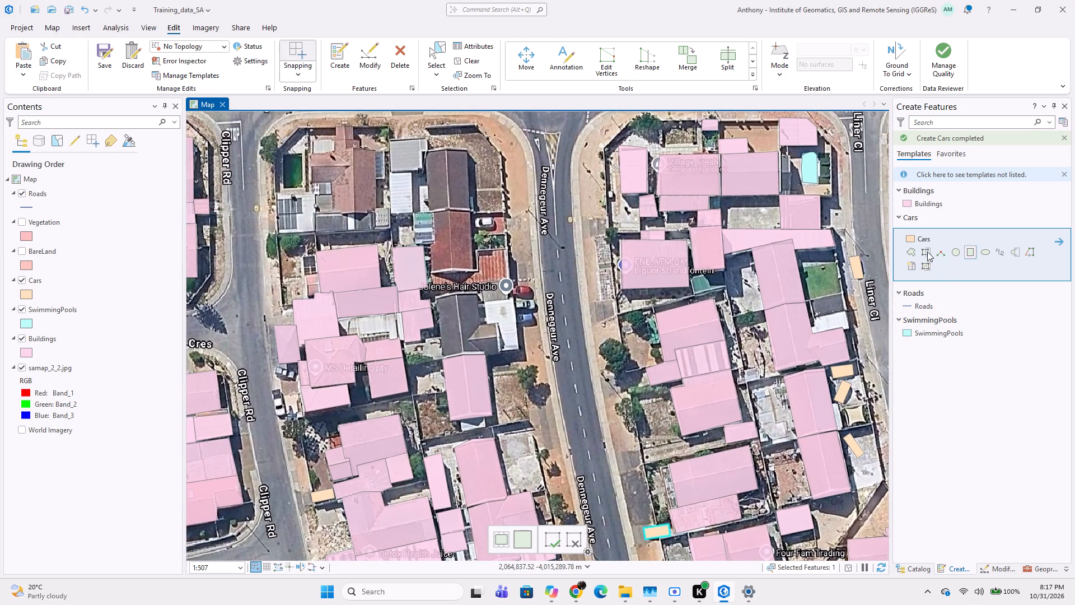
click(909, 252)
scroll(455, 310, up, 1)
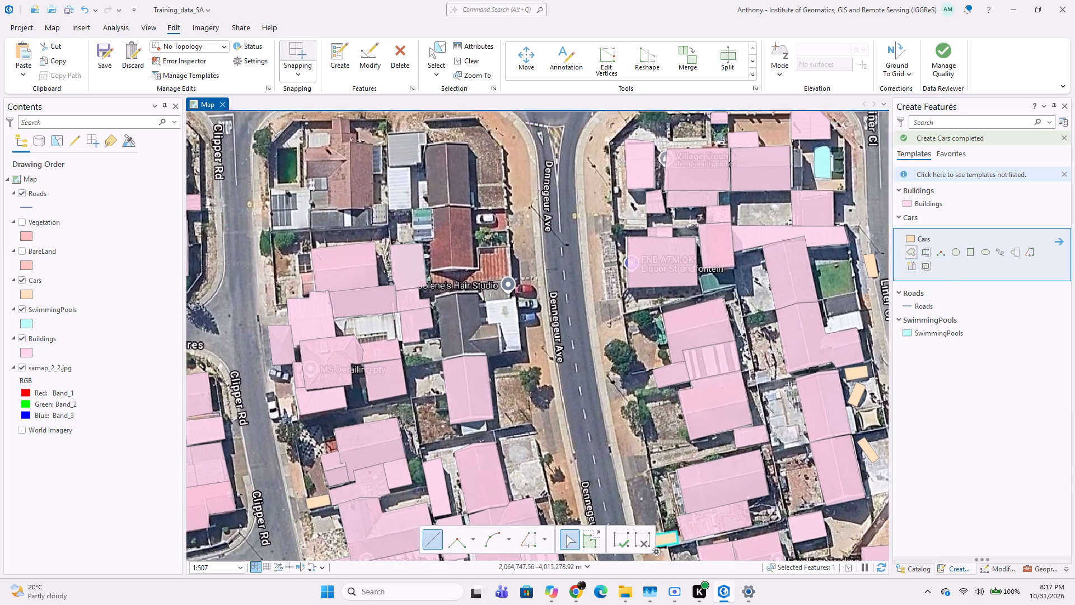
click(425, 288)
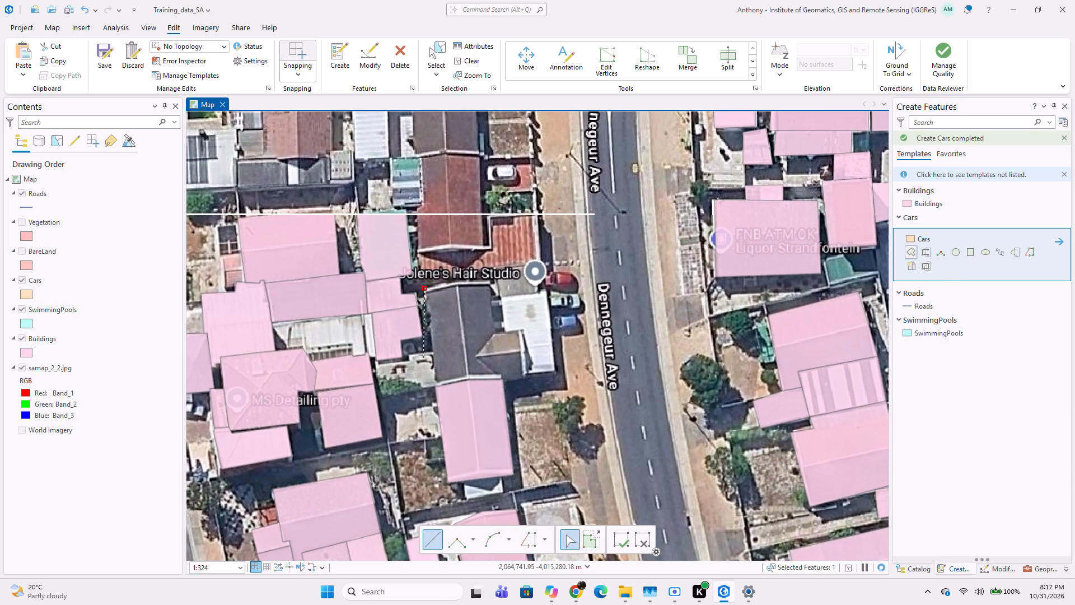
click(437, 384)
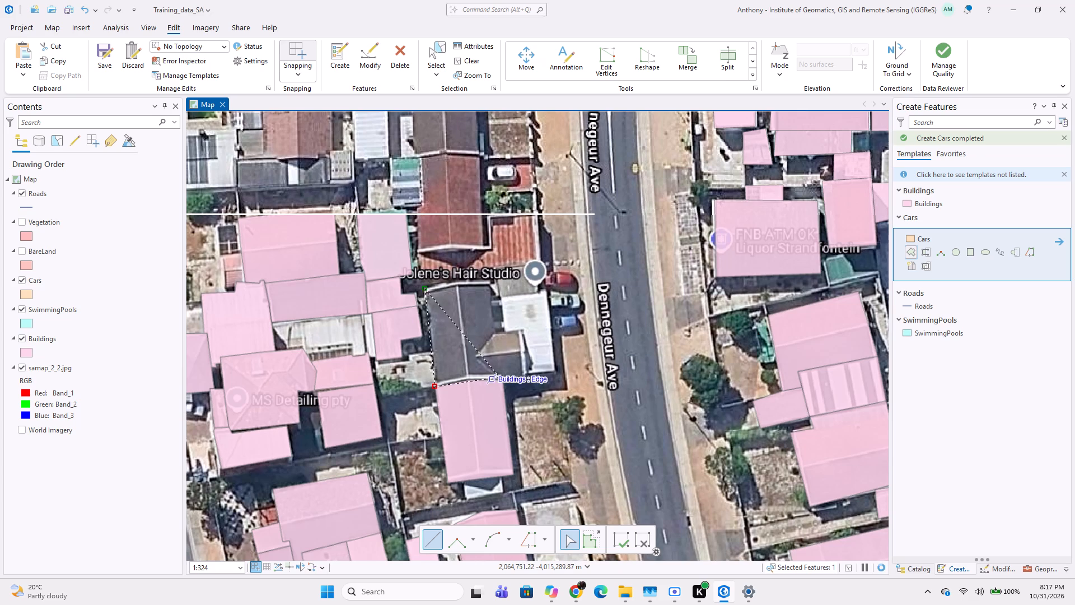
click(504, 379)
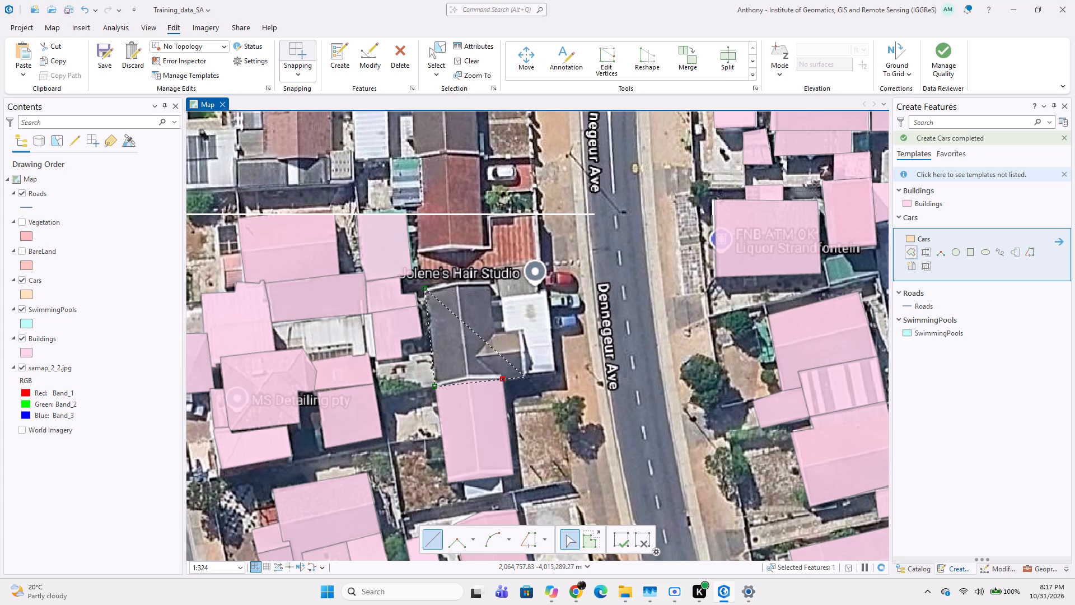
click(525, 377)
click(524, 330)
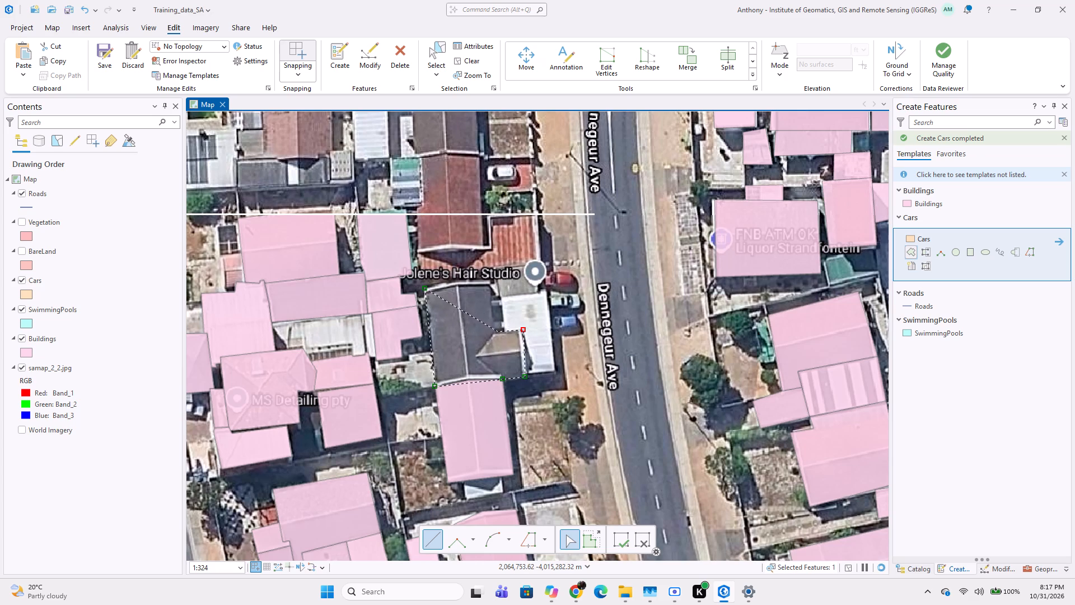
click(498, 332)
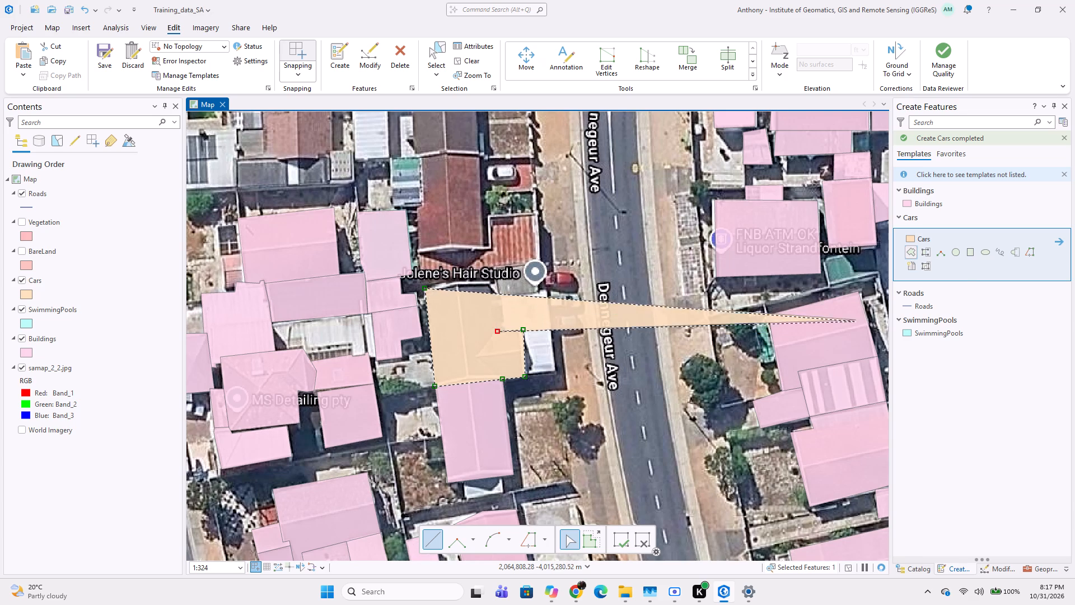
click(921, 202)
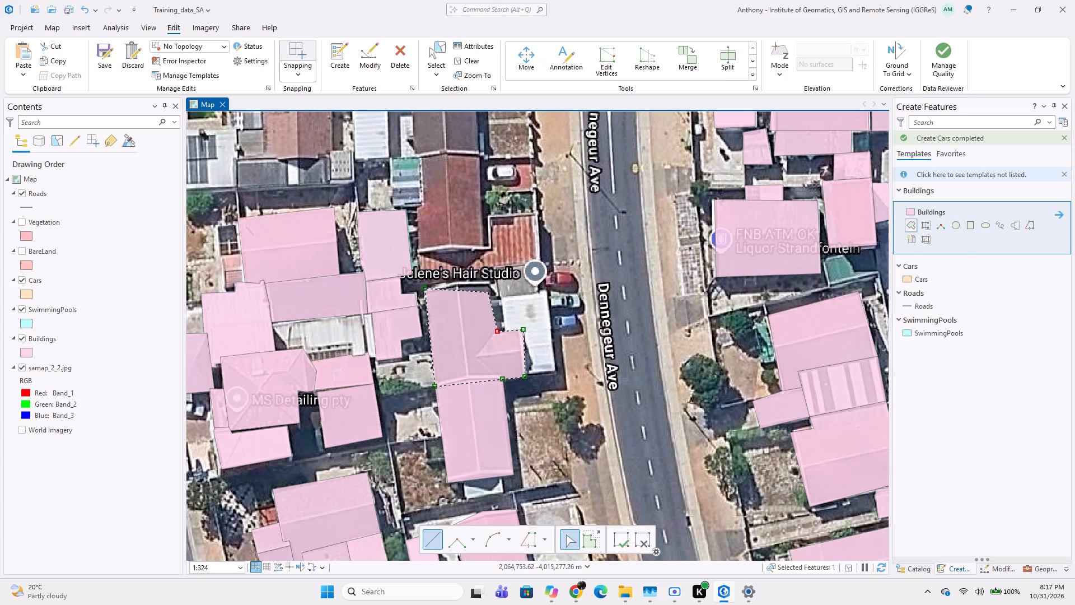
click(490, 283)
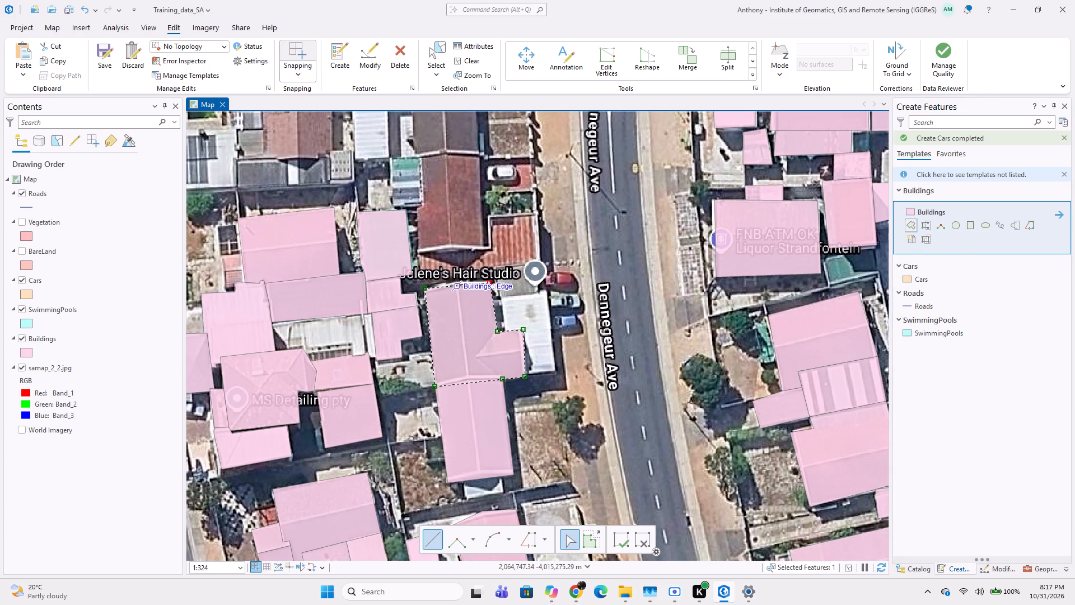
scroll(460, 285, up, 2)
double_click(455, 277)
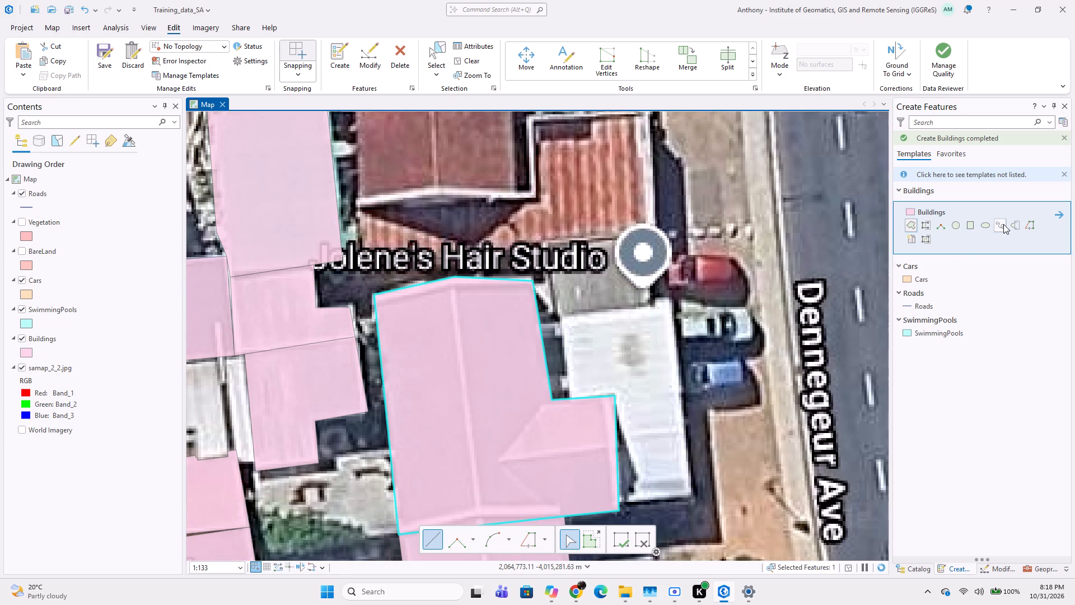
Trace a Buildings polygon around the white-roofed extension between the dark-roofed house and the cars parked along Dennegeur Ave.
click(964, 226)
click(970, 226)
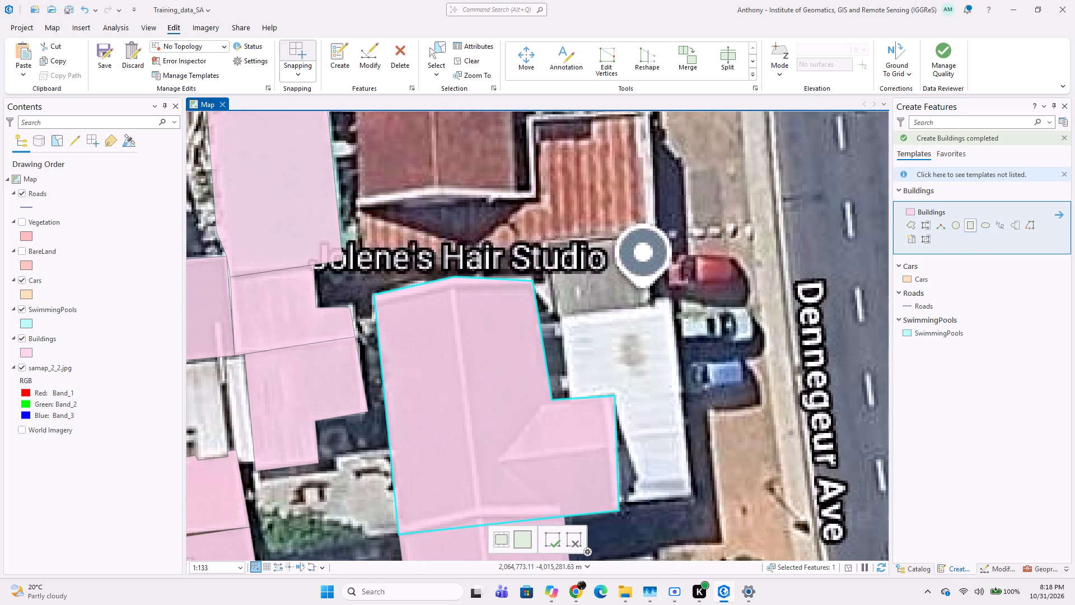
scroll(676, 375, up, 1)
scroll(653, 383, down, 2)
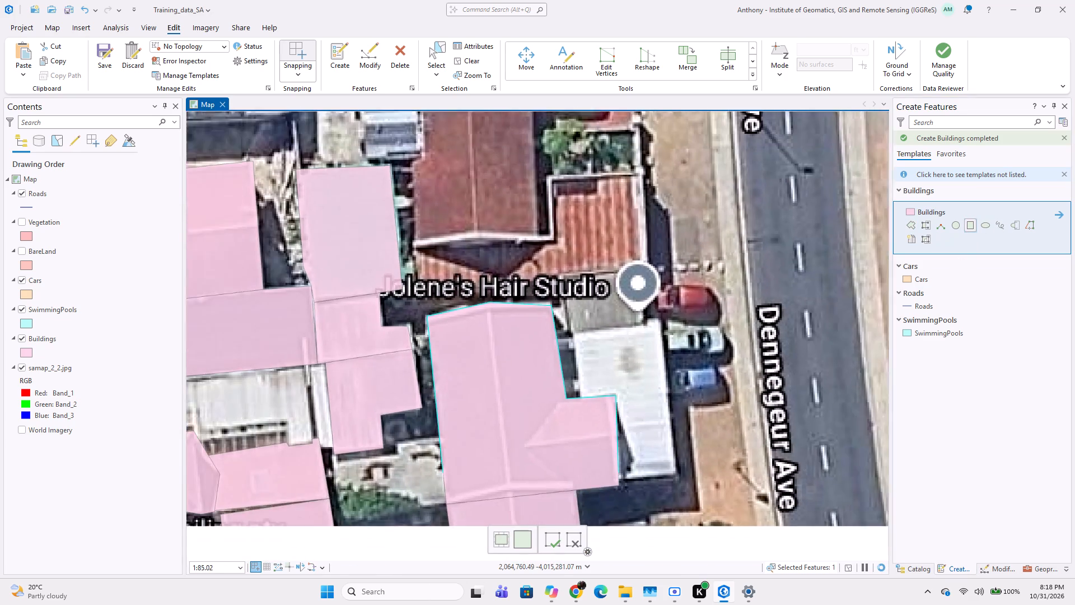
click(909, 222)
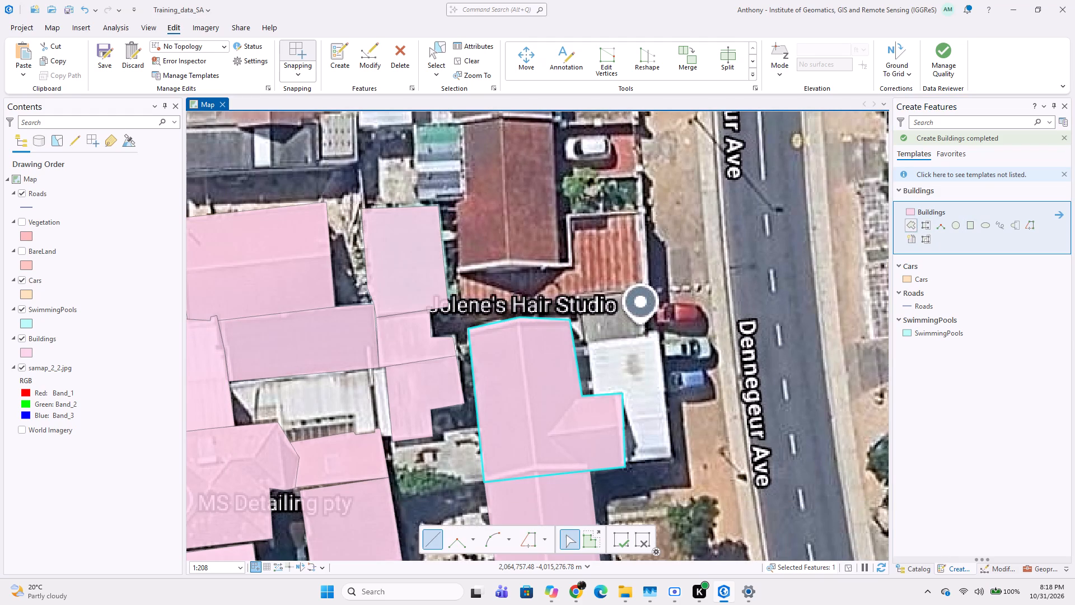
click(586, 341)
click(641, 336)
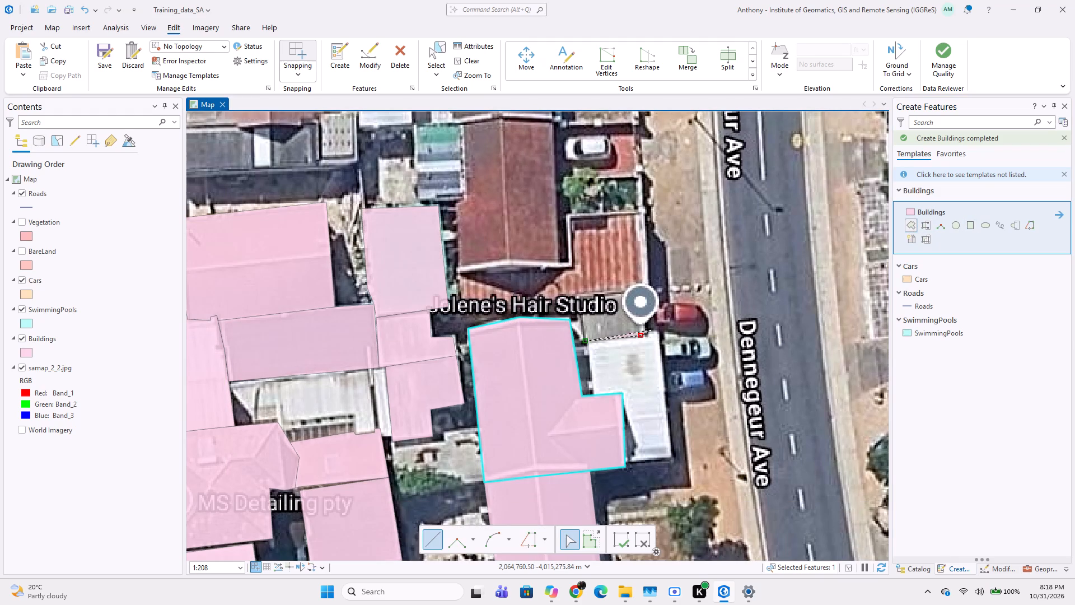
click(652, 328)
click(661, 333)
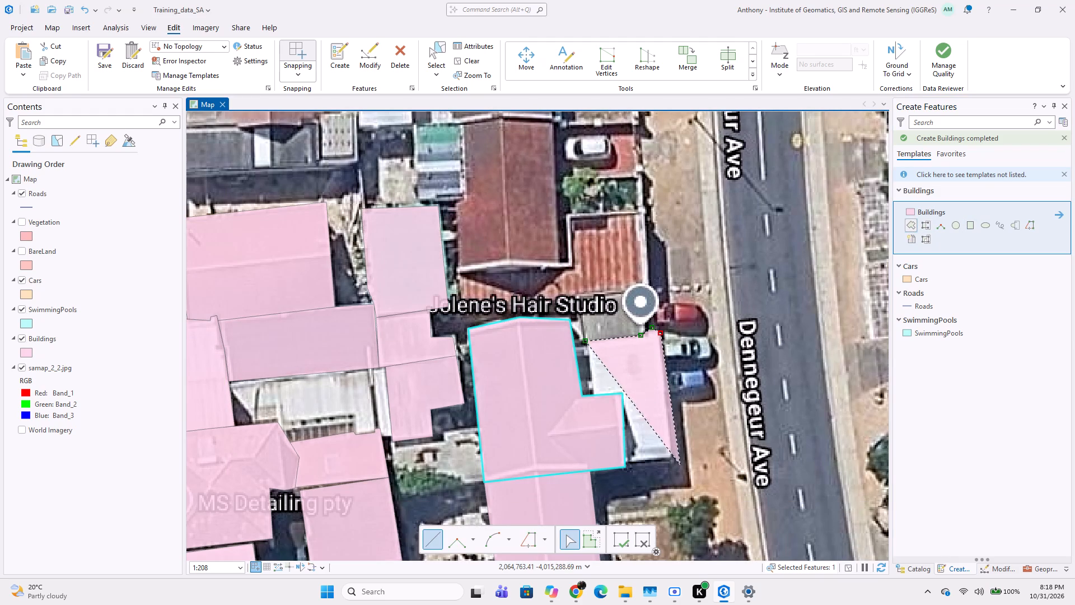
click(674, 459)
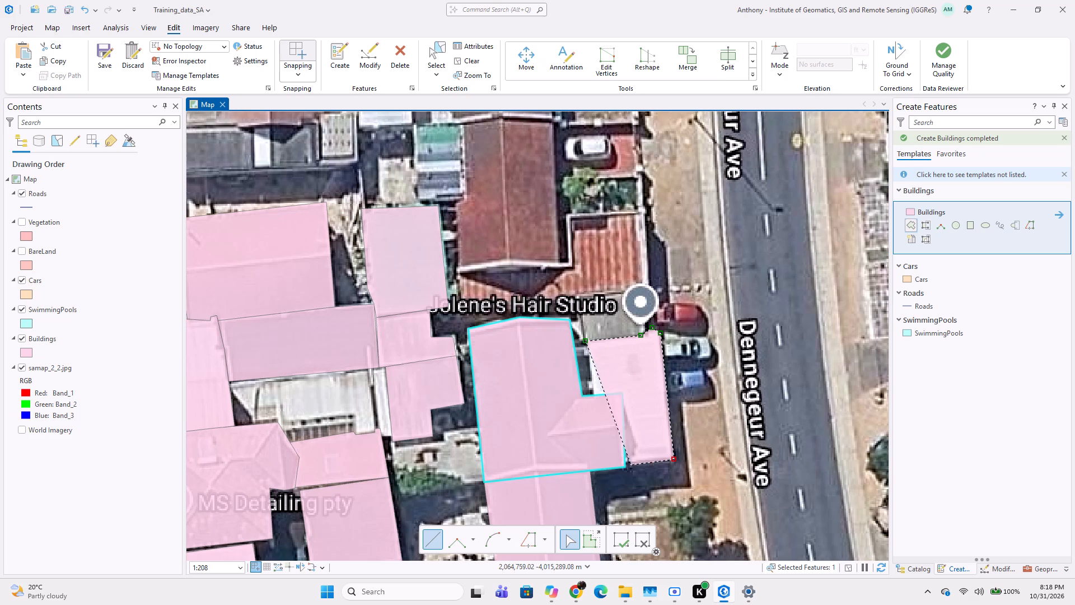
click(629, 461)
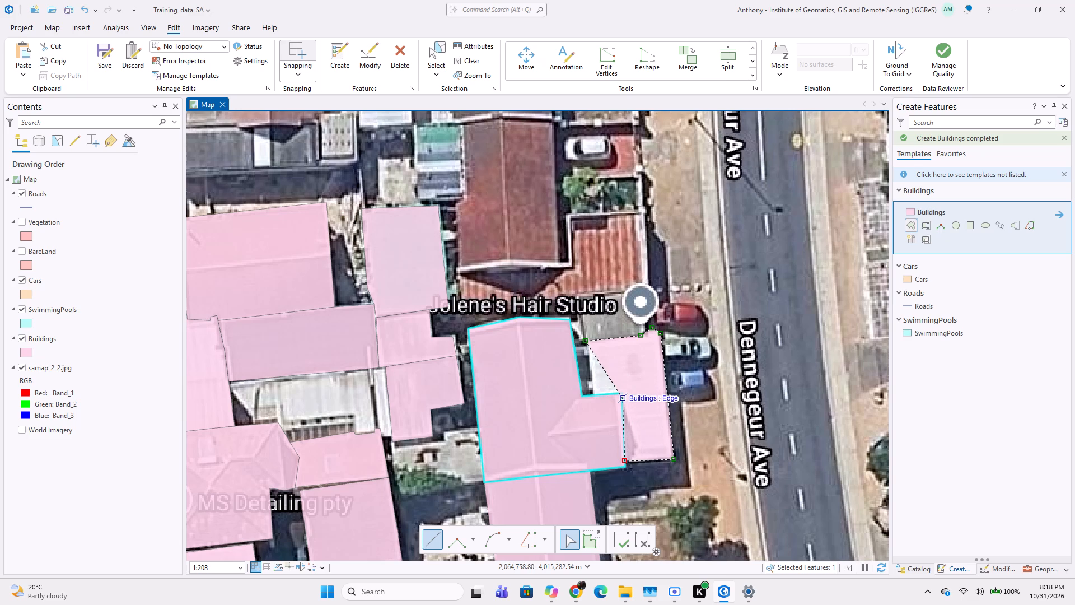
click(625, 398)
double_click(592, 390)
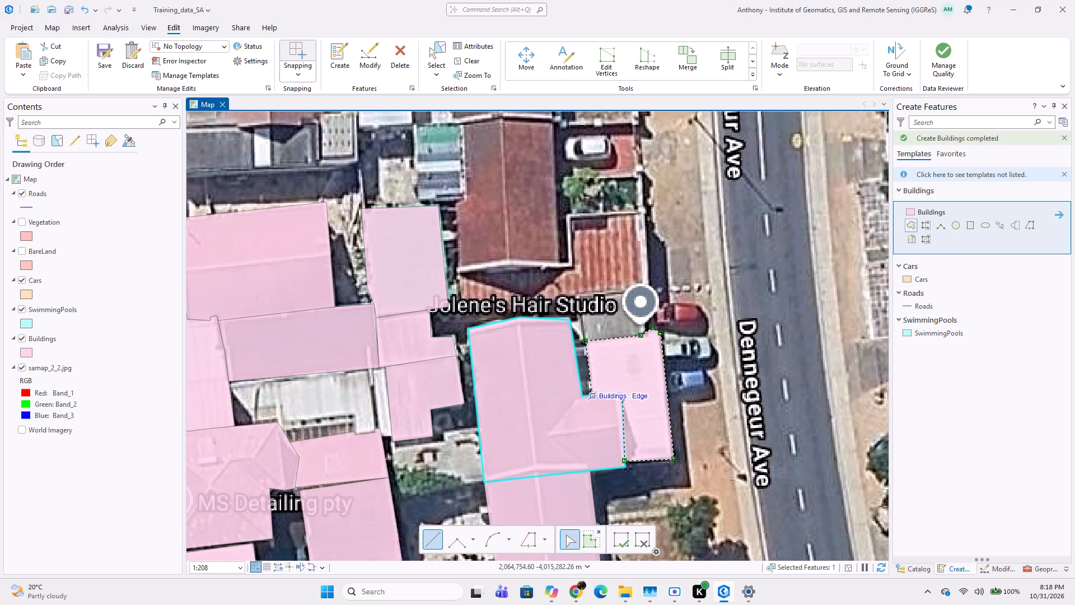
Trace a Buildings polygon around the small grey roof beside the Jolene's Hair Studio marker, snapping to the white-roofed extension south of it.
middle_drag(609, 343, 594, 384)
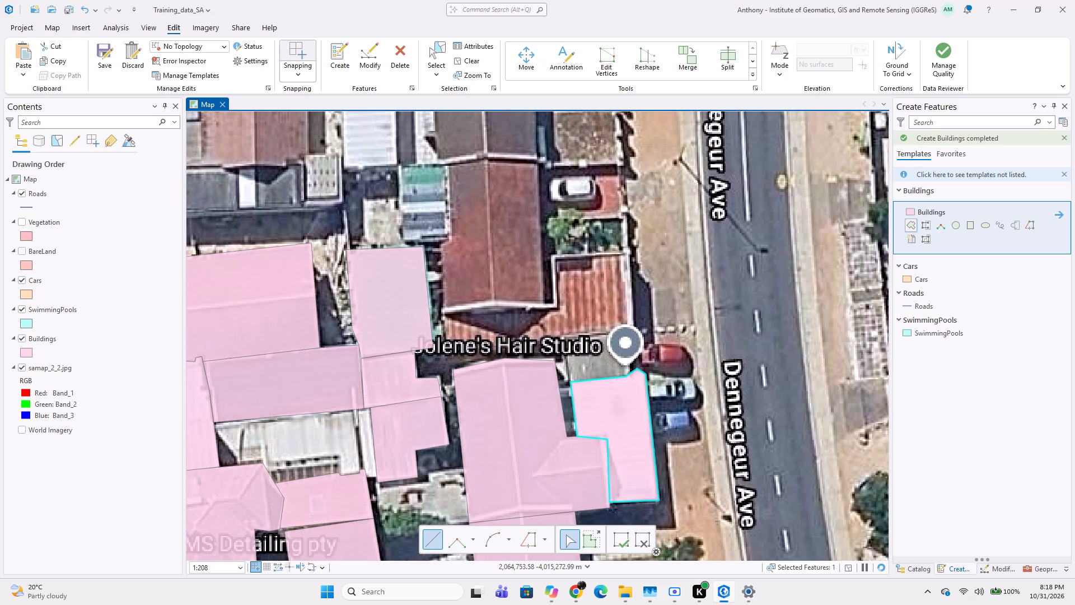
click(563, 342)
click(610, 334)
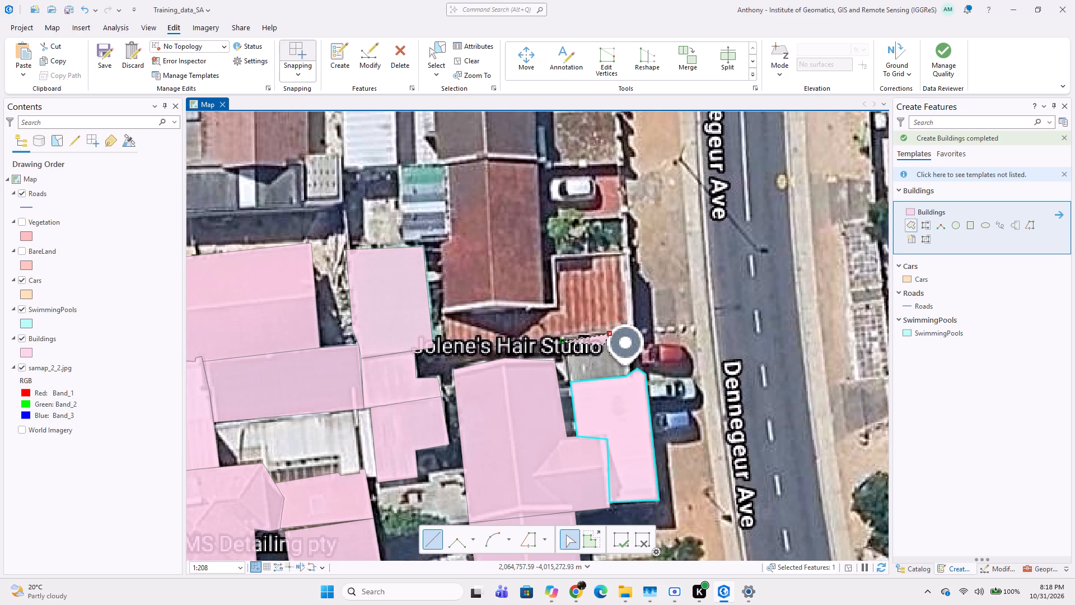
click(605, 345)
click(615, 355)
click(625, 363)
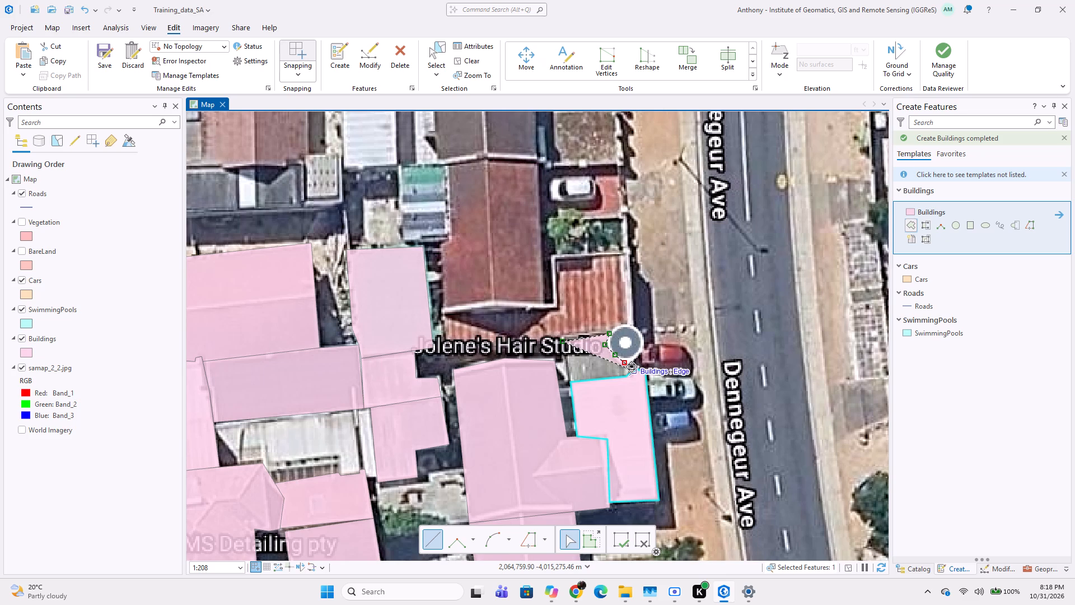
scroll(627, 371, up, 1)
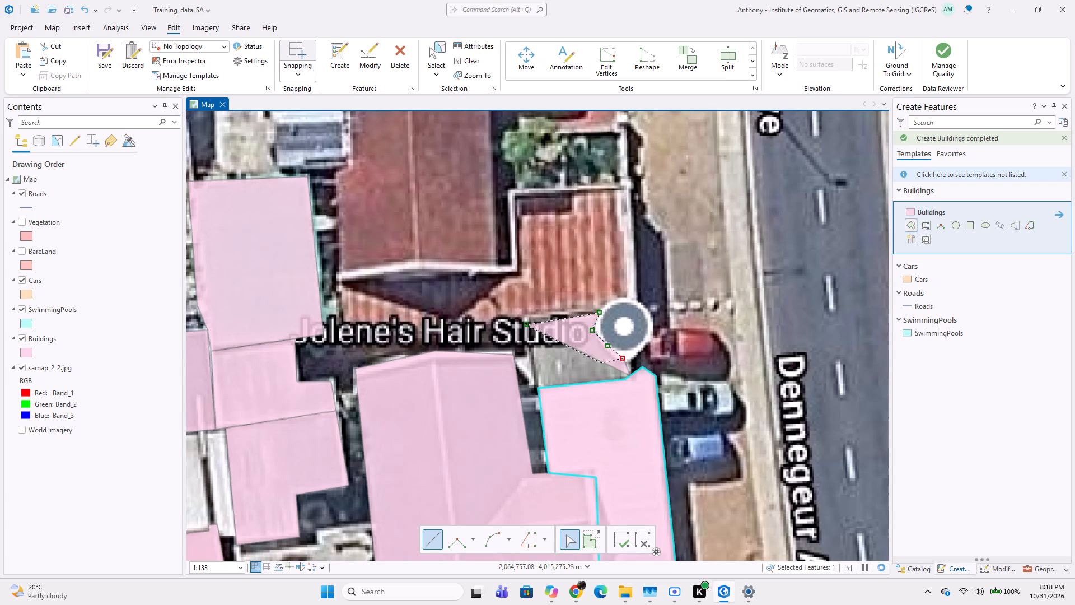
scroll(623, 394, up, 2)
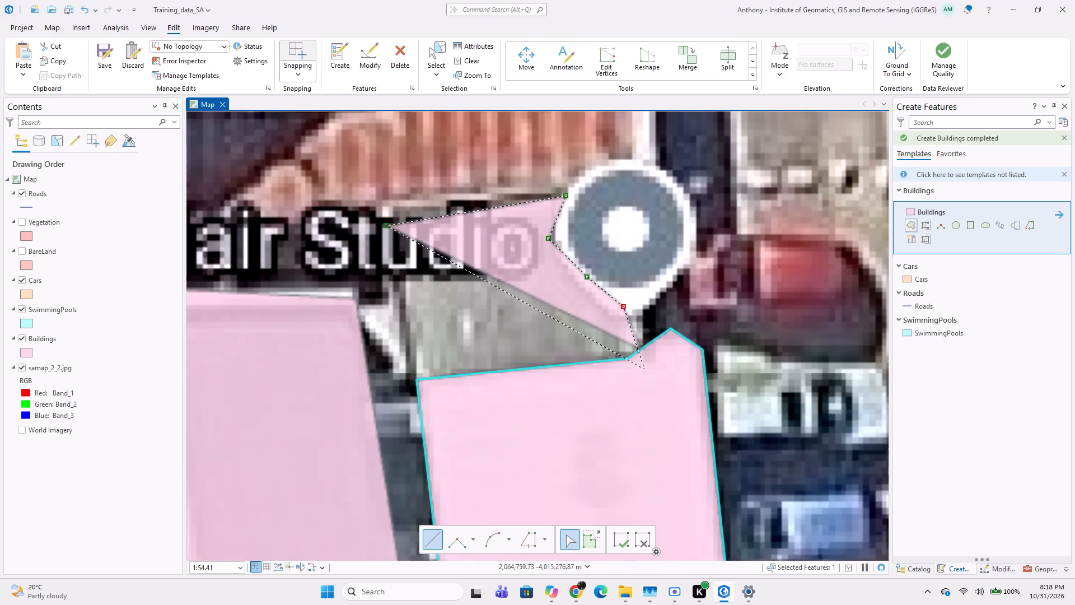
key(ctrl+z)
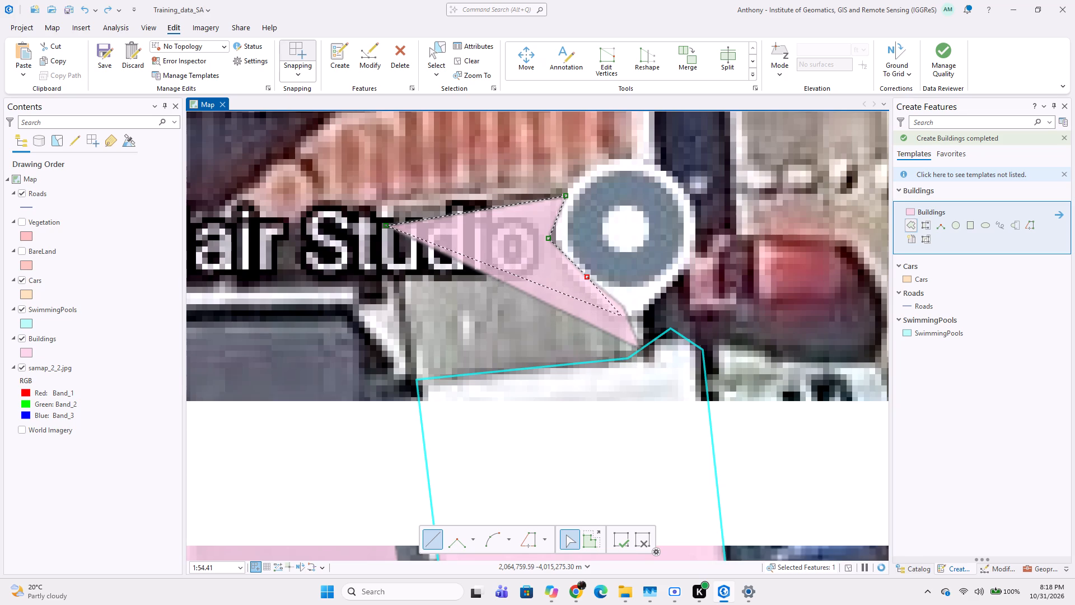
click(607, 312)
click(627, 316)
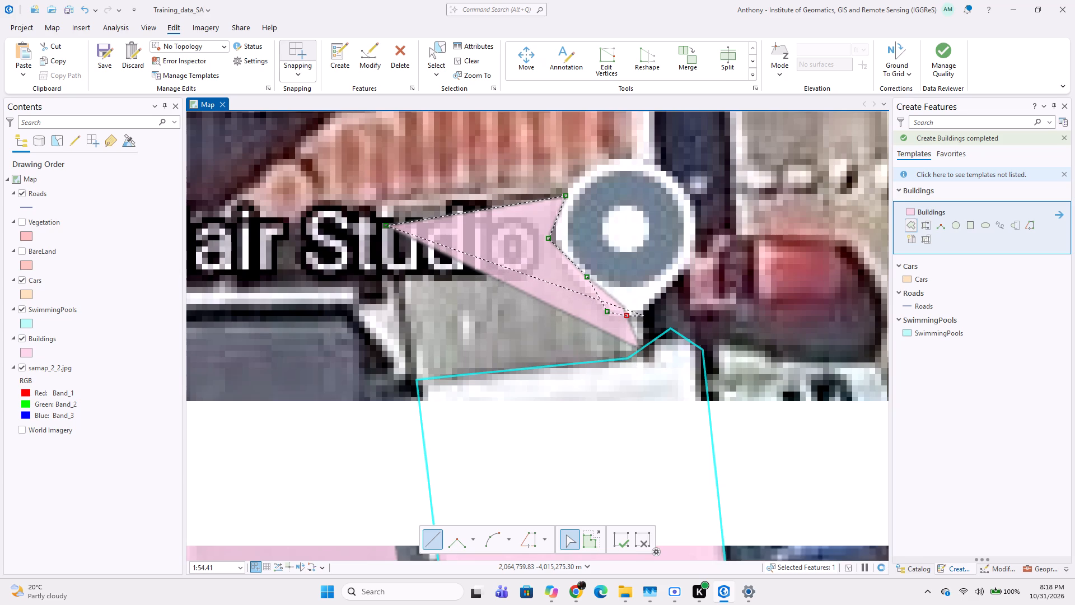
click(644, 316)
click(648, 346)
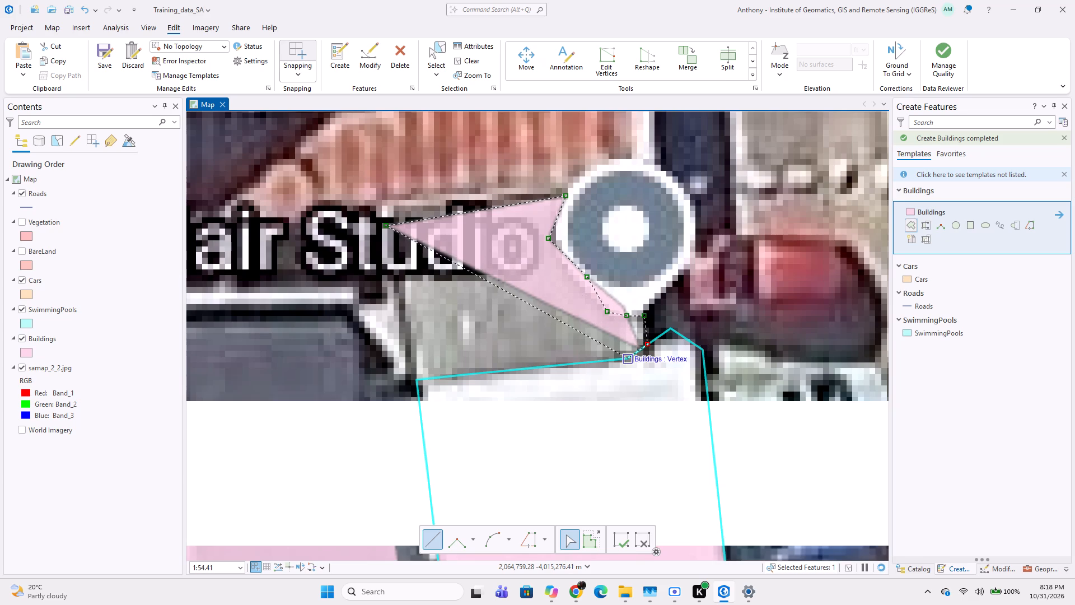
click(627, 361)
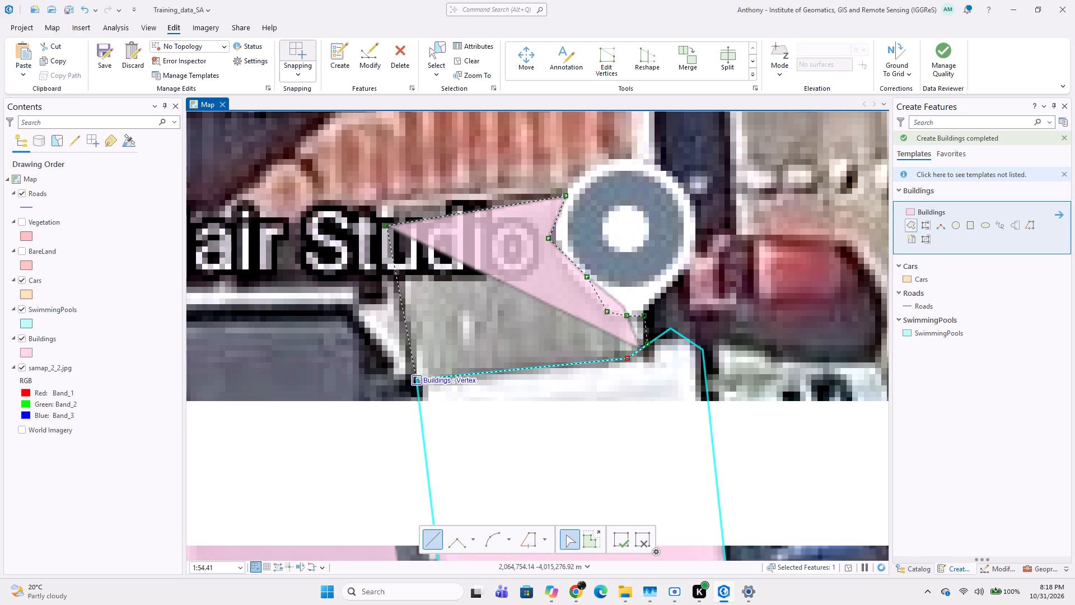
double_click(422, 379)
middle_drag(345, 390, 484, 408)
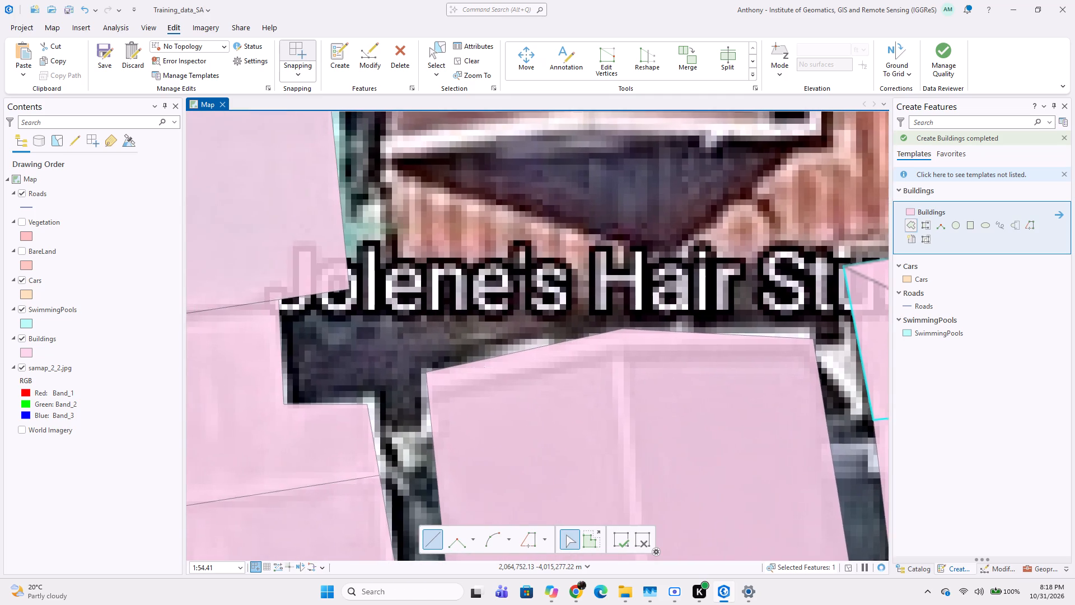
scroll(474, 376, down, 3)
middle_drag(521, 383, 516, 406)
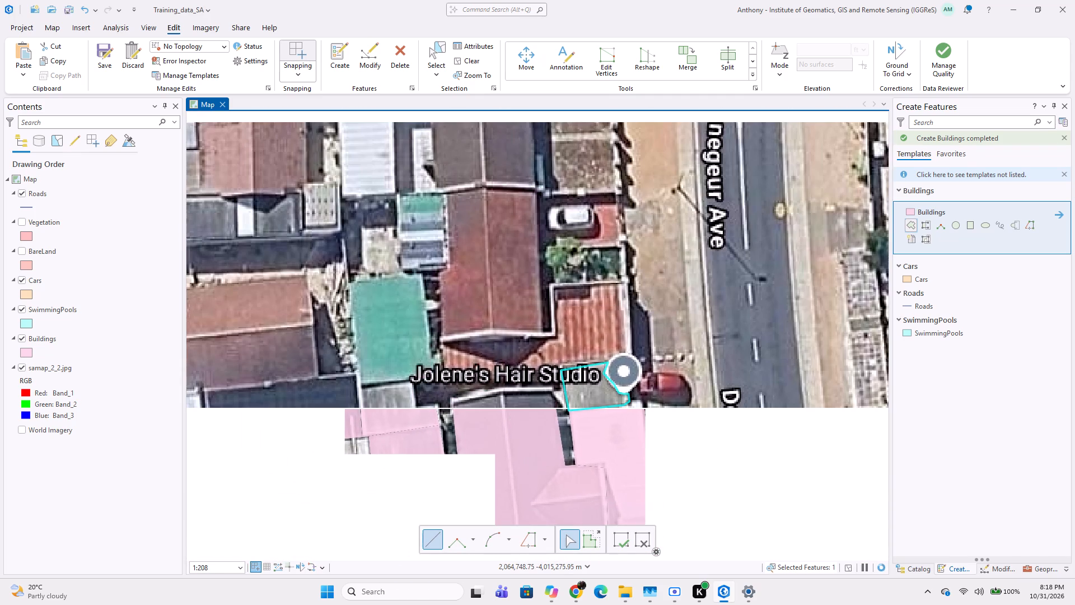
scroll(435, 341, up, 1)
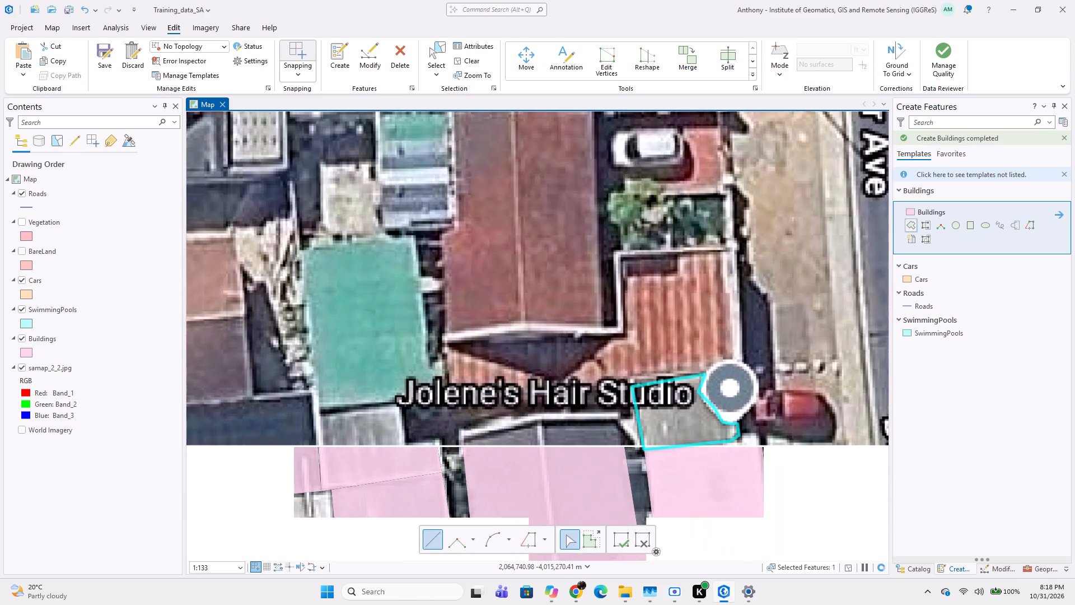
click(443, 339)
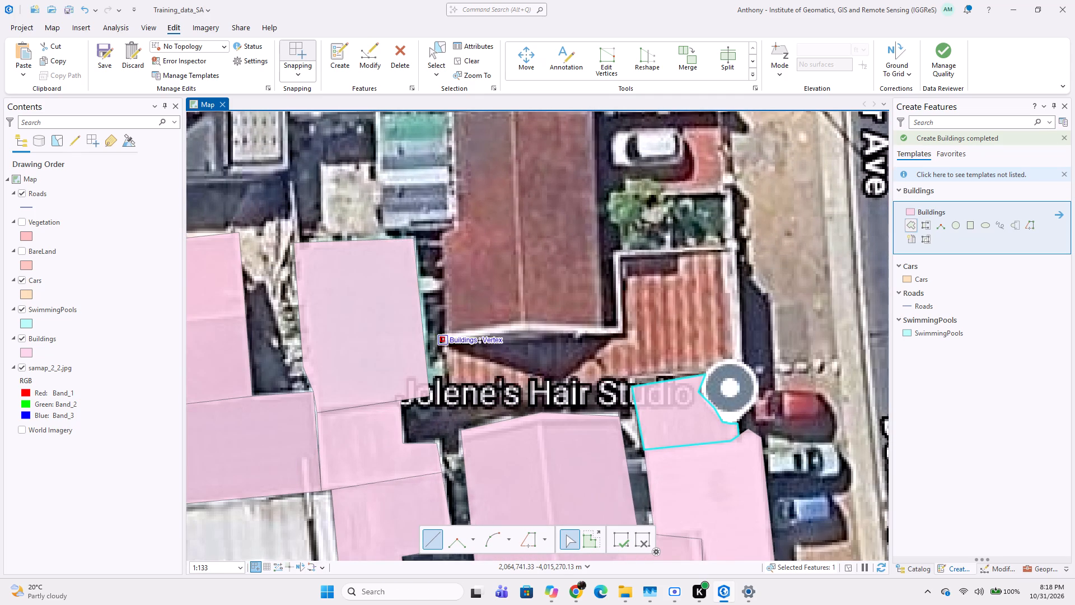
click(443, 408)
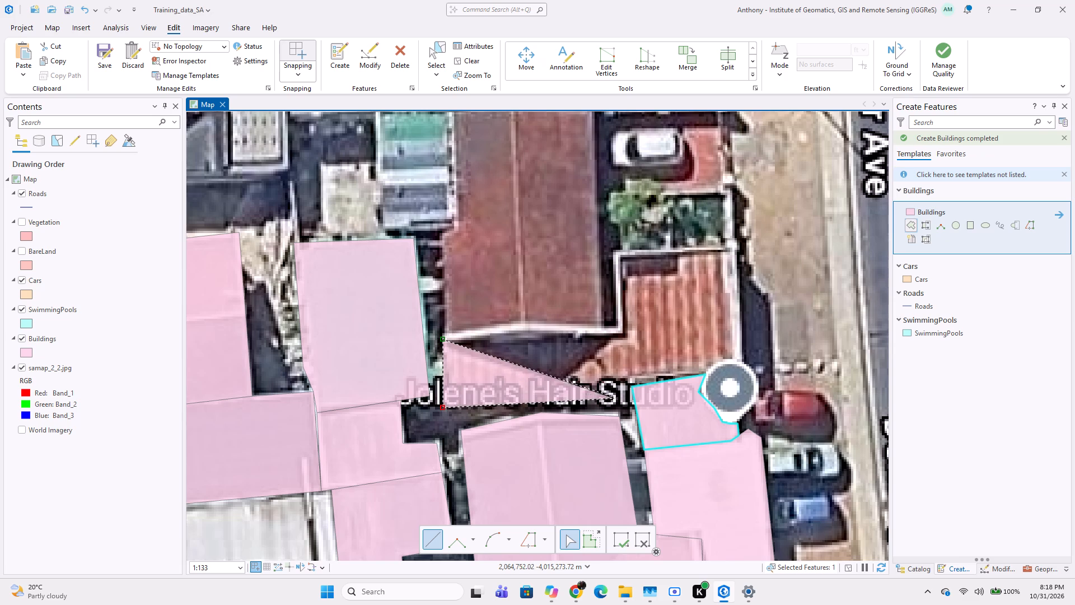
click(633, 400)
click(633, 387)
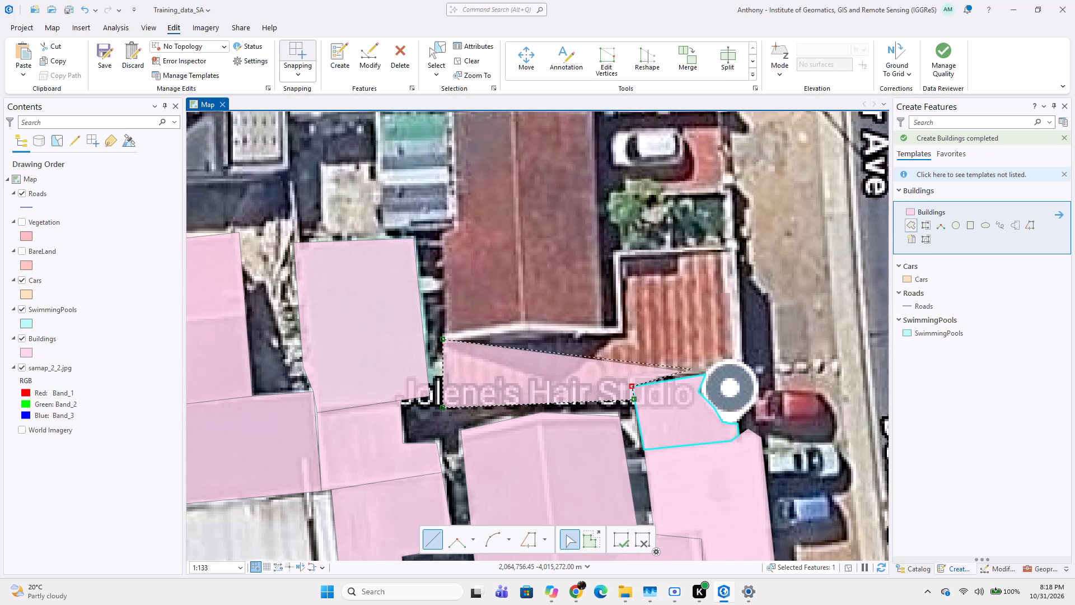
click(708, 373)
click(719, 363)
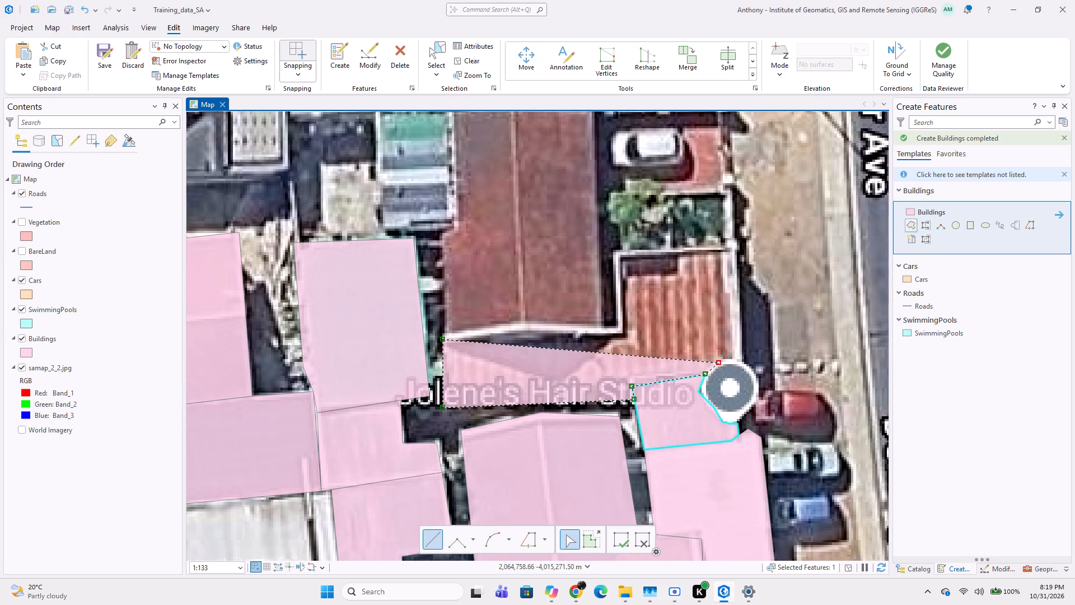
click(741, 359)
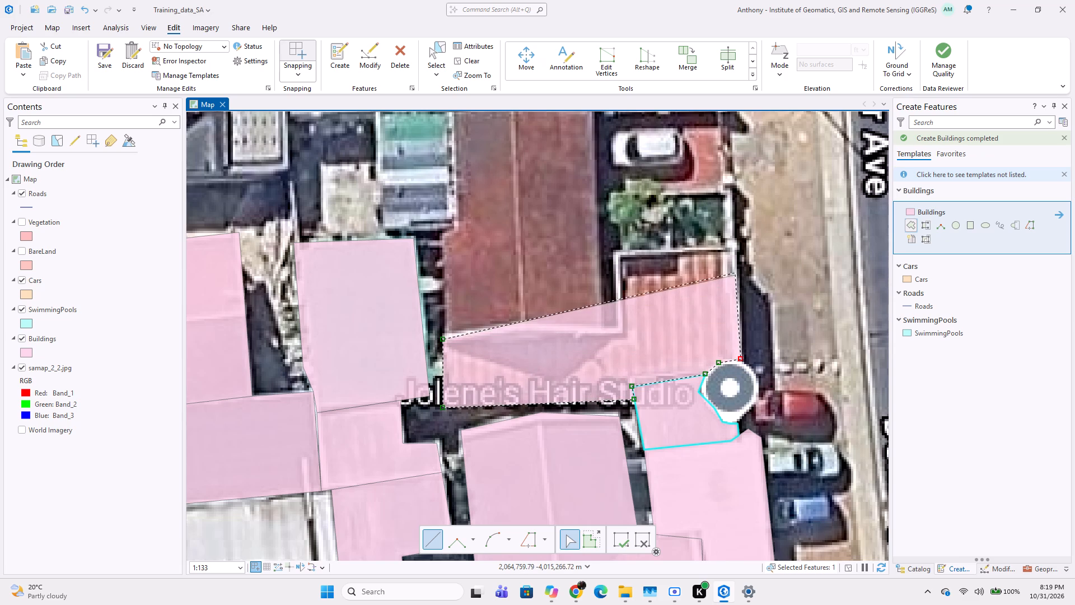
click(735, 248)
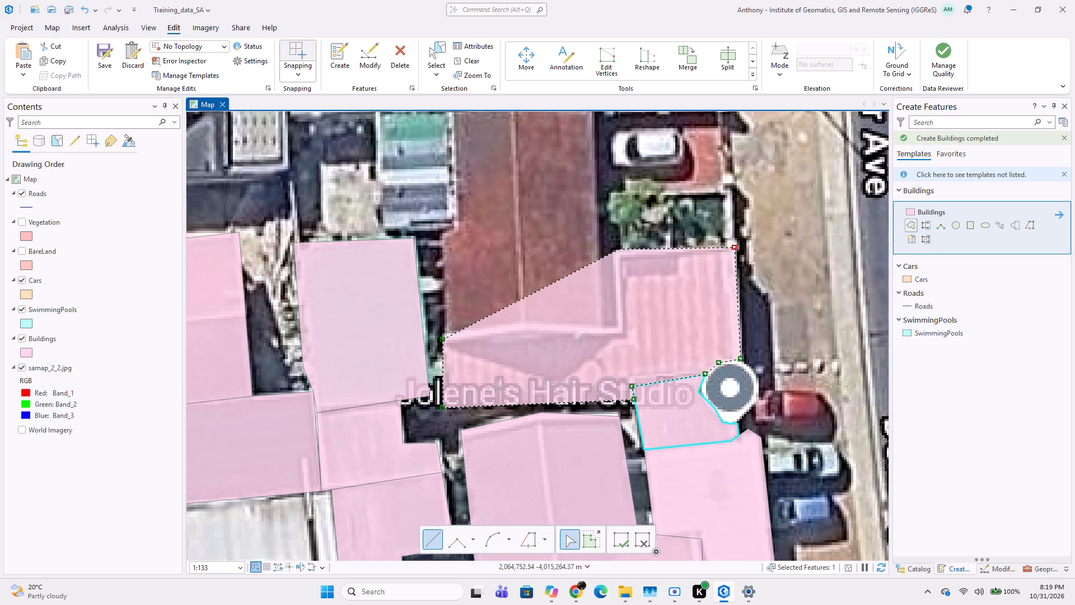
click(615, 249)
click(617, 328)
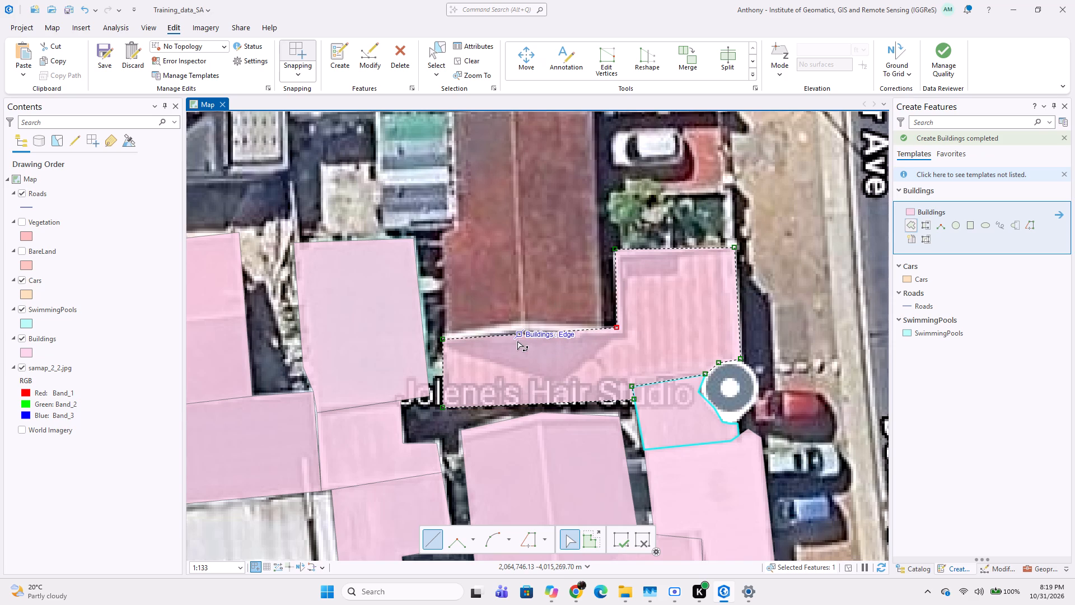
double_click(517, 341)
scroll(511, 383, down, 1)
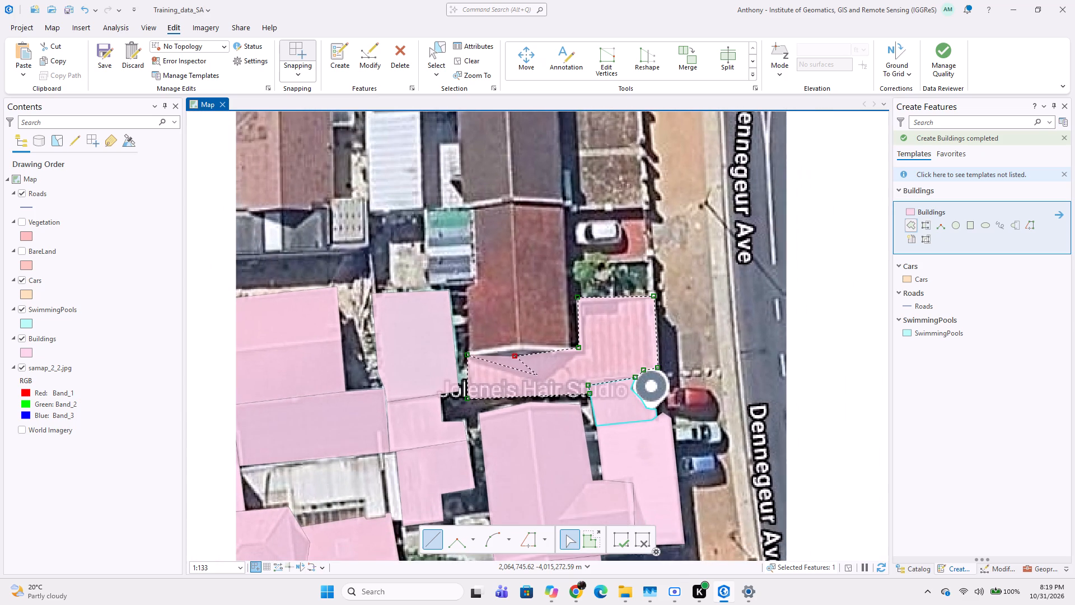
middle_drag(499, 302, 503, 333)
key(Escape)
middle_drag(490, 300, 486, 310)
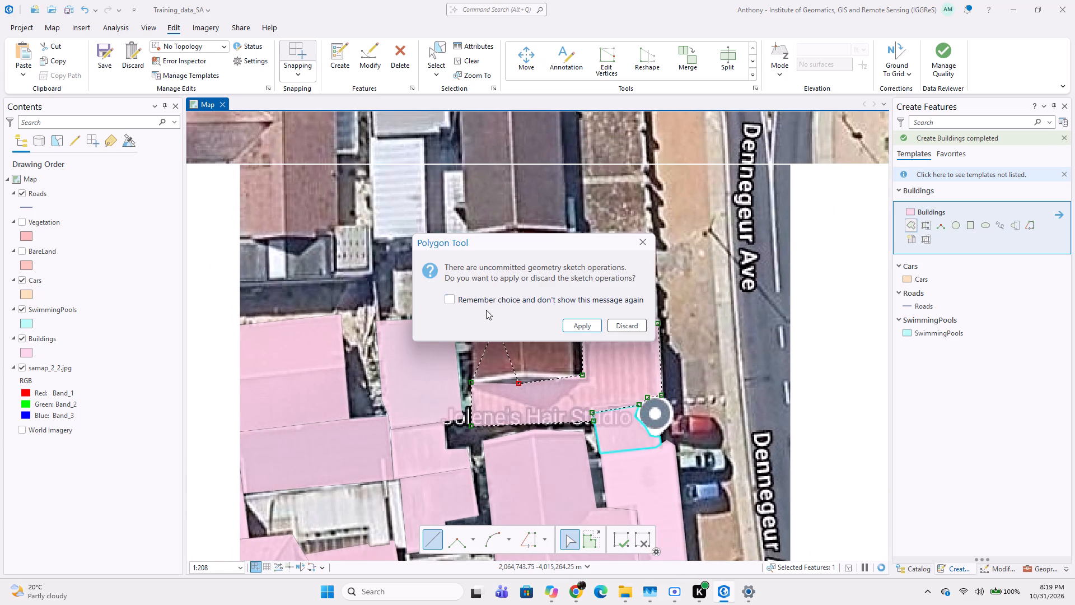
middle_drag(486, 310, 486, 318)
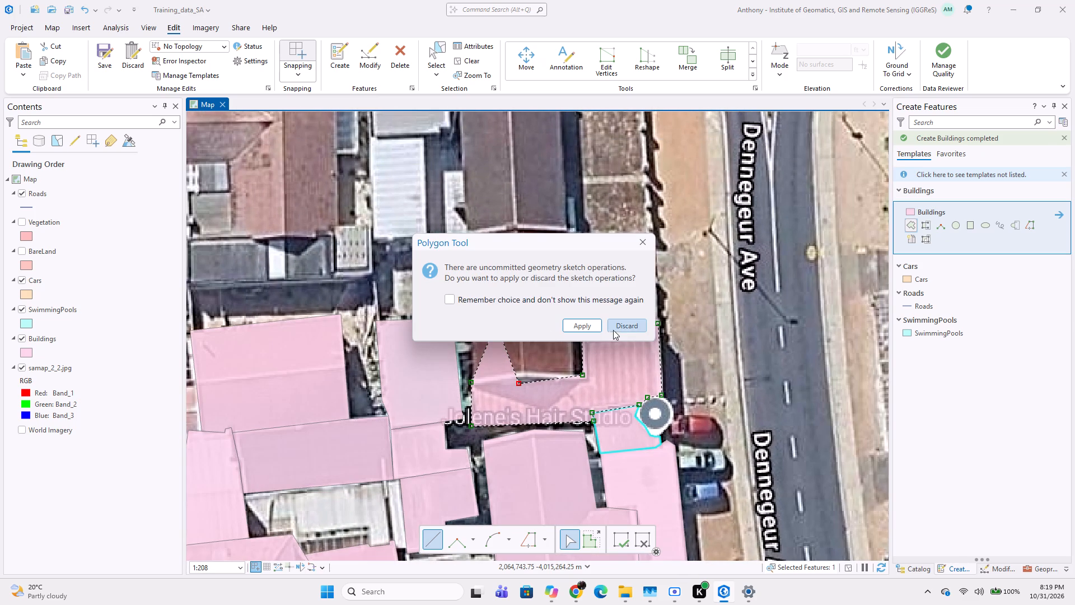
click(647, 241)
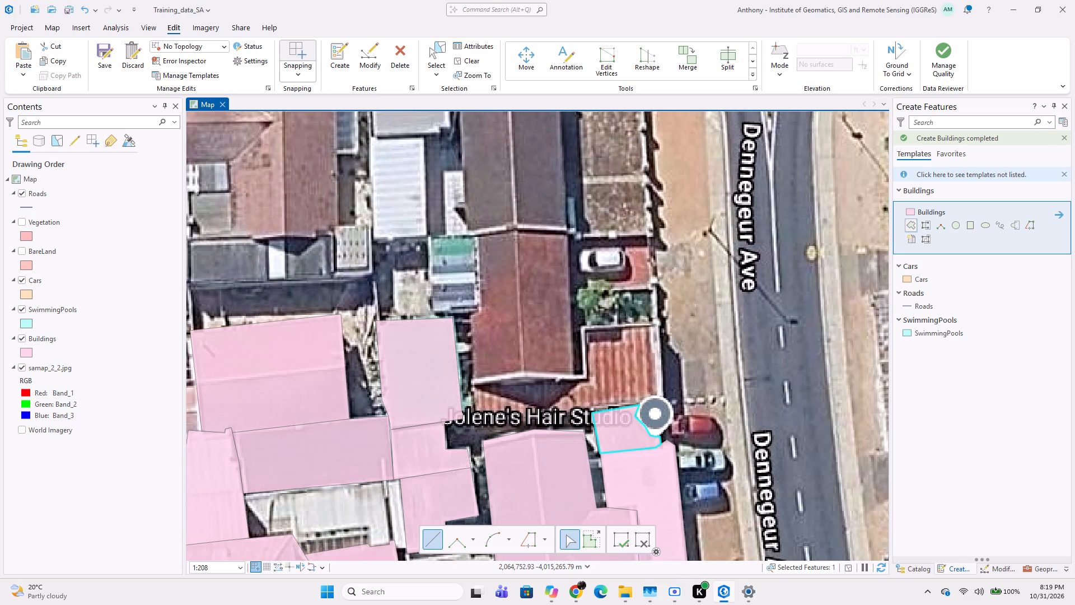
Trace a Buildings polygon around the L-shaped orange-tiled roof at the Jolene's Hair Studio label, snapping to the small grey-roofed building's edge.
click(473, 385)
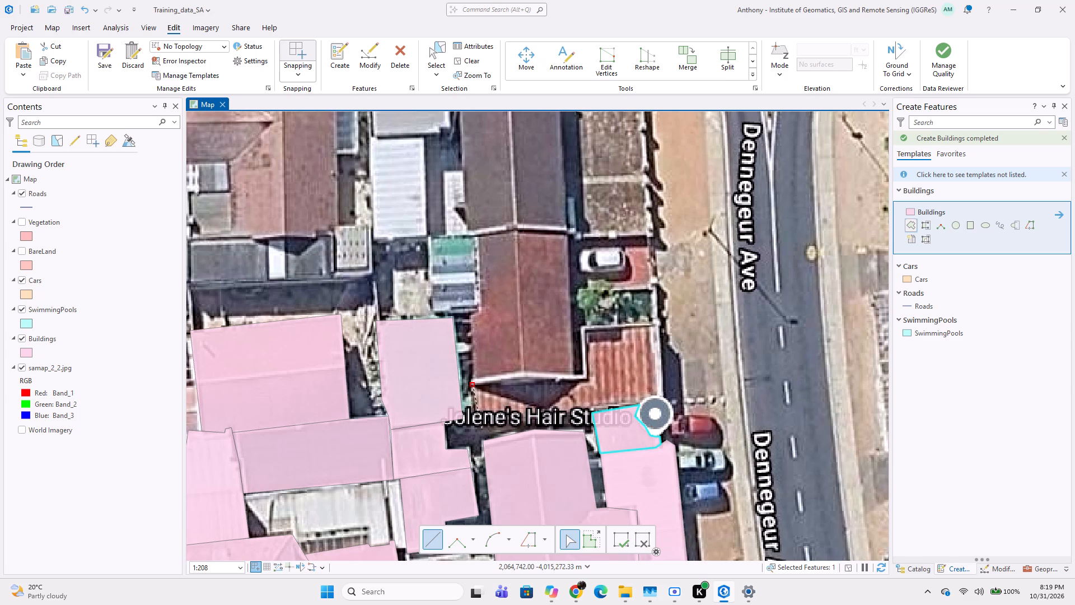
click(476, 430)
click(590, 414)
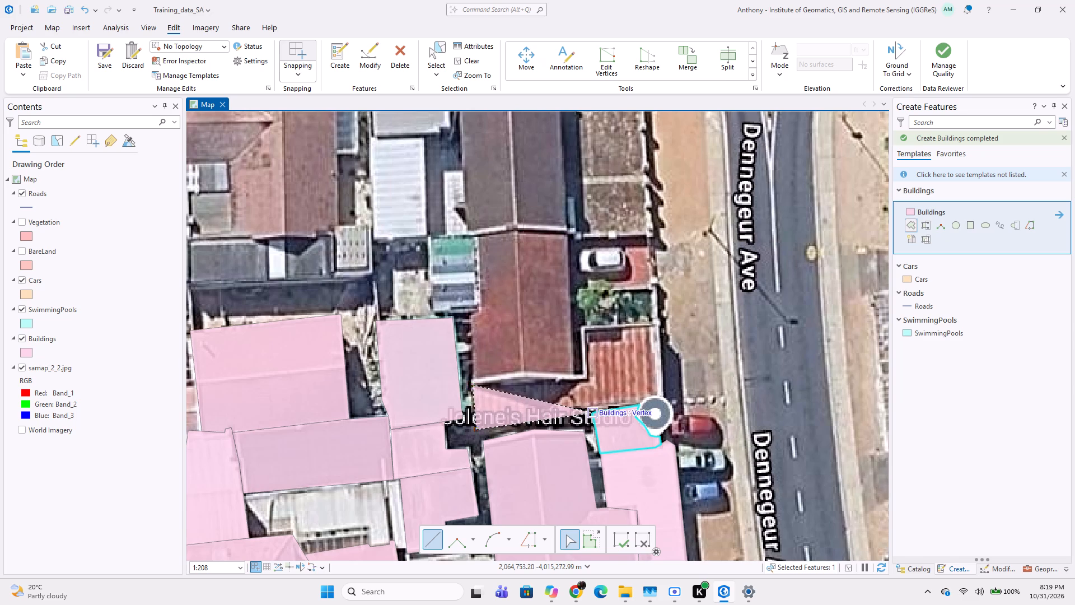
click(641, 402)
click(662, 396)
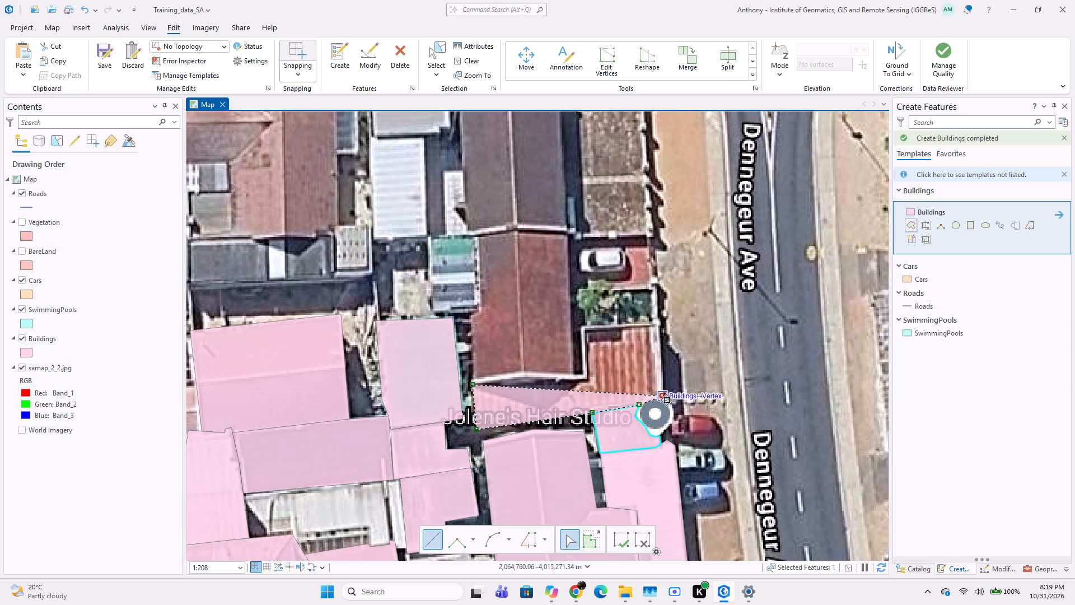
click(655, 320)
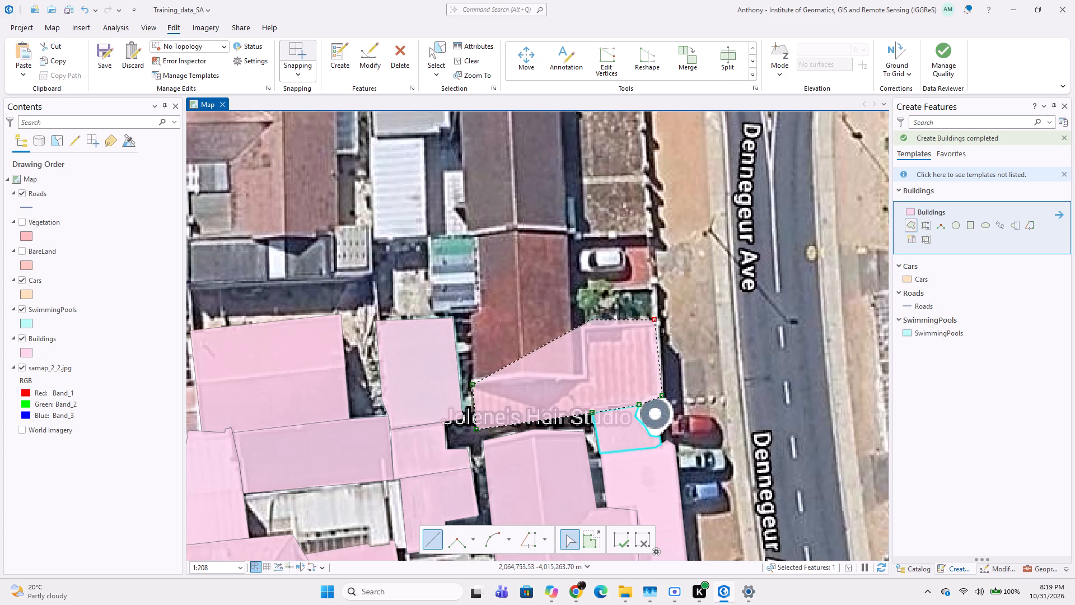
click(582, 328)
click(584, 375)
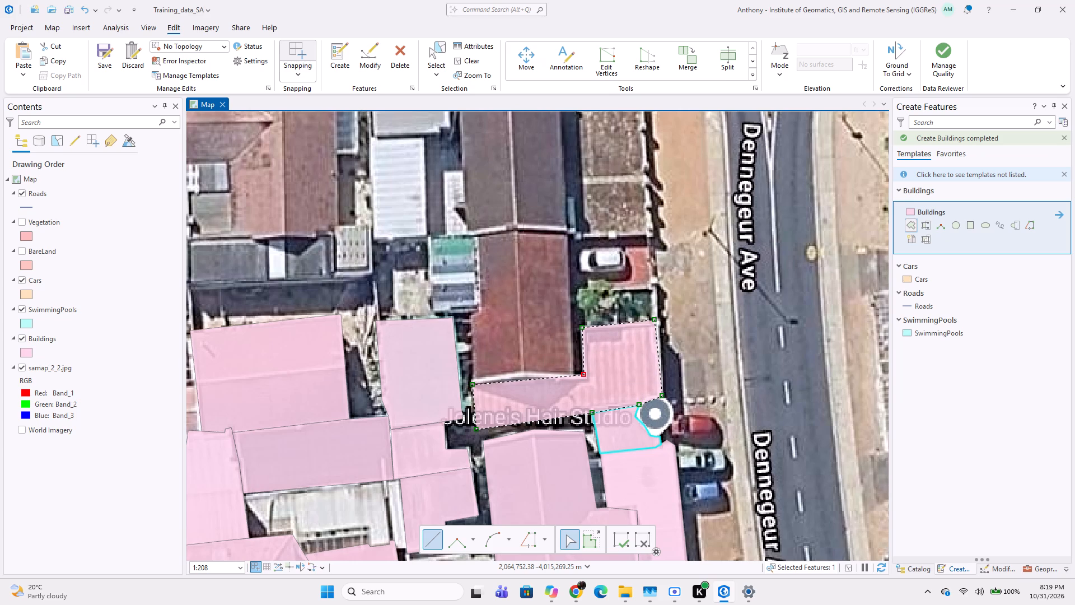
double_click(535, 379)
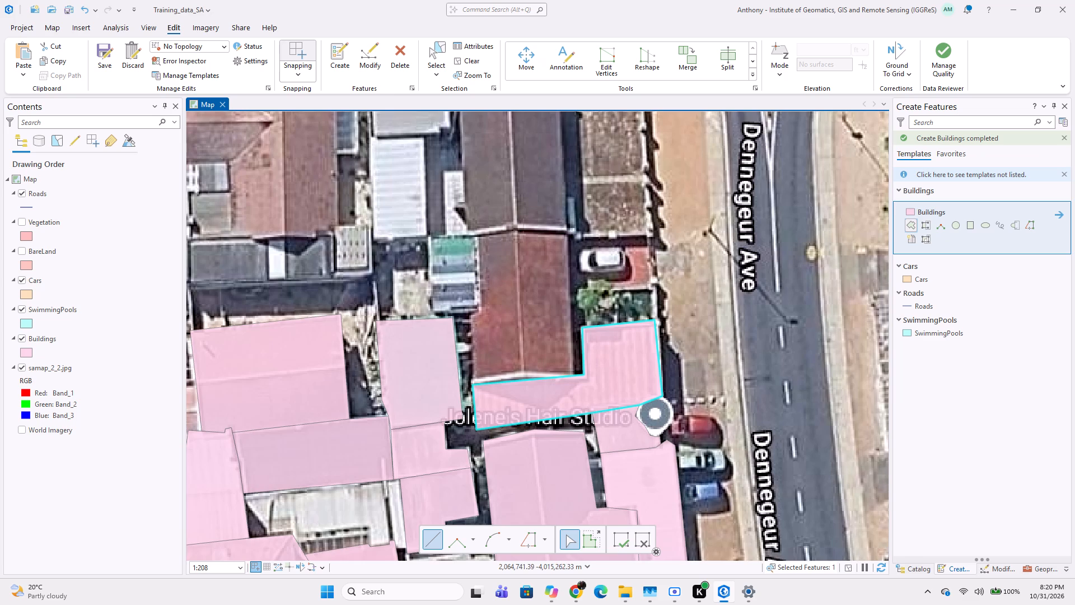
Trace a Buildings polygon around the reddish-brown roof just north of the Jolene's Hair Studio label, snapping to the L-shaped building's edge.
scroll(482, 253, up, 1)
click(474, 224)
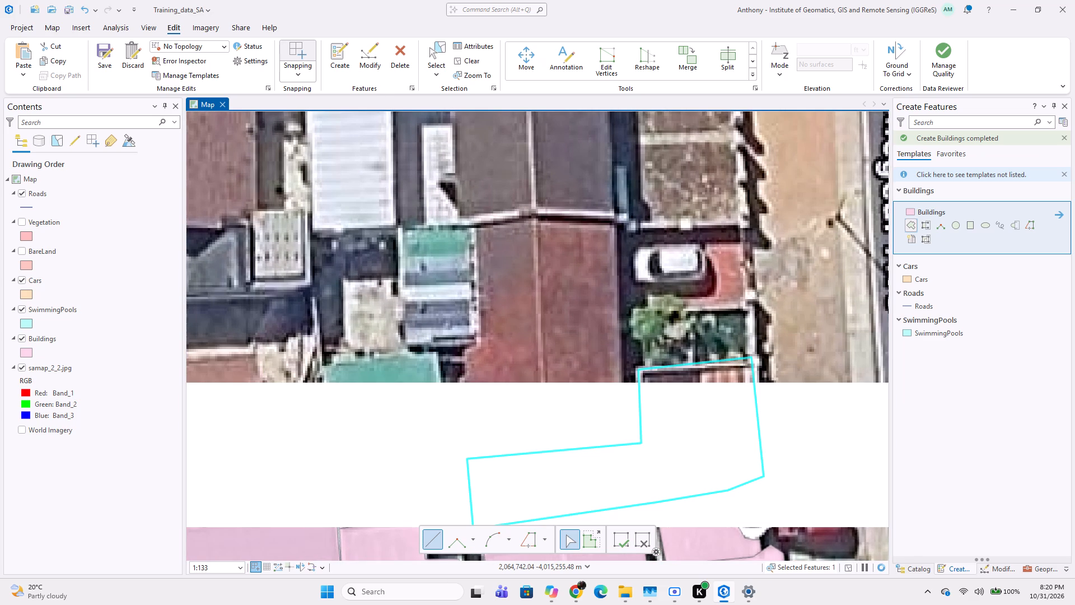
click(480, 333)
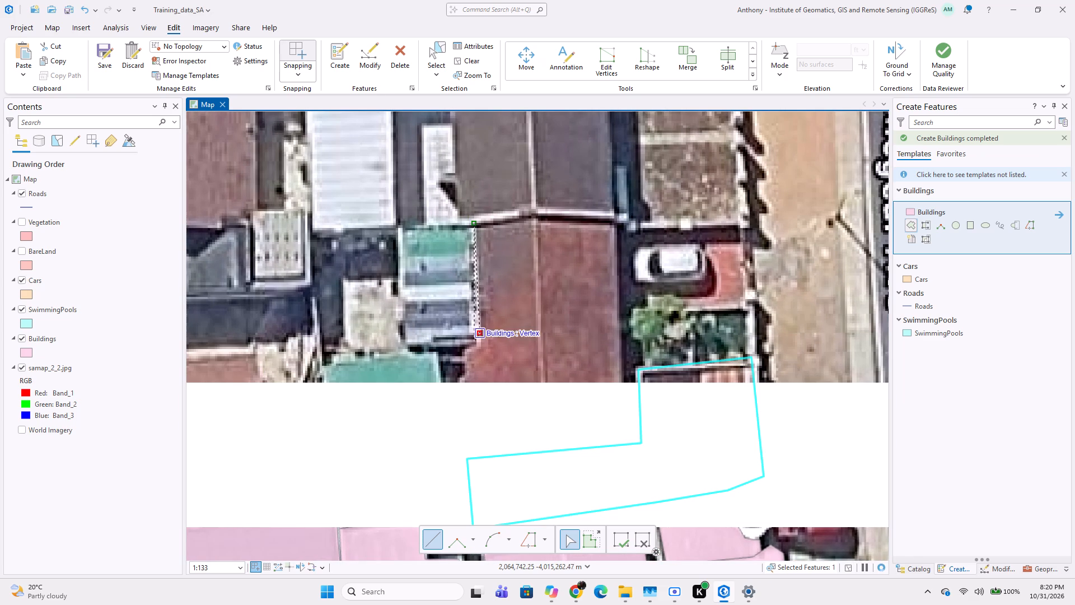
click(461, 357)
middle_drag(462, 388, 443, 308)
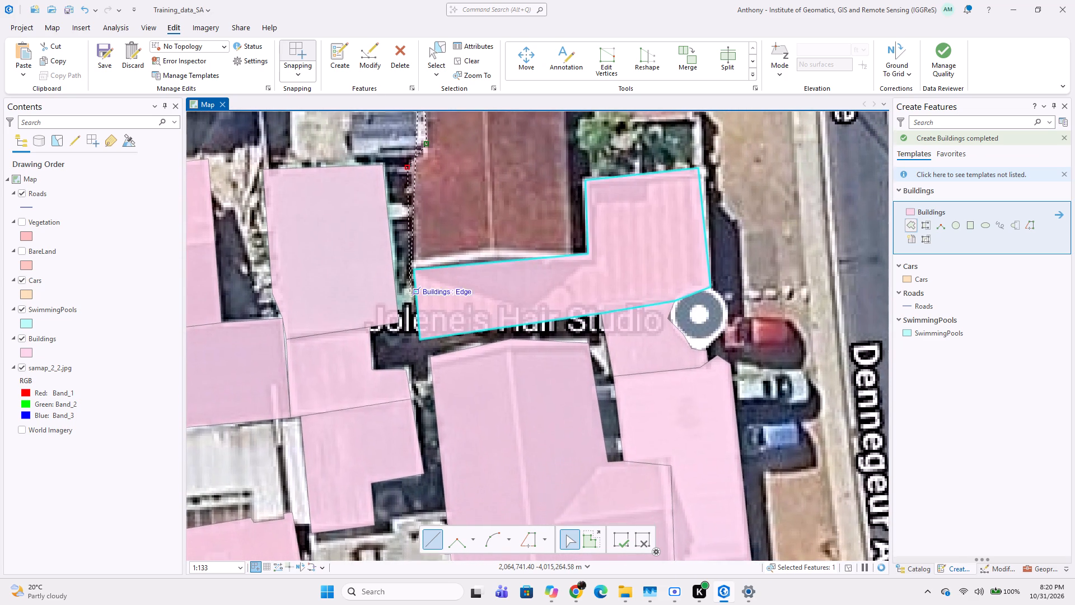
click(415, 271)
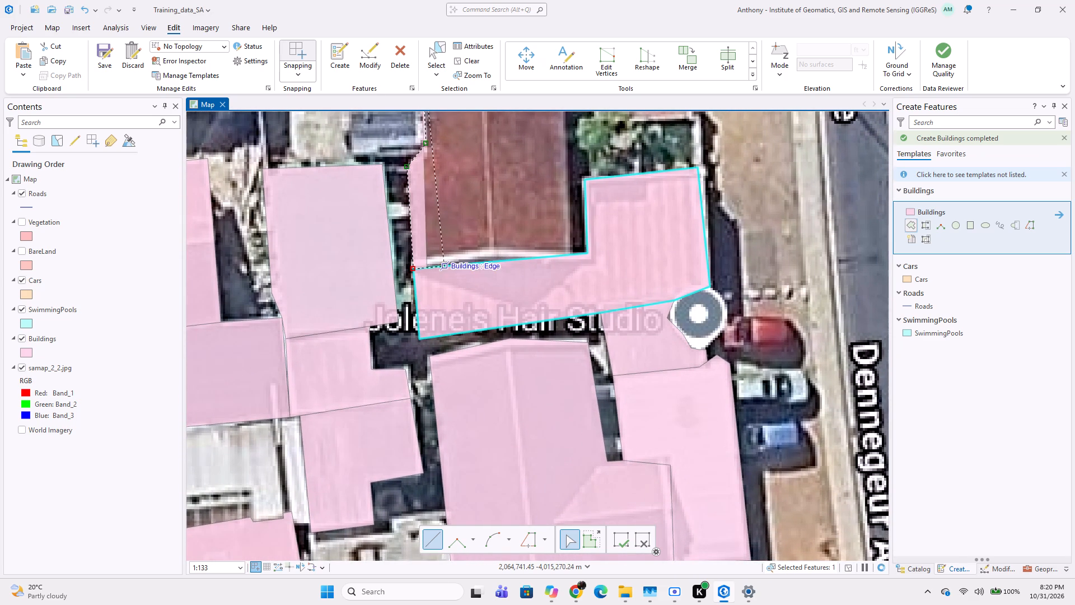
click(572, 257)
middle_drag(567, 238, 525, 404)
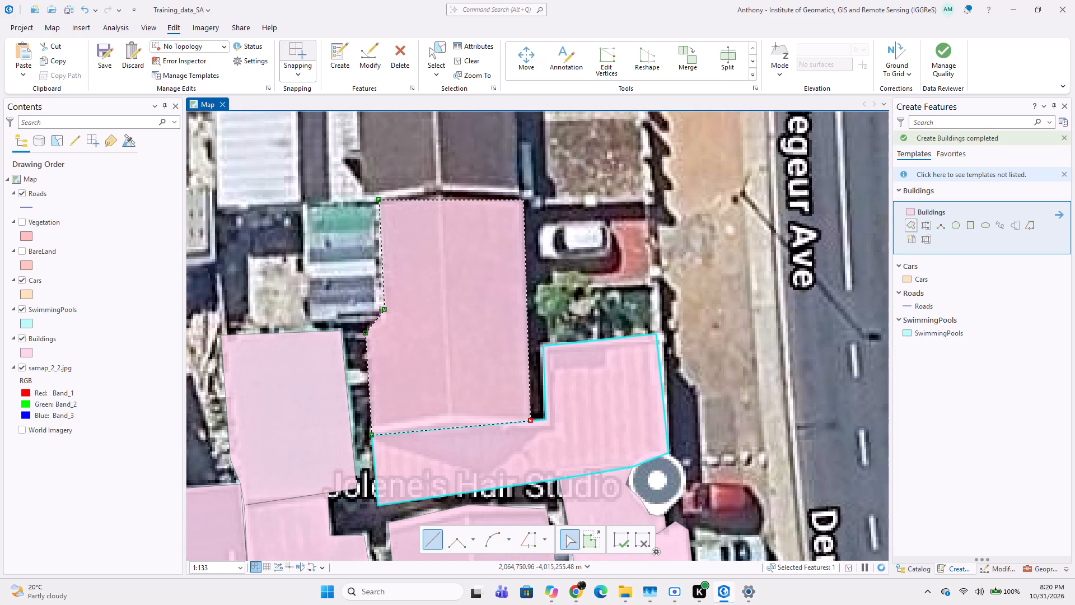
click(524, 200)
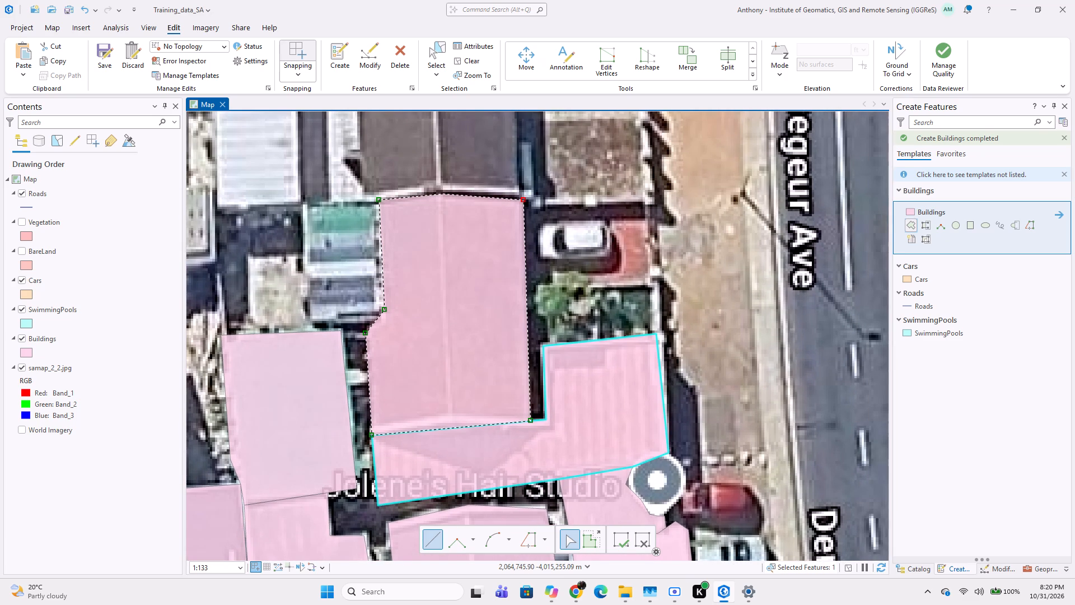
double_click(443, 194)
Trace a Buildings polygon around the dark-brown gabled roof north of the reddish-brown one, snapping to their shared edge.
middle_drag(425, 220, 441, 366)
middle_drag(376, 231, 378, 329)
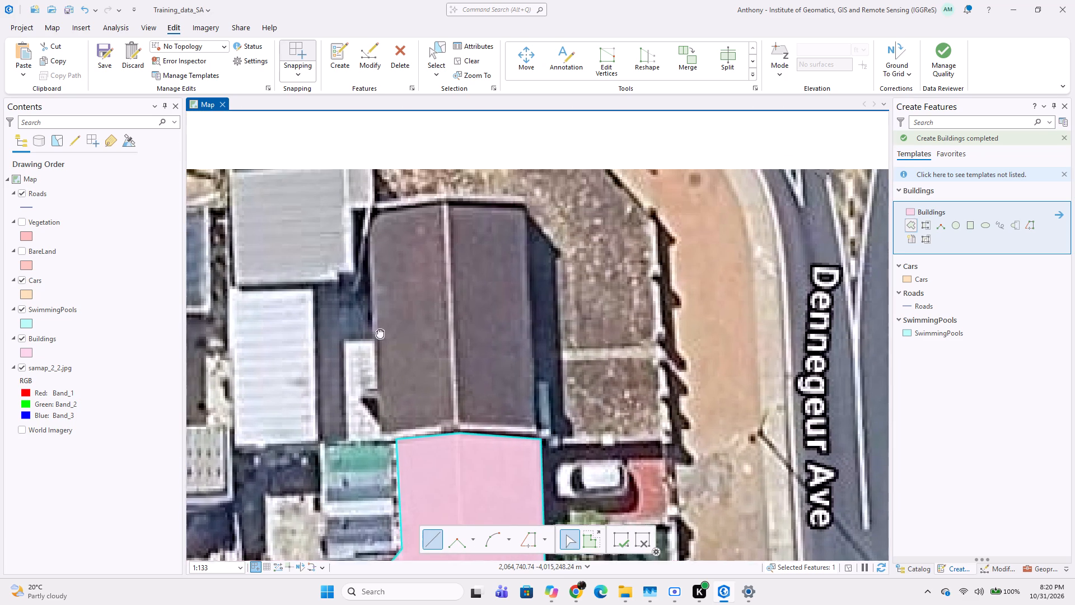
middle_drag(378, 329, 378, 333)
click(374, 210)
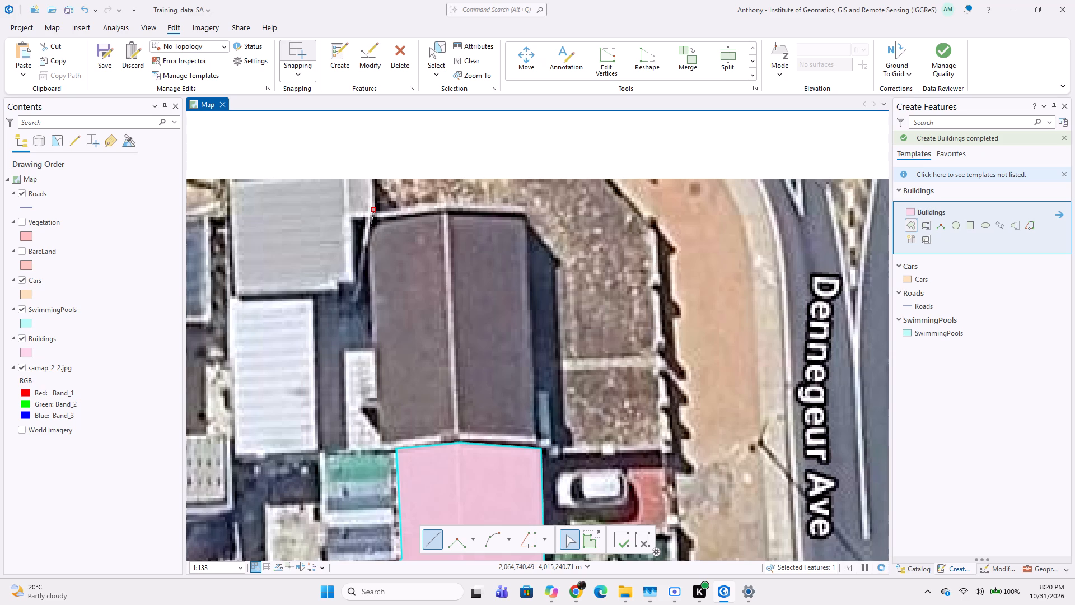
click(376, 449)
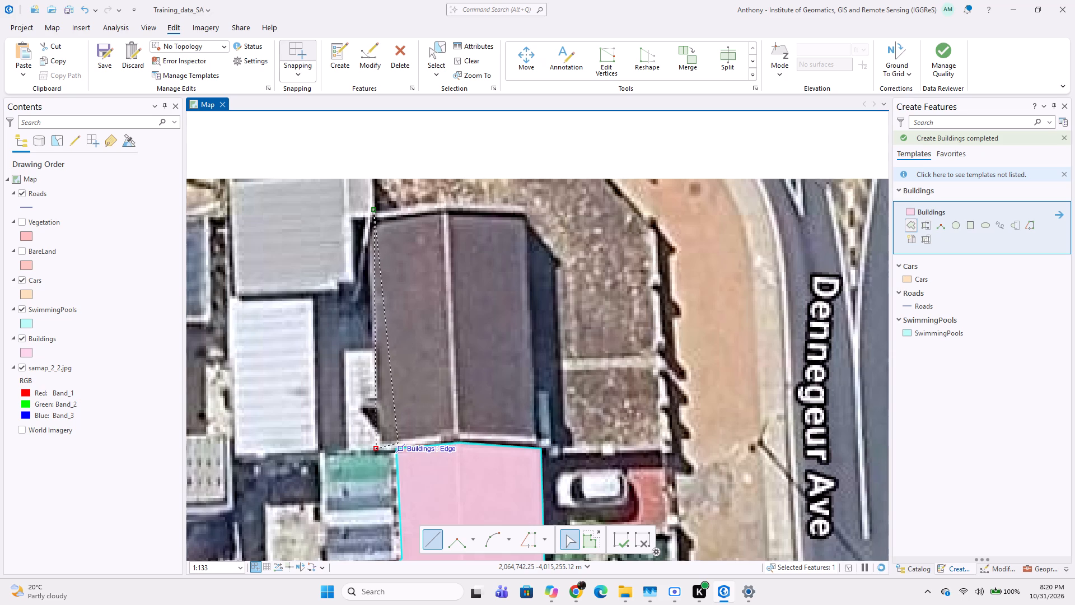
click(398, 443)
click(459, 443)
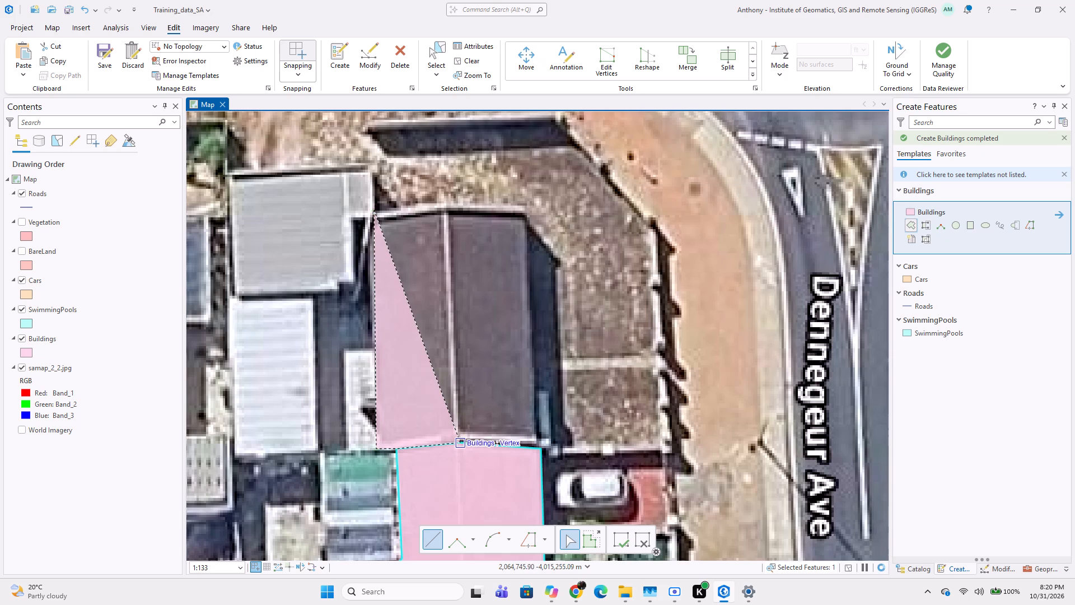
click(545, 451)
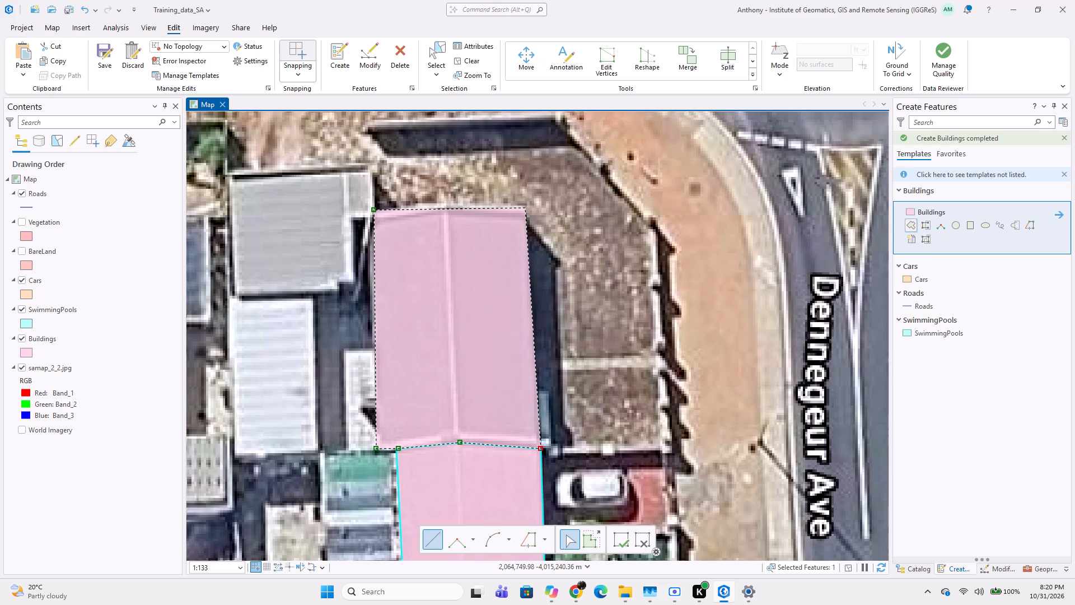
click(525, 208)
double_click(443, 202)
Switch to the Cars template with the Rectangle construction tool.
middle_drag(355, 327, 445, 282)
middle_drag(533, 373, 445, 300)
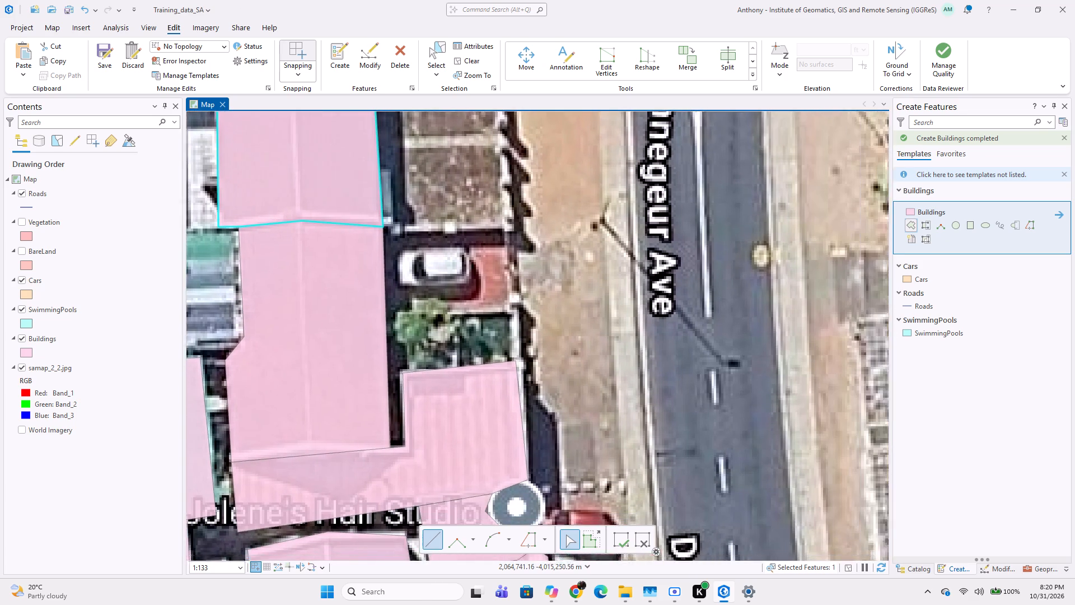
click(929, 282)
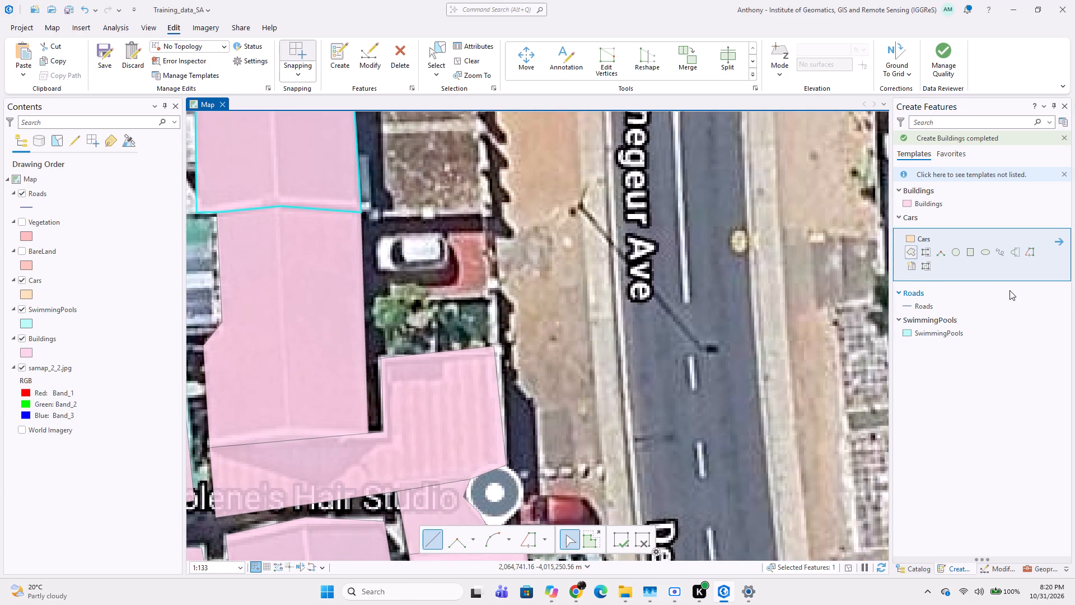
click(970, 255)
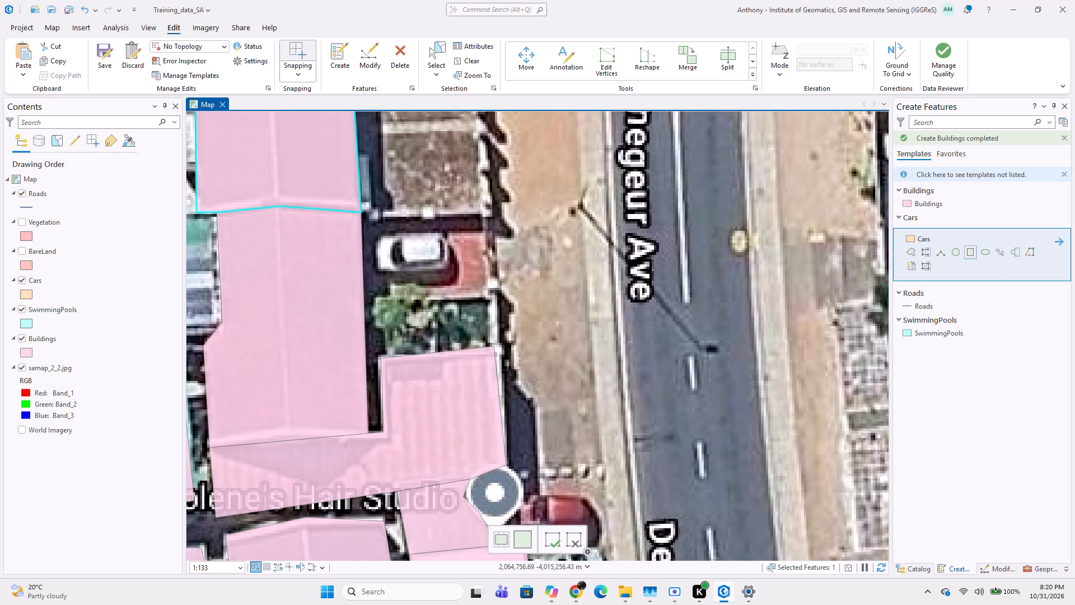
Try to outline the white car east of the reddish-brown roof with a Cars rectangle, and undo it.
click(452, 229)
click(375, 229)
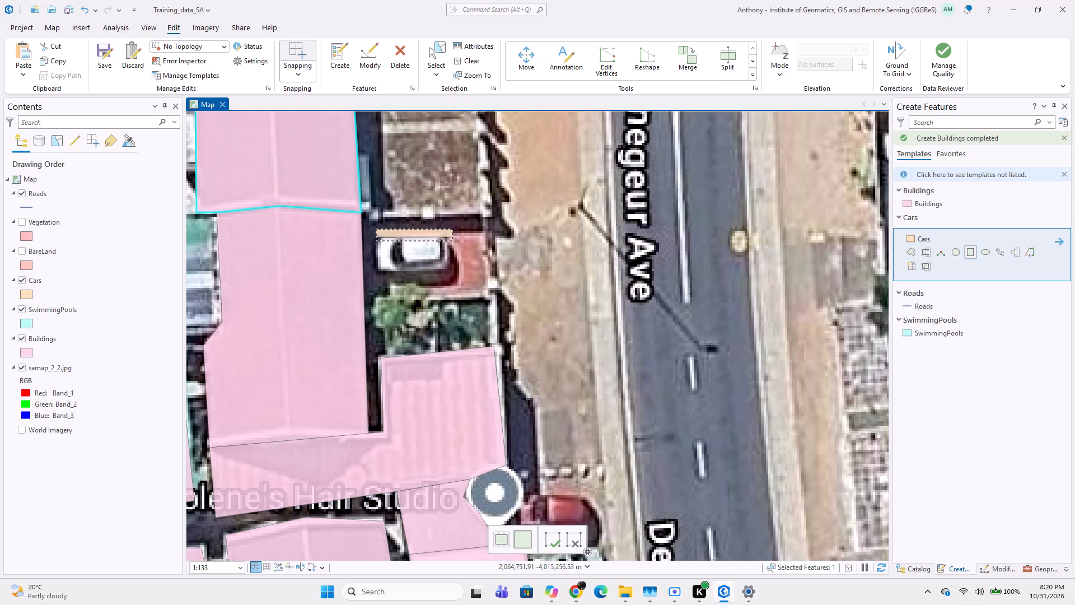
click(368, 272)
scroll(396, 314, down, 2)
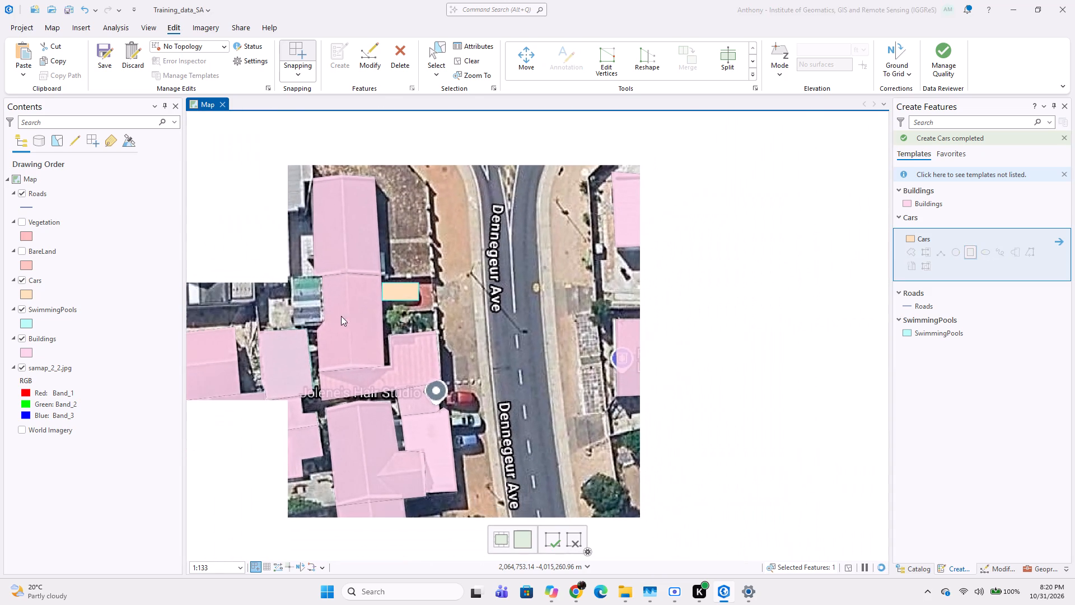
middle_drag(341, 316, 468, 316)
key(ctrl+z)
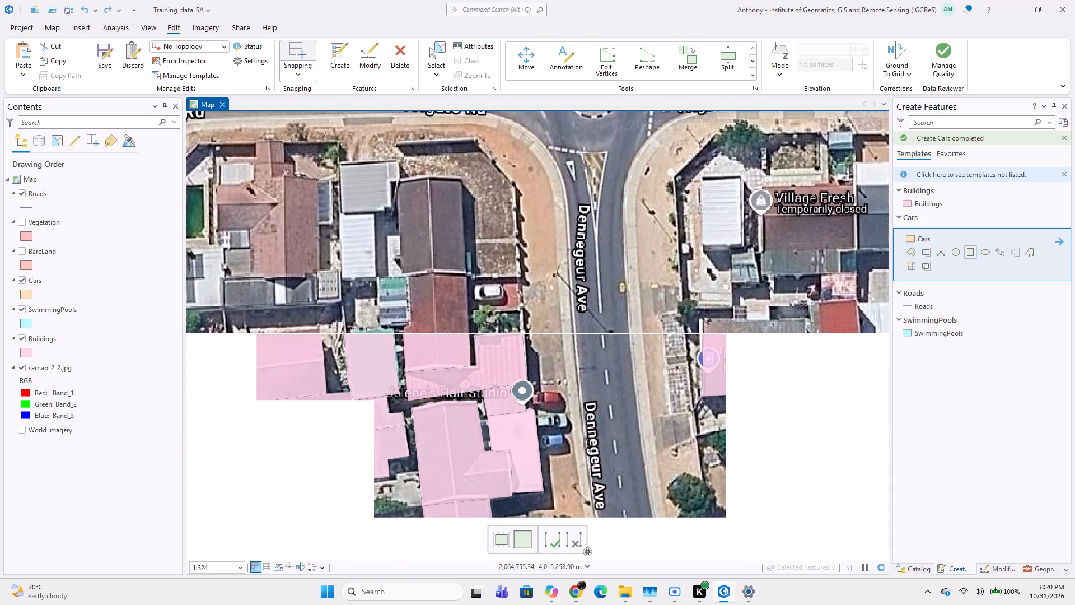
Draw a Cars rectangle around the white car parked between the reddish-brown-roofed house and Dennegeur Ave.
scroll(492, 294, up, 2)
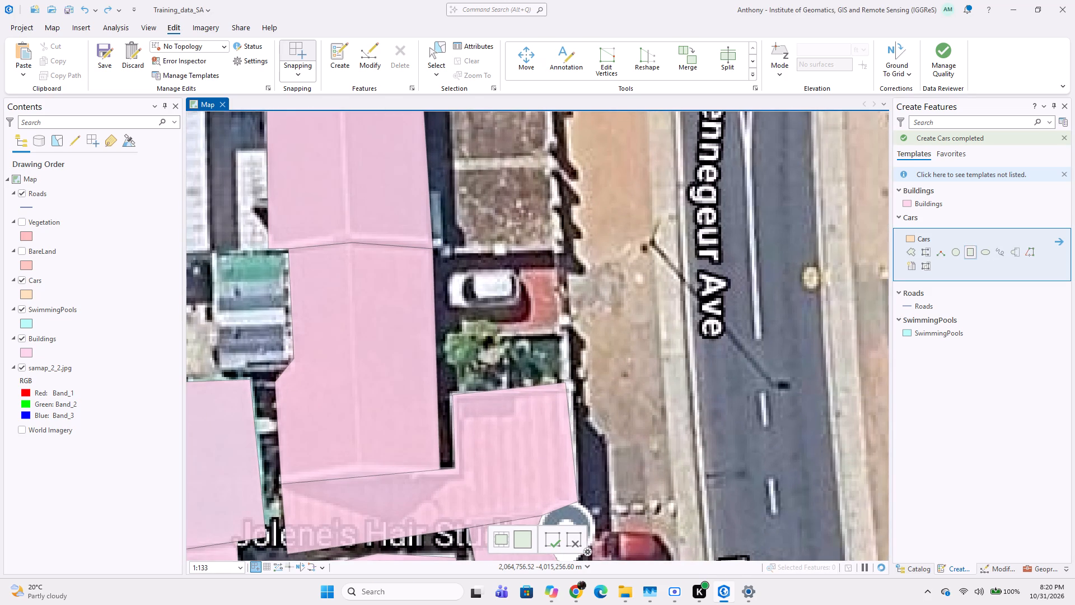
click(524, 267)
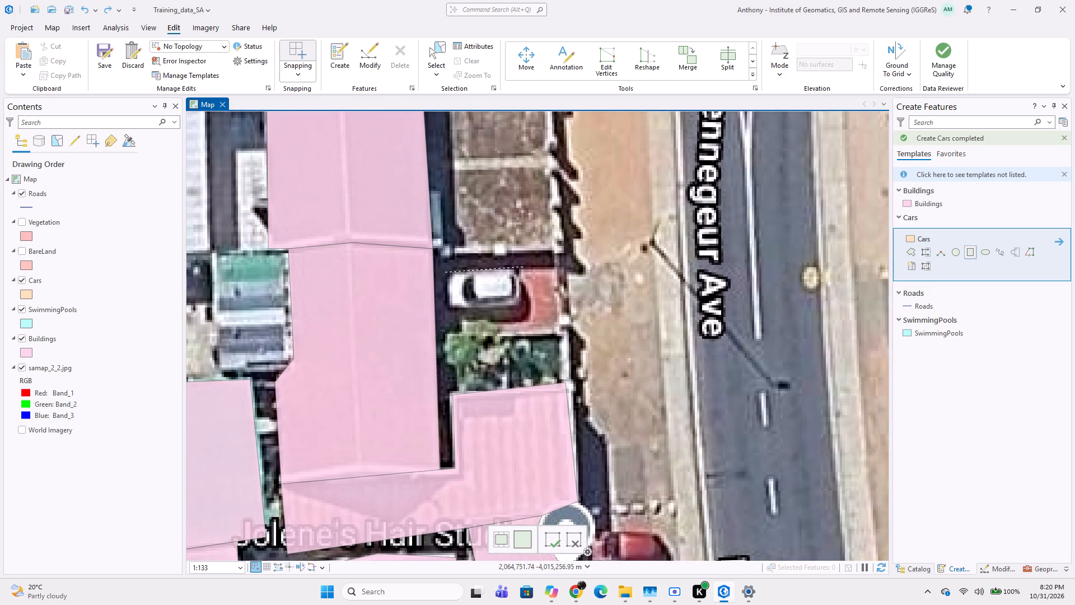
click(445, 269)
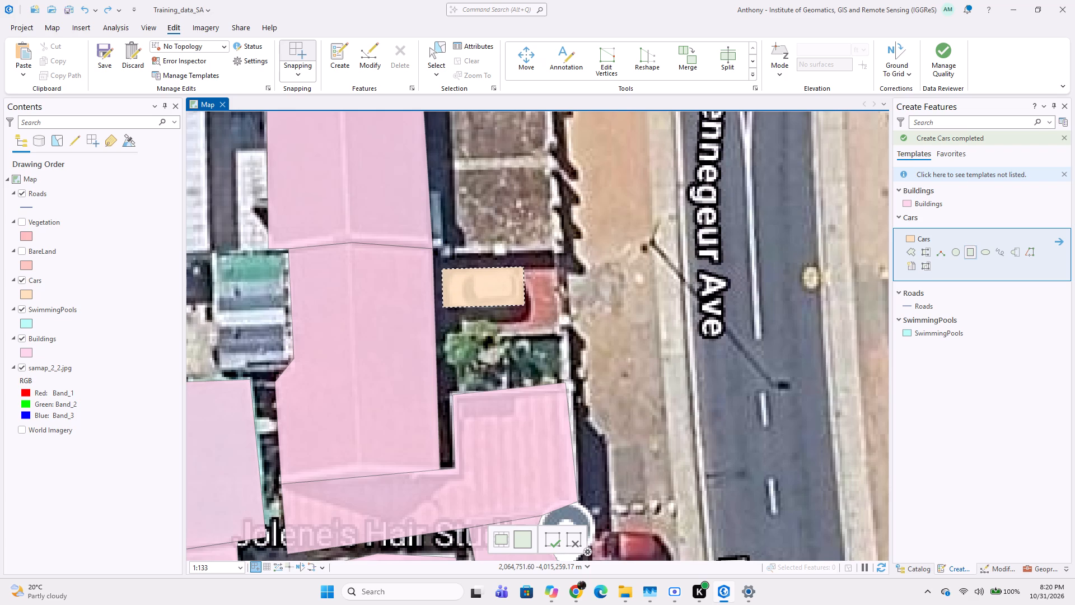
click(441, 308)
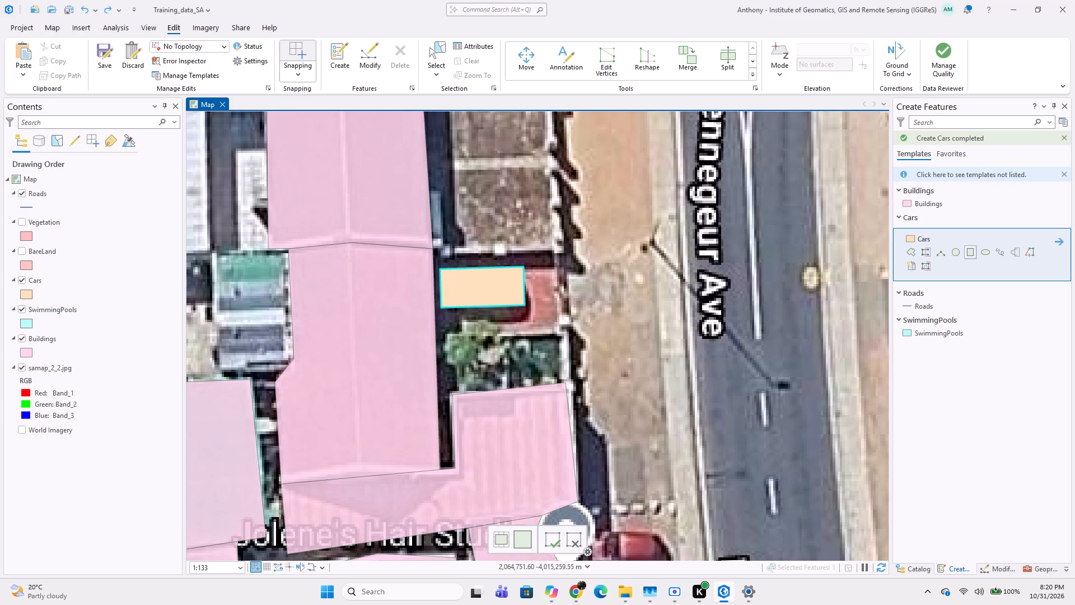
Draw a Cars rectangle around the blue car, the southernmost of the three parked beside Dennegeur Ave below the Jolene's Hair Studio marker.
scroll(451, 349, down, 3)
middle_drag(496, 380, 578, 369)
middle_drag(635, 369, 531, 341)
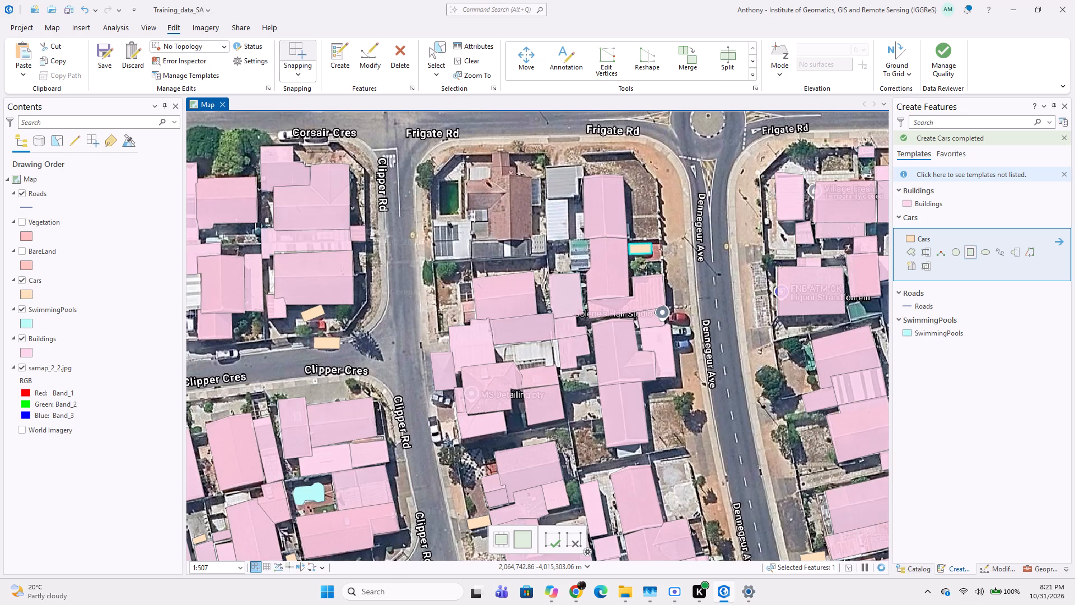
scroll(682, 373, up, 2)
scroll(699, 282, up, 1)
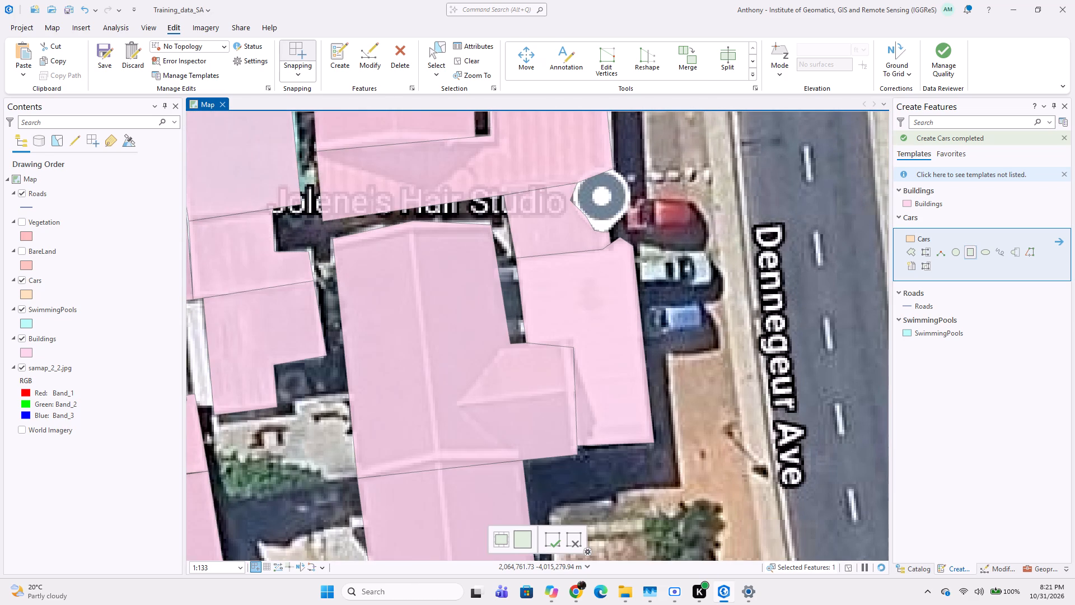
click(643, 304)
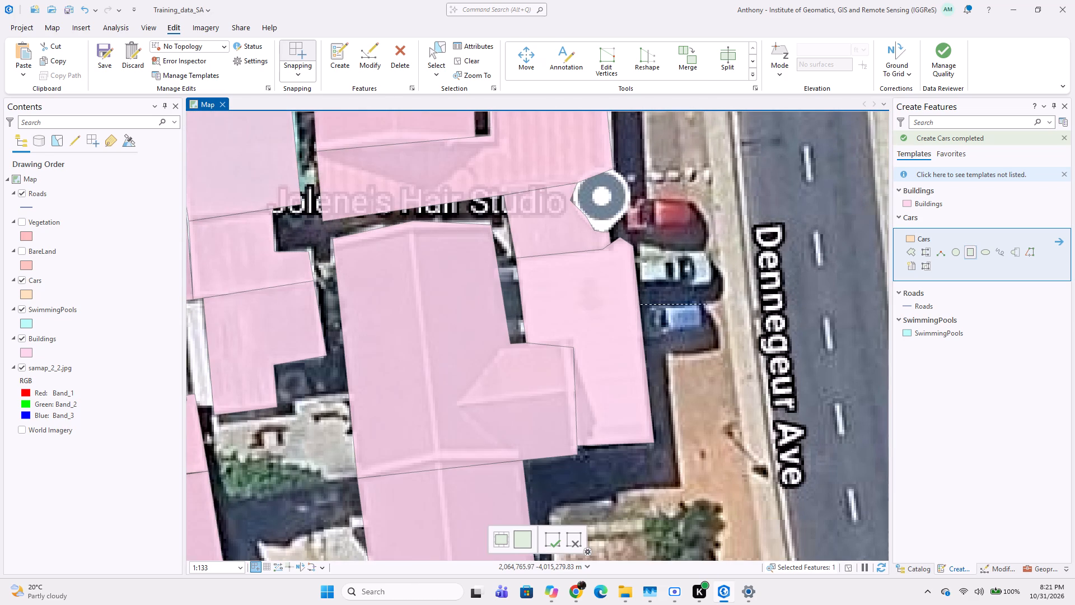
click(705, 302)
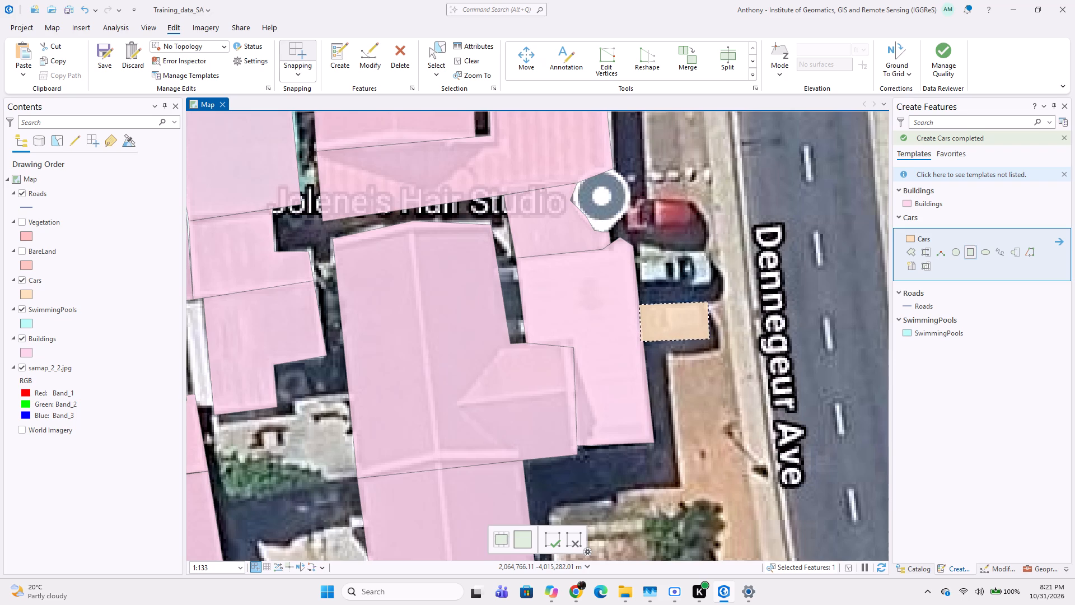
click(711, 339)
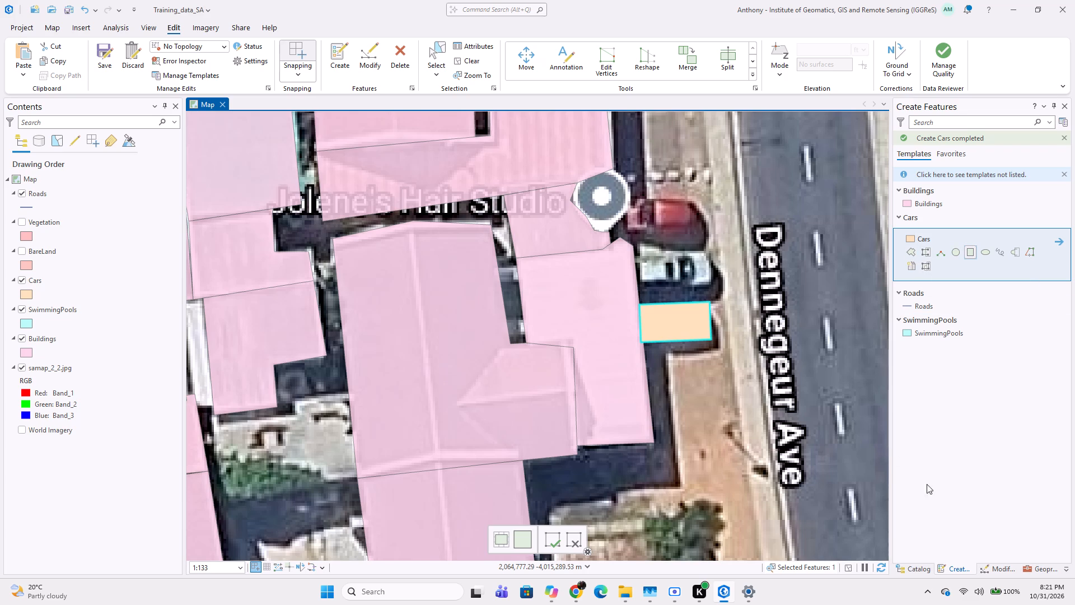
Clip features overlapping the white-roofed building beside the blue car, using its polygon with the Discard (Remainder) option.
click(998, 570)
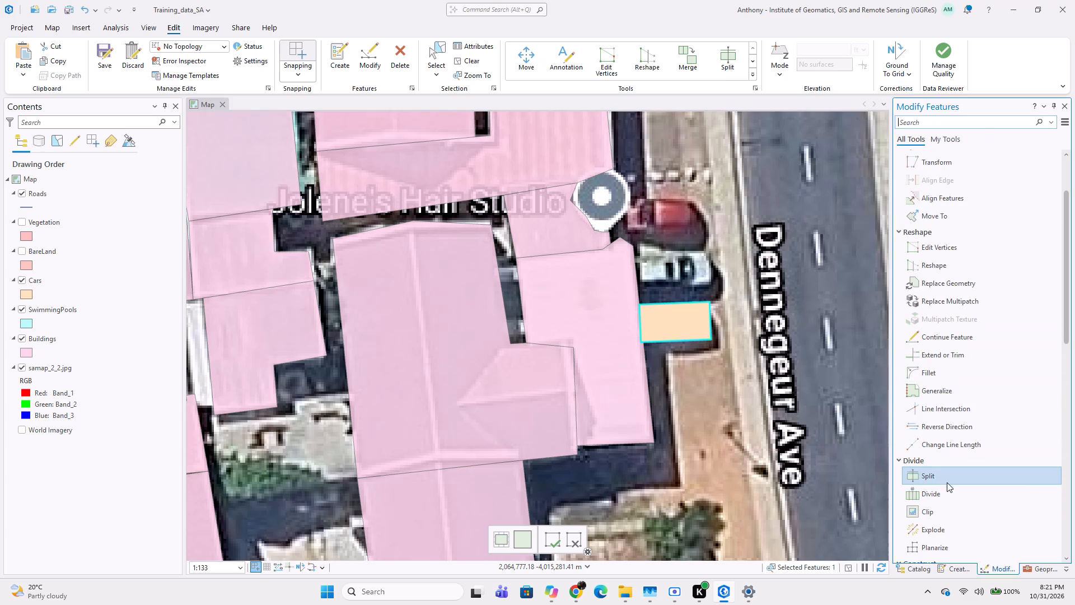
click(931, 511)
click(637, 390)
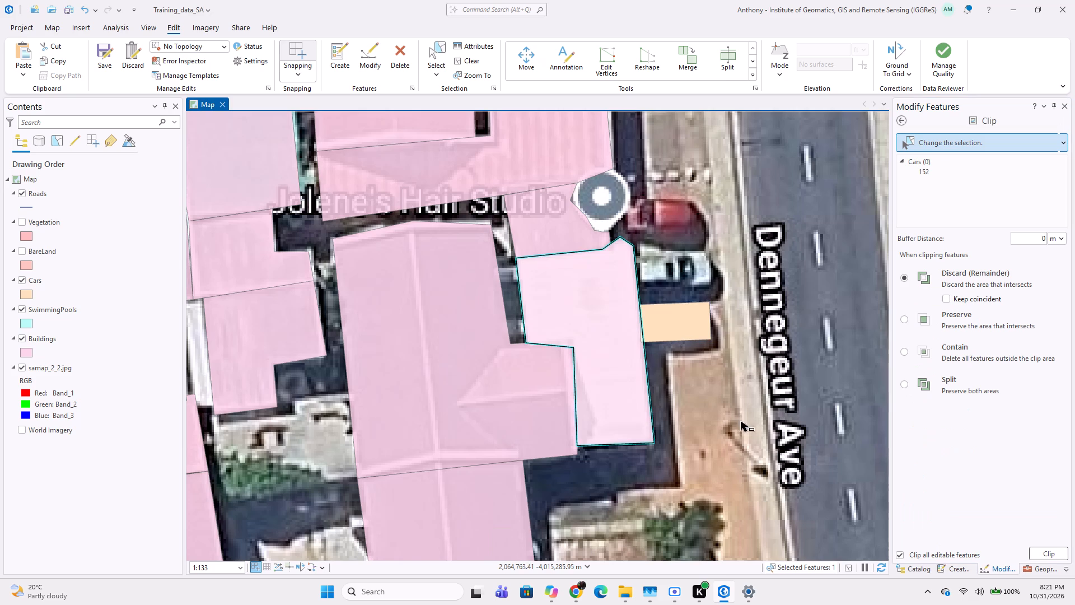
click(1043, 551)
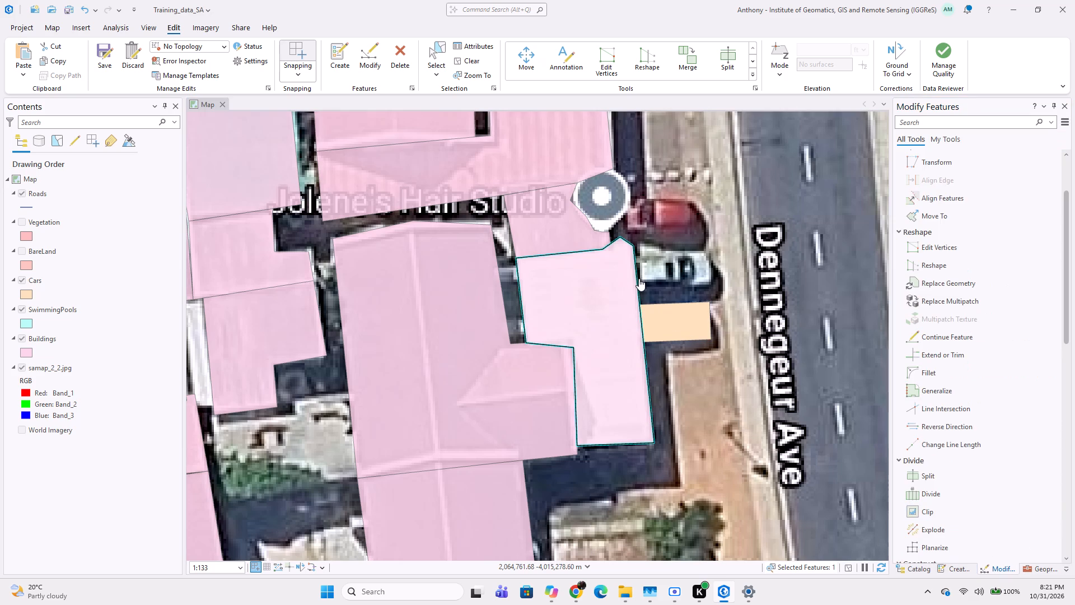
Draw a Buildings polygon around the white car, the middle of the three parked beside Dennegeur Ave below the Jolene's Hair Studio marker.
middle_drag(643, 273, 656, 339)
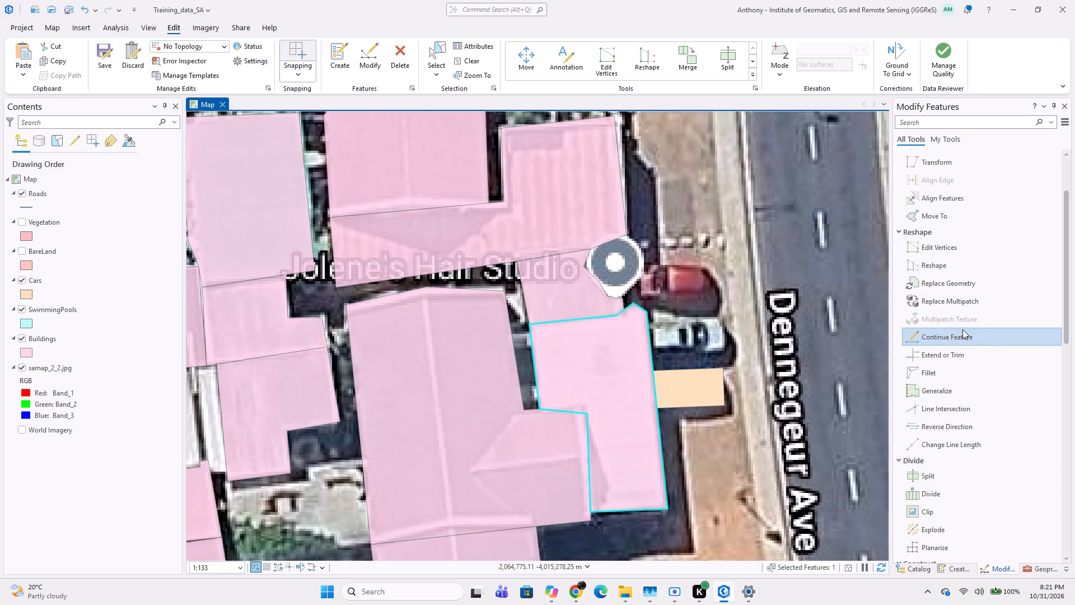
click(958, 573)
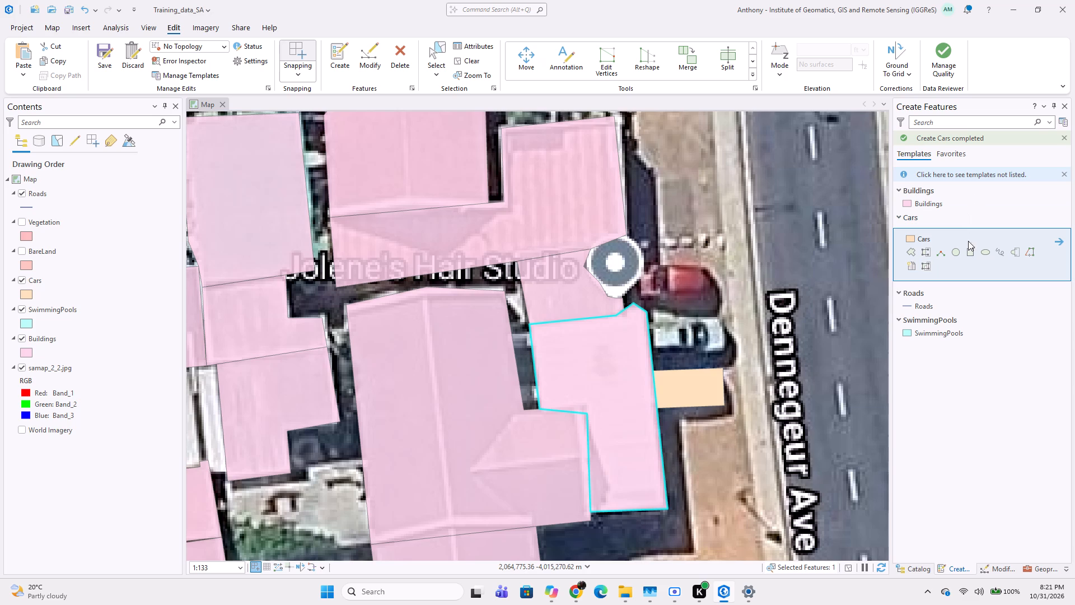
click(909, 251)
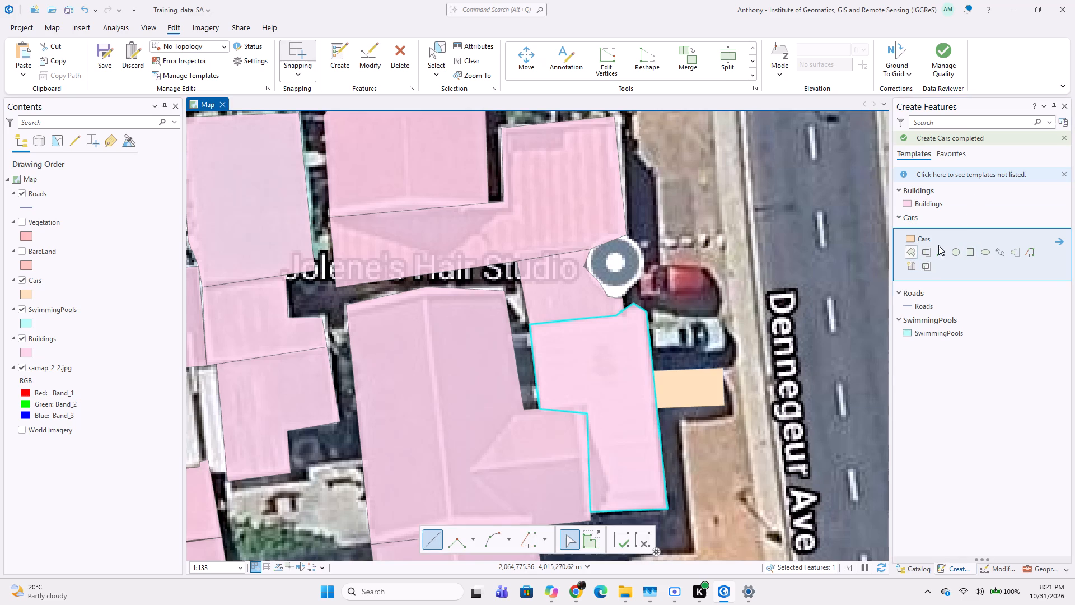
click(934, 208)
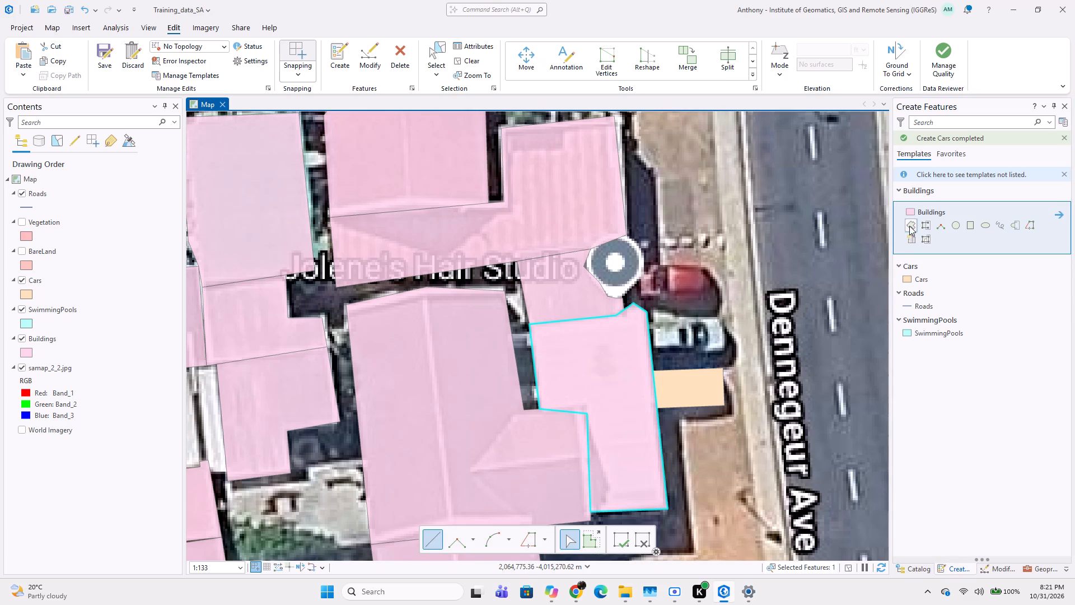
click(909, 226)
scroll(647, 308, up, 1)
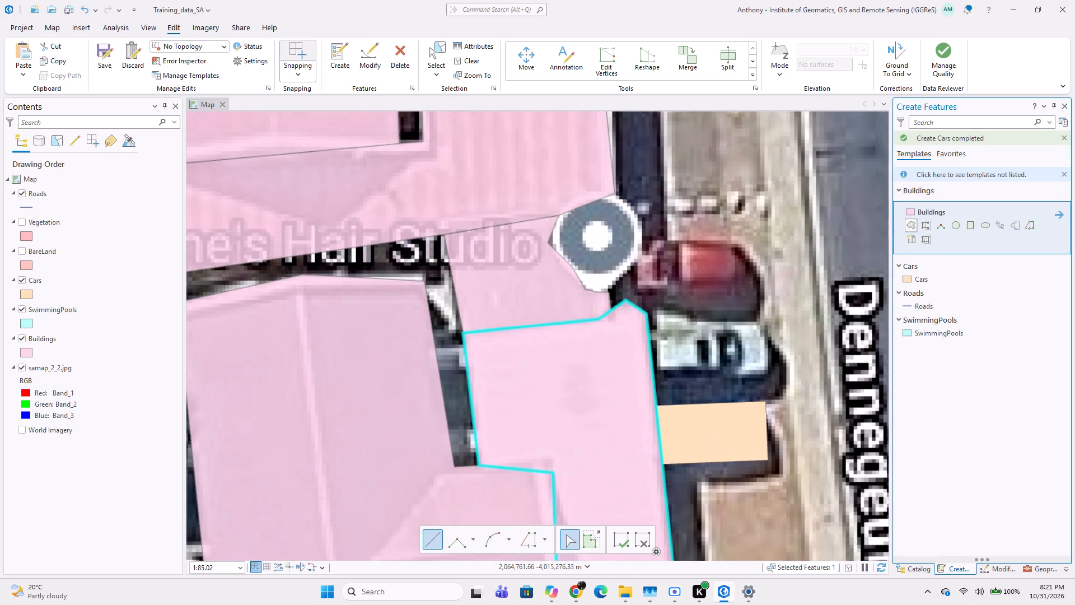
click(645, 314)
click(764, 318)
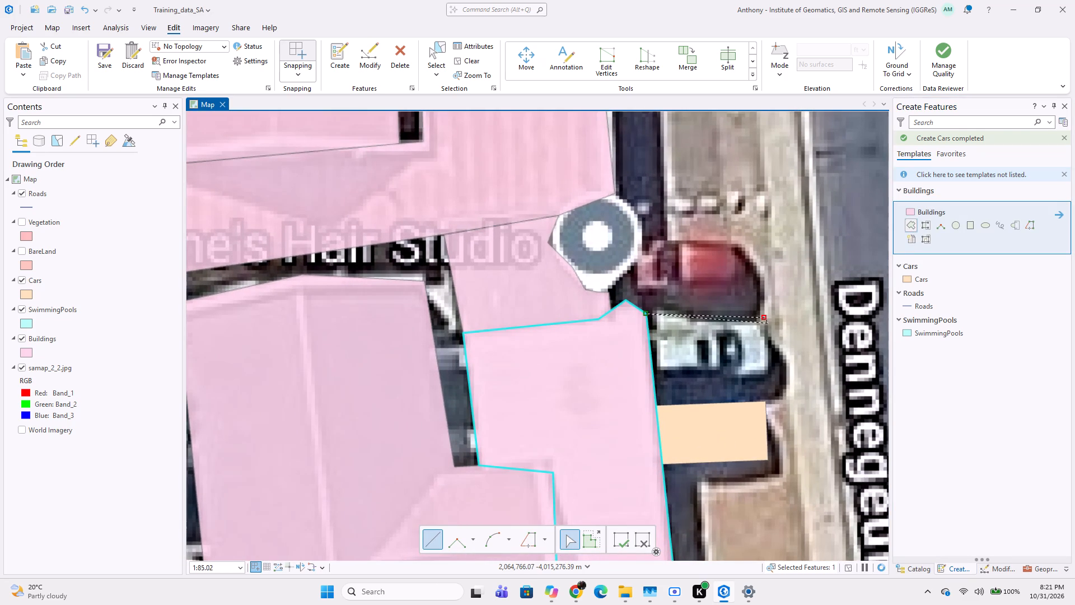
click(776, 359)
click(770, 376)
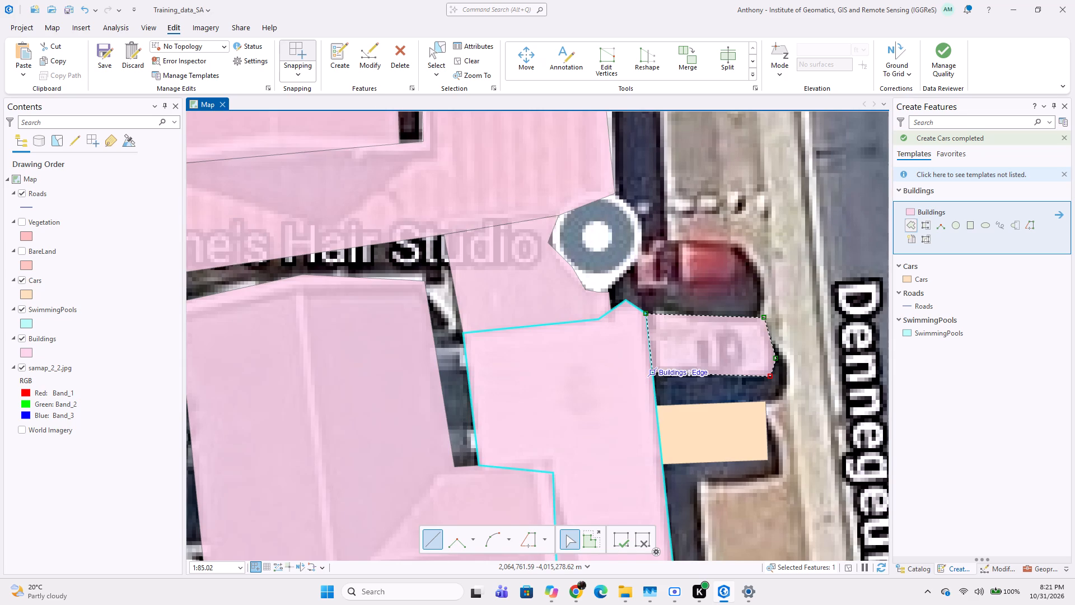
click(652, 373)
click(652, 373)
Draw a Buildings polygon around the red car, the northernmost of the three parked beside Dennegeur Ave, next to the Jolene's Hair Studio marker.
middle_drag(719, 314, 727, 373)
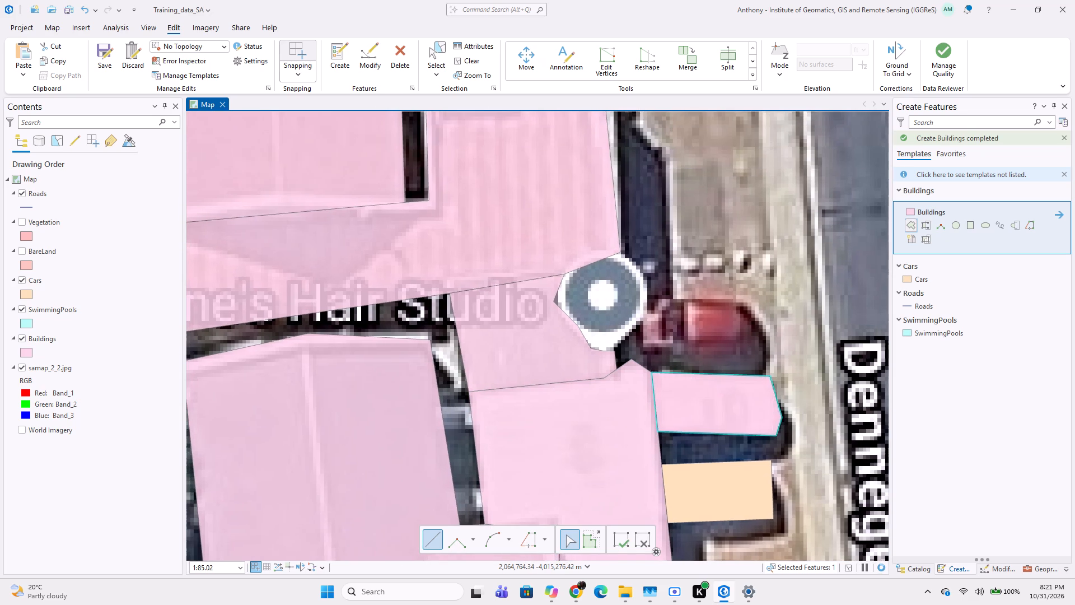
click(647, 292)
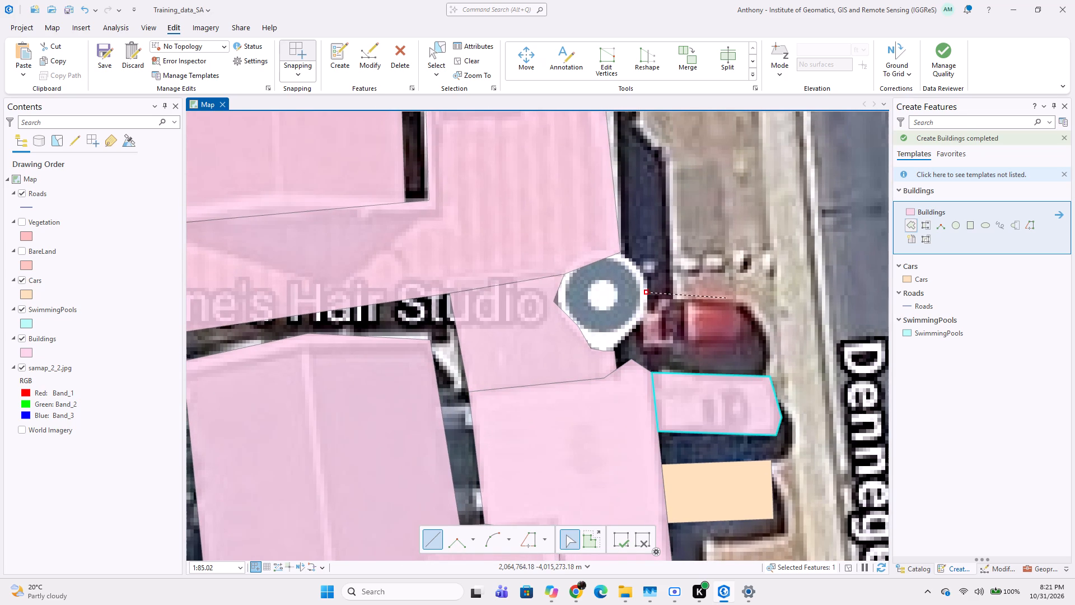
click(746, 296)
click(756, 315)
click(760, 337)
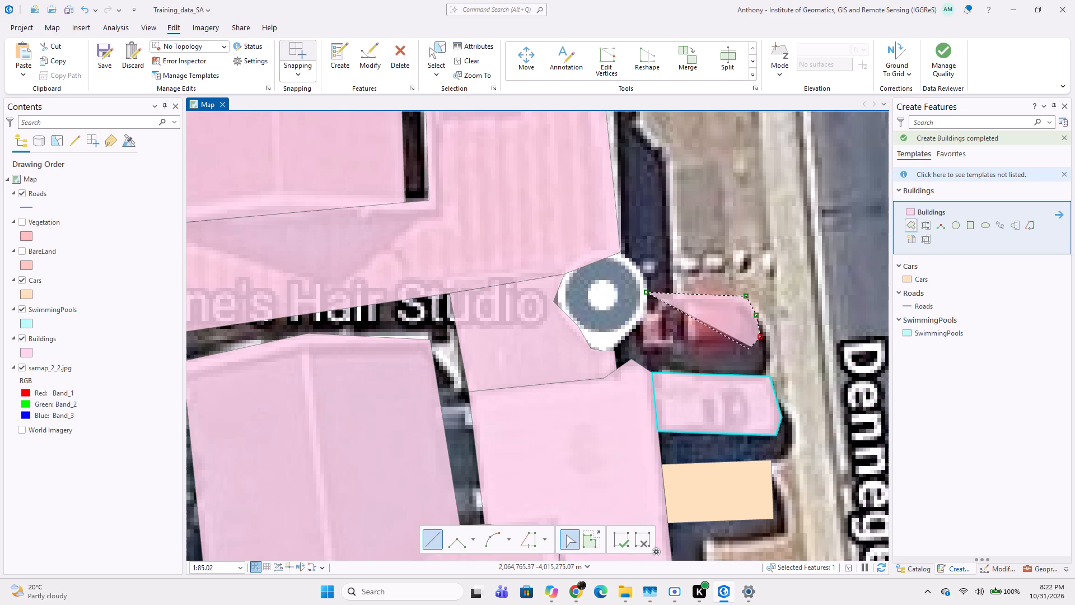
click(745, 353)
click(649, 357)
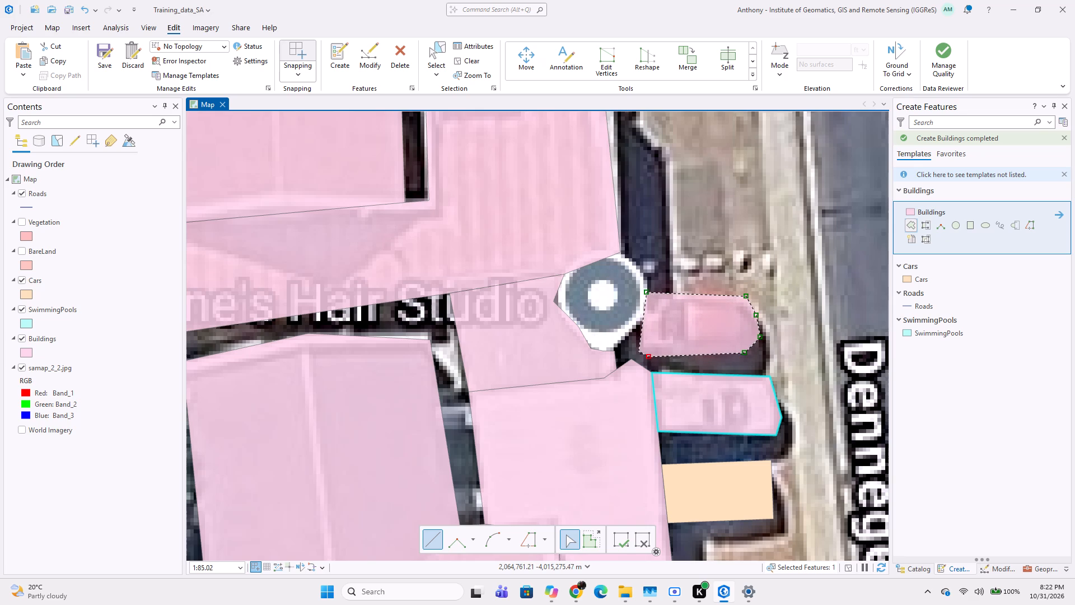
click(639, 351)
click(631, 336)
click(647, 318)
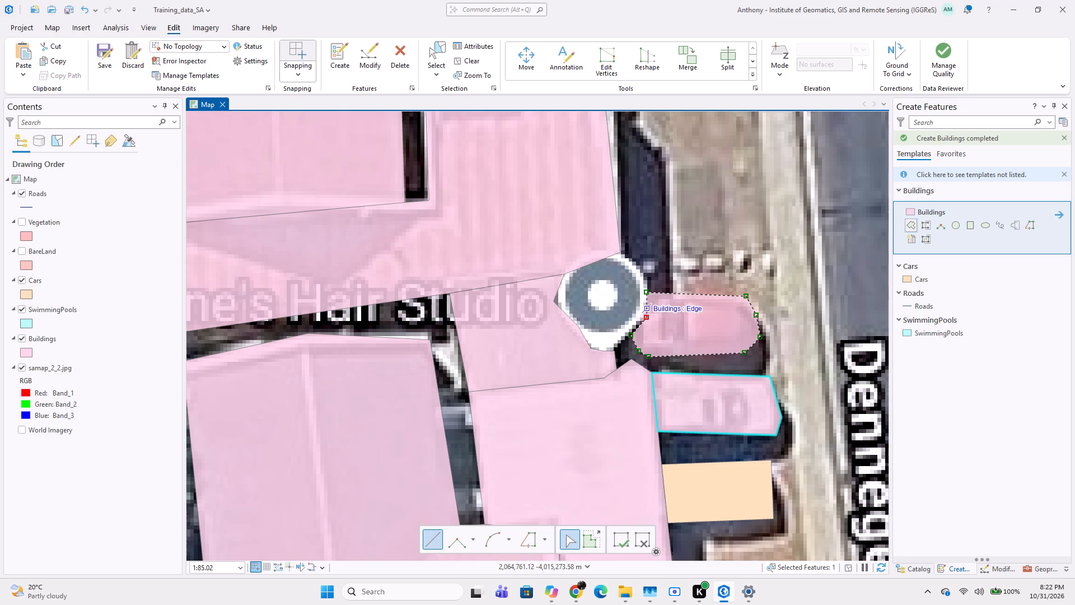
double_click(648, 308)
Outline the small green-and-grey-roofed structure adjoining the west side of the long house north of Jolene's Hair Studio as a Buildings polygon.
scroll(664, 322, down, 3)
middle_drag(749, 310, 792, 347)
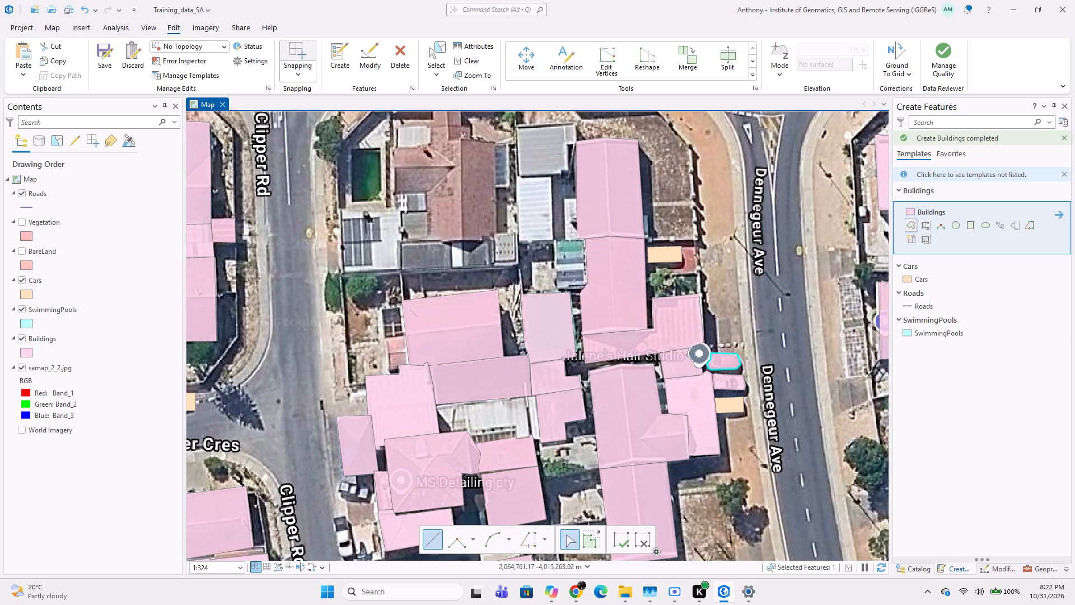
middle_drag(560, 233, 639, 264)
scroll(614, 306, up, 1)
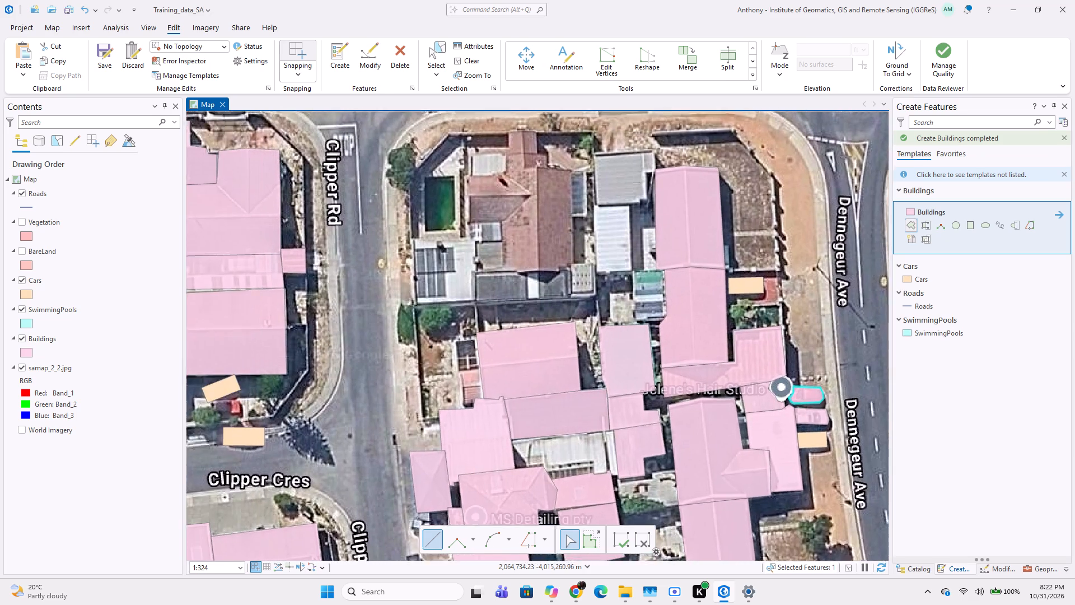
scroll(614, 306, up, 1)
middle_drag(674, 255, 661, 300)
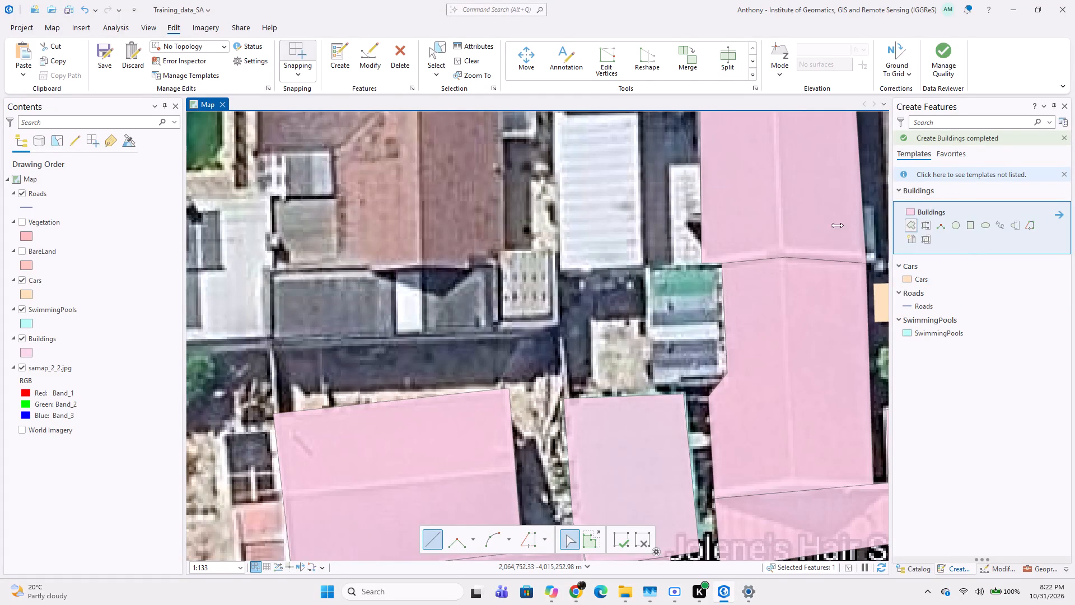
click(705, 263)
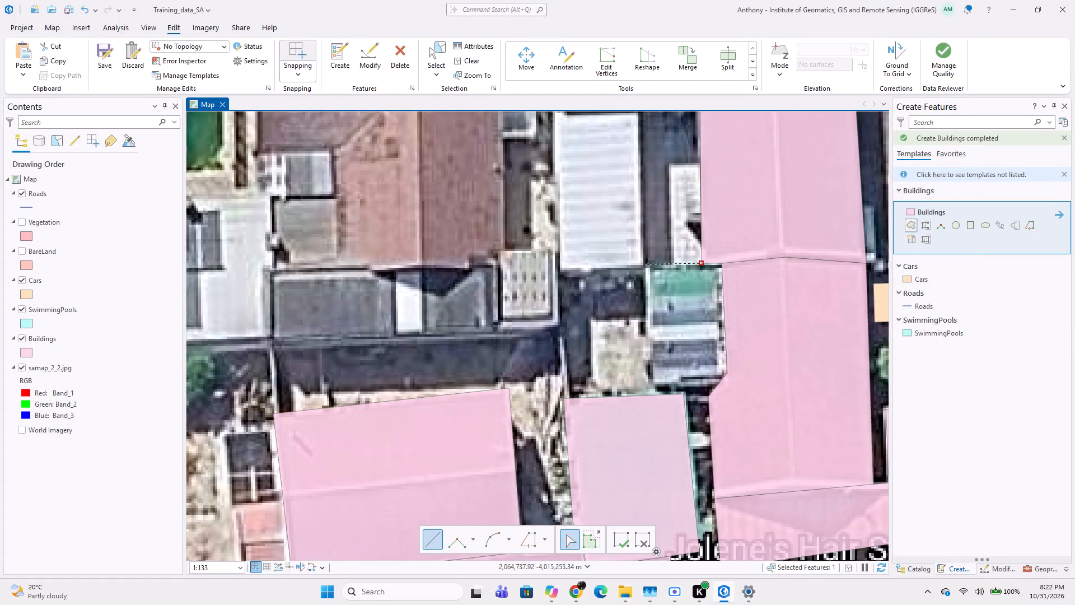
click(644, 264)
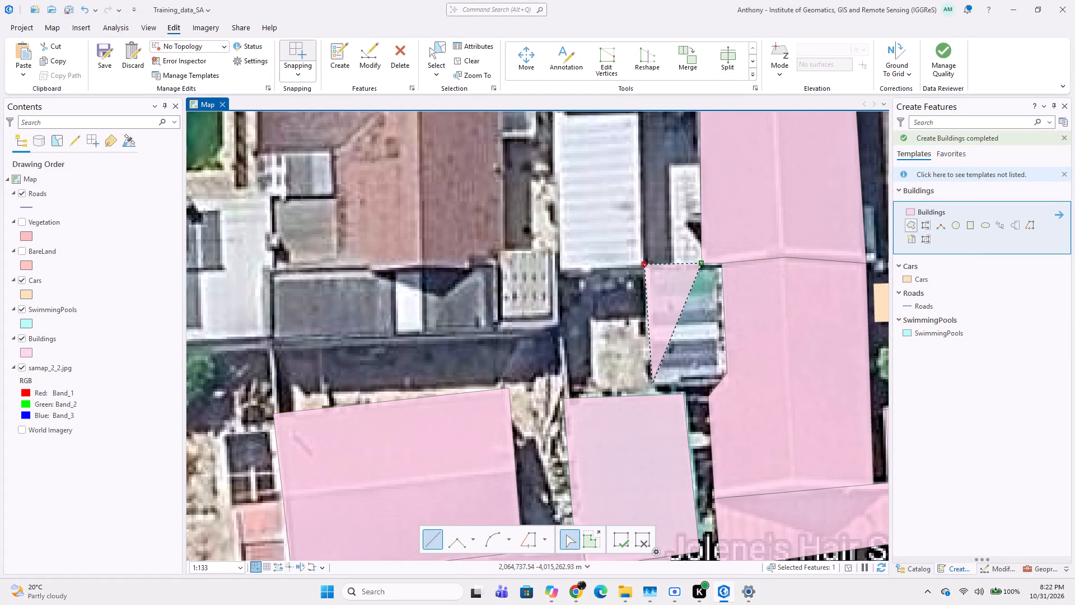
click(652, 384)
click(719, 382)
click(735, 375)
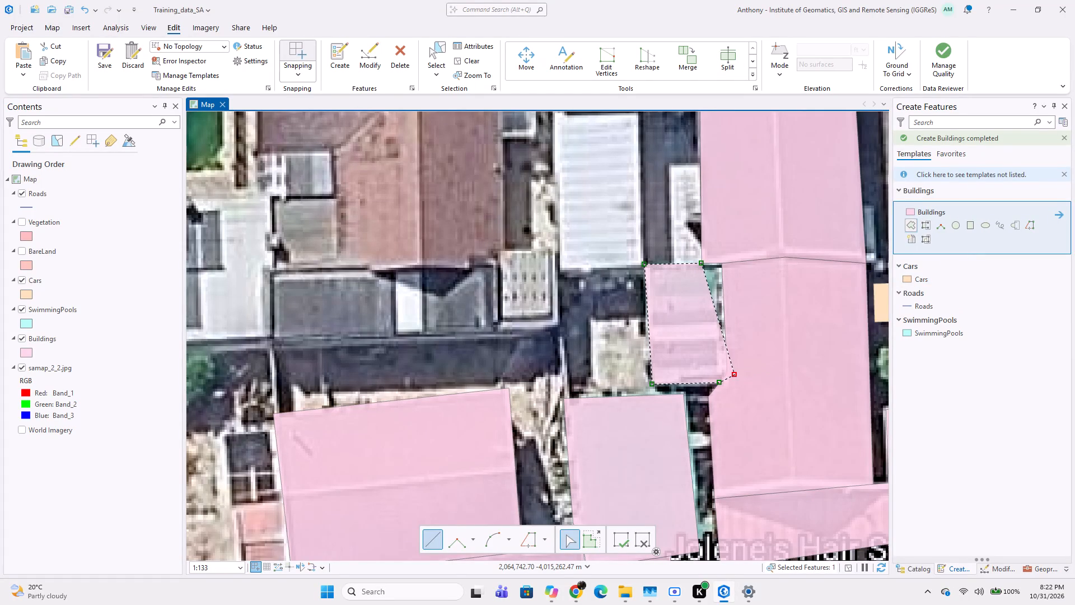
key(ctrl+z)
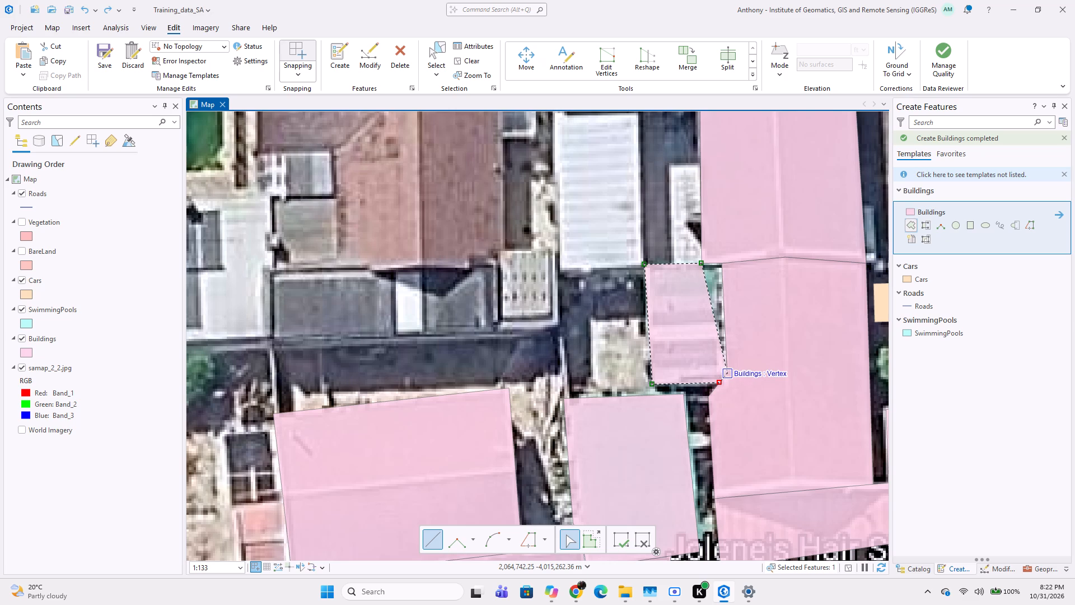
click(729, 371)
double_click(723, 259)
Outline the narrow white-roofed building northwest of the green-and-grey-roofed structure as a four-sided Buildings polygon.
middle_drag(635, 308, 691, 337)
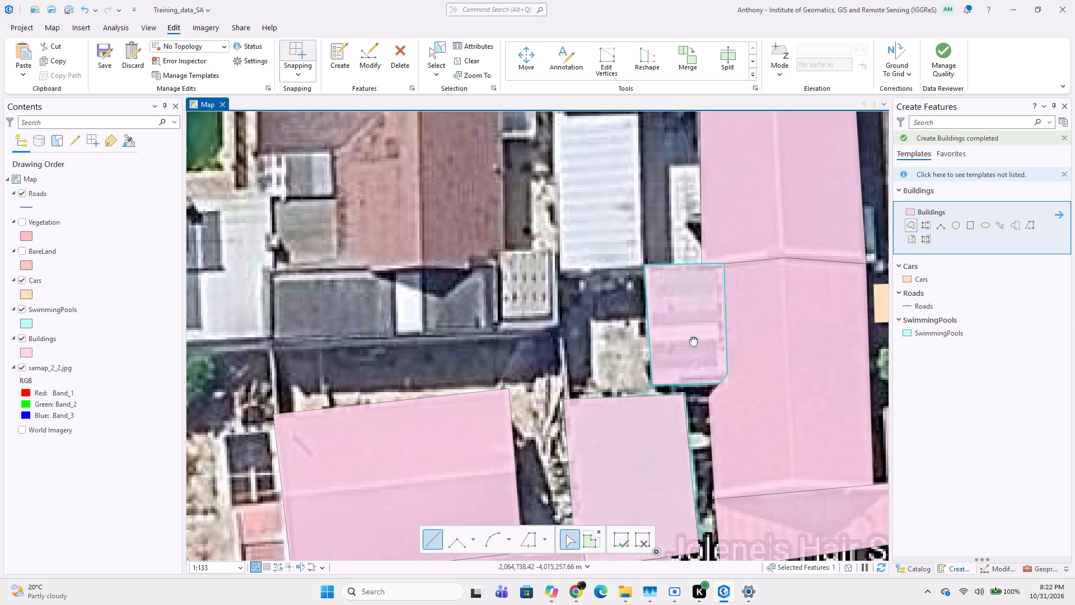
middle_drag(691, 337, 746, 357)
middle_drag(704, 212, 680, 276)
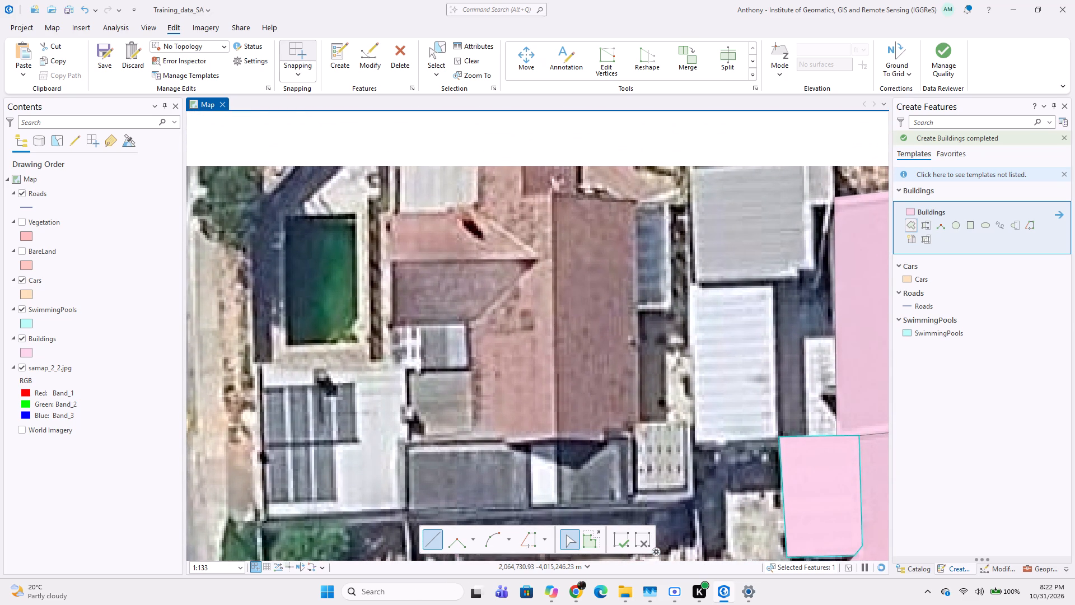
click(684, 285)
click(772, 282)
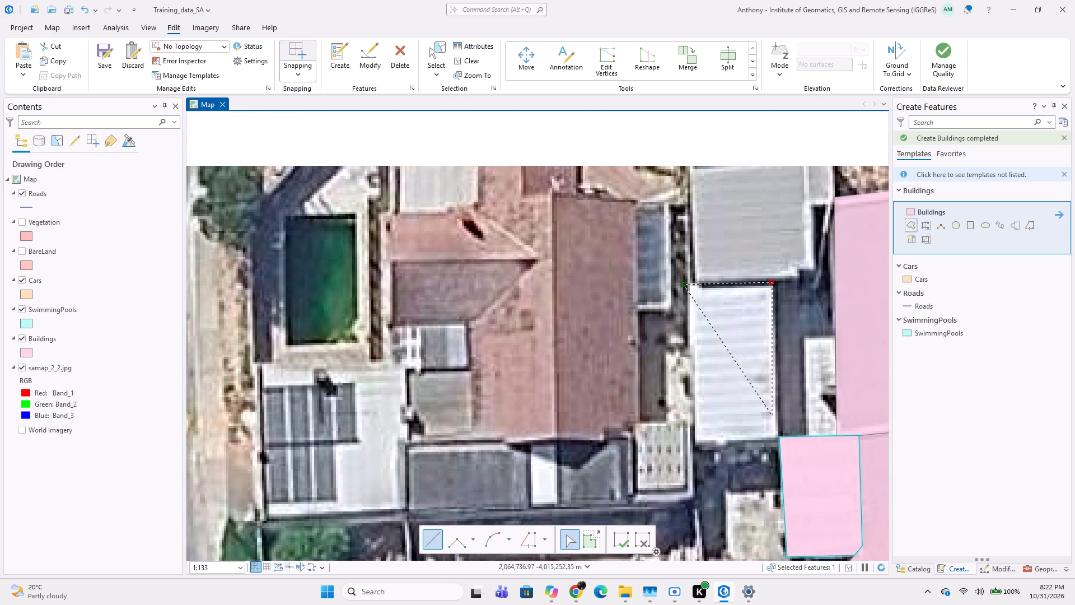
click(780, 435)
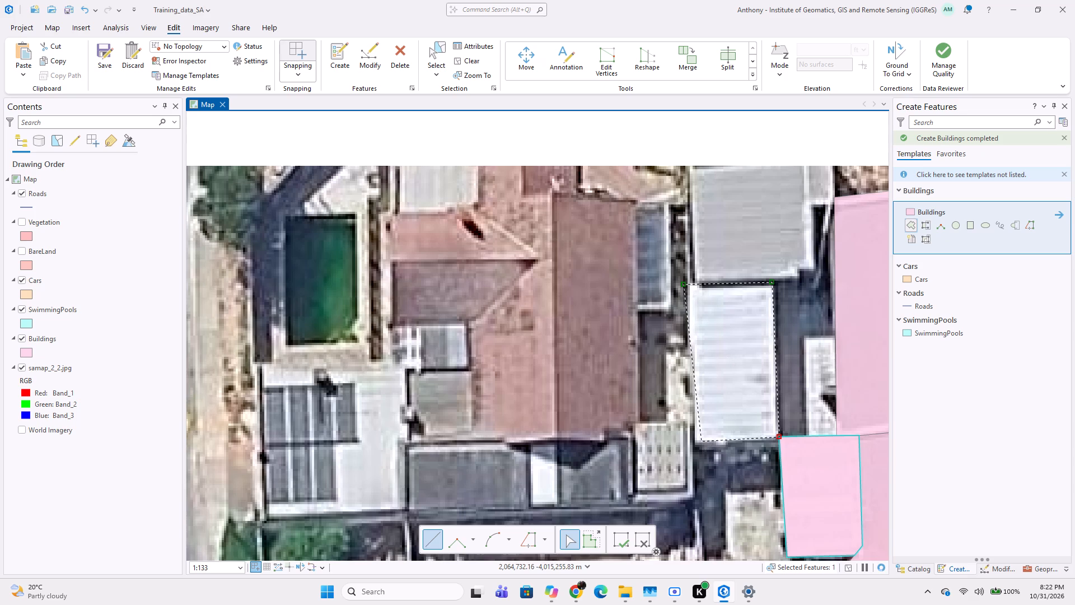
double_click(696, 443)
Outline the grey-roofed building directly north of the white-roofed one, near Frigate Rd, as a Buildings polygon including its northeast projection.
middle_drag(721, 363, 698, 443)
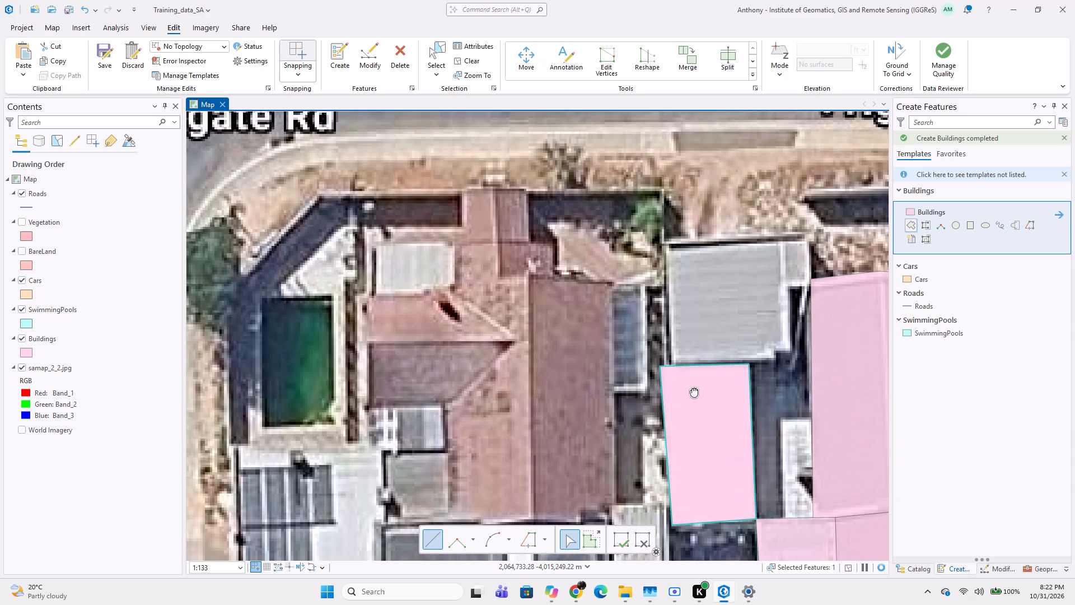
click(670, 366)
click(666, 241)
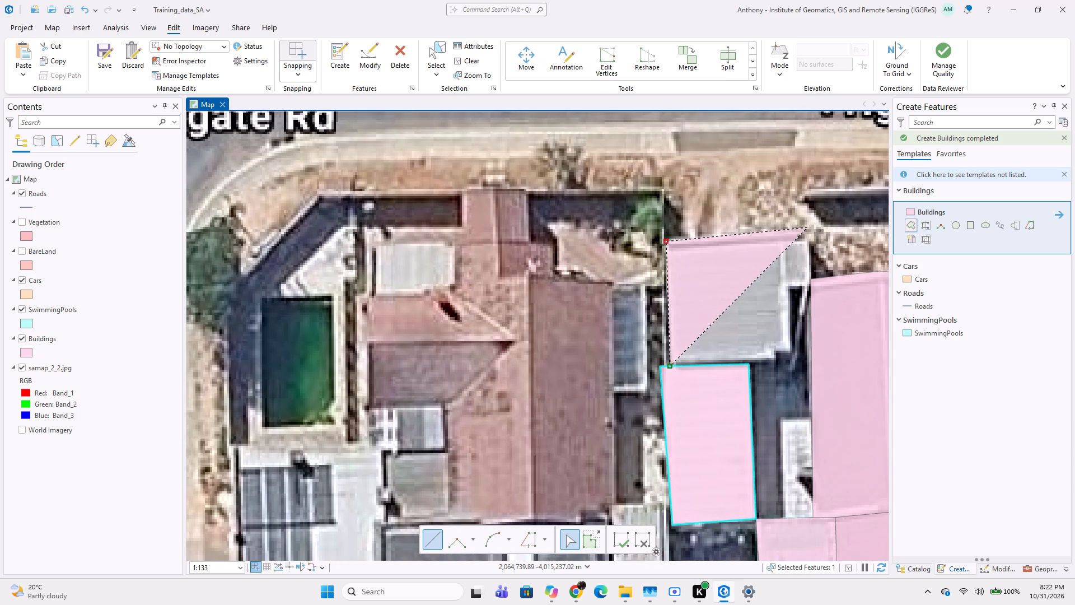
click(813, 230)
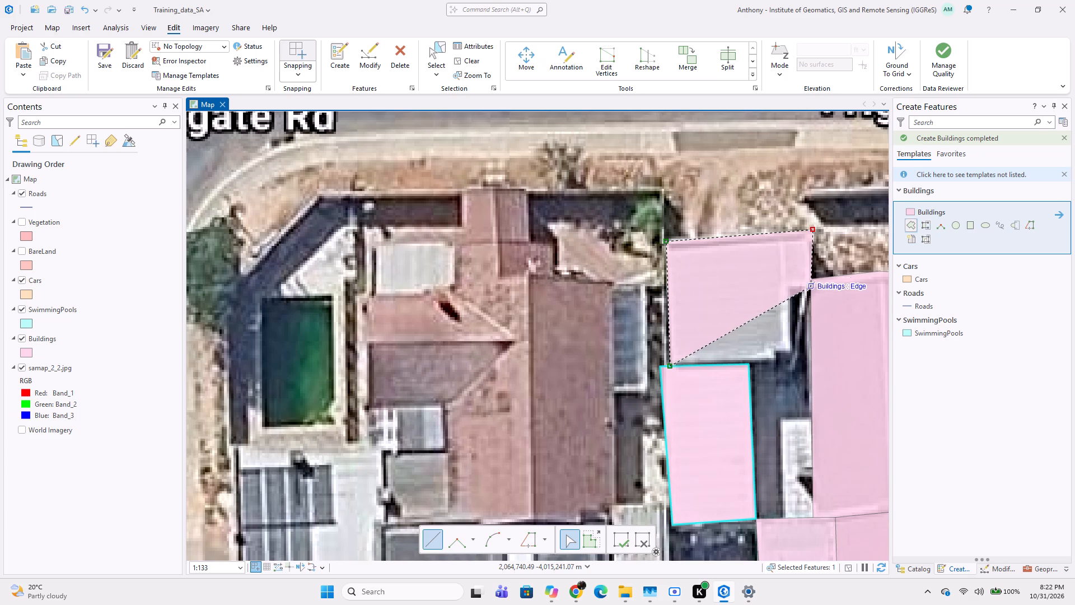
click(811, 281)
click(810, 286)
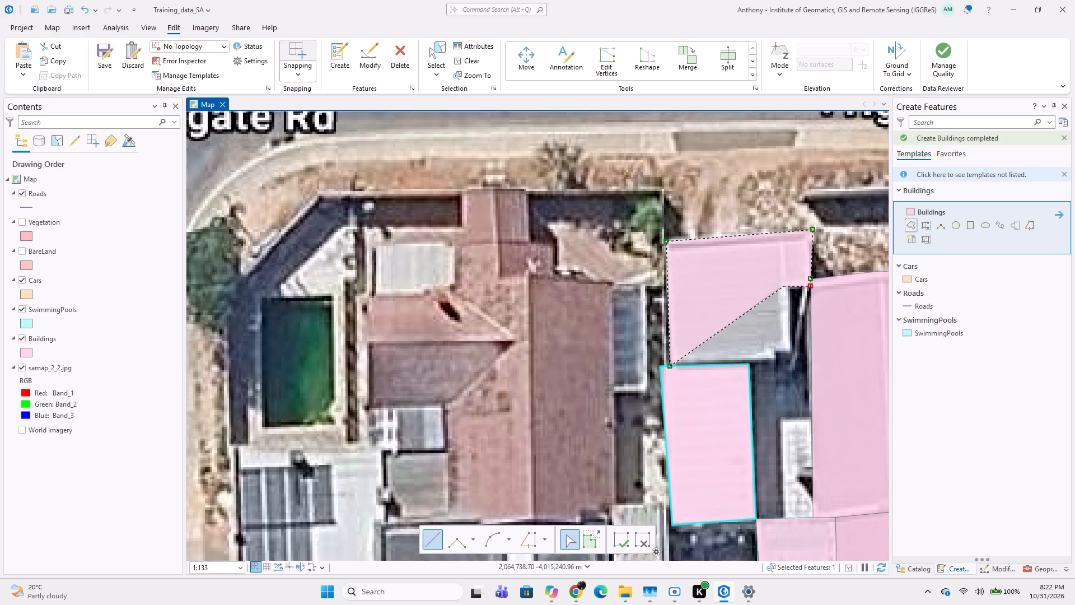
click(789, 286)
click(793, 353)
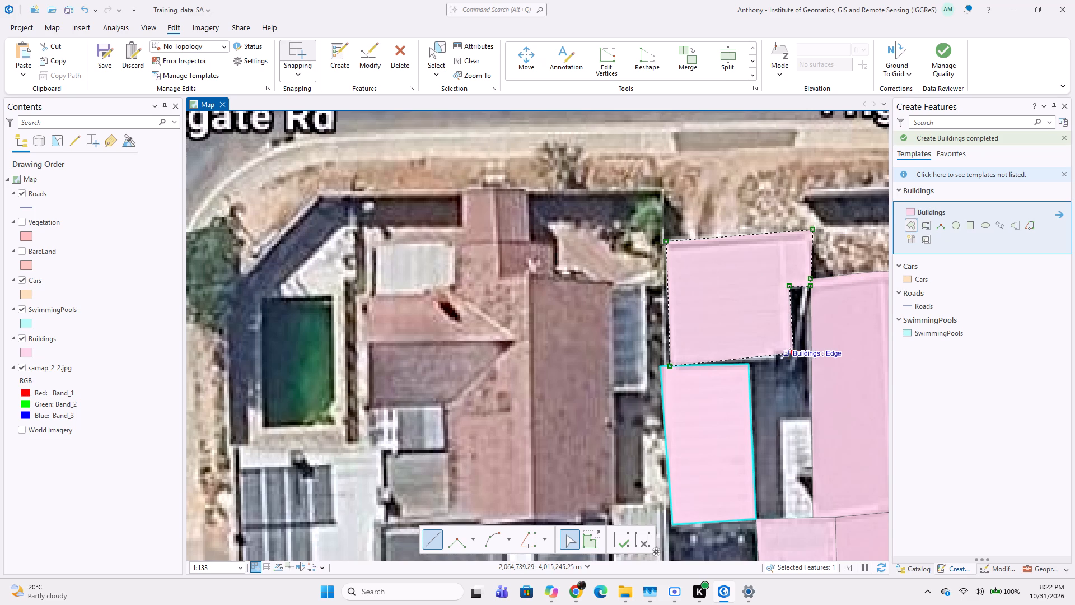
click(780, 353)
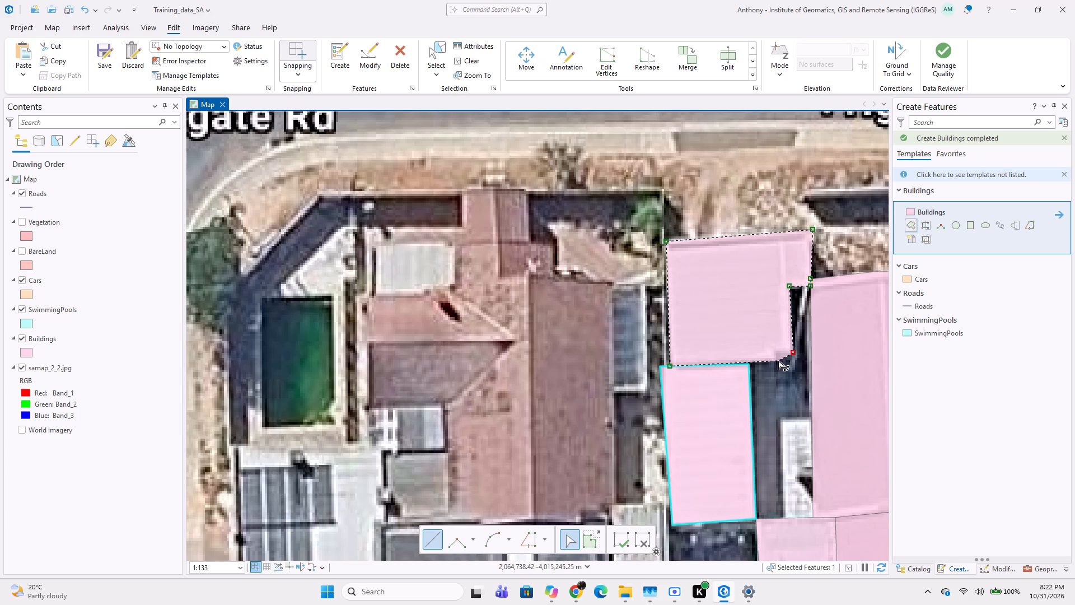
double_click(778, 361)
Examine the blocks around Corsair Cres, Clipper Rd, Frigate Rd and Dennegeur Ave for buildings still missing an outline.
scroll(721, 366, down, 2)
middle_drag(618, 394, 705, 347)
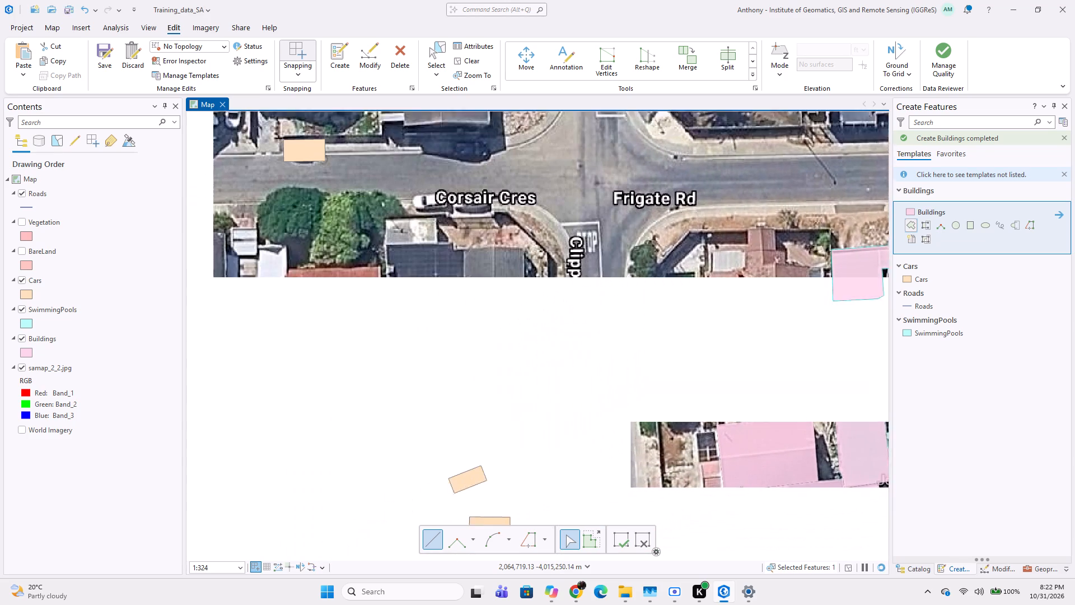
middle_drag(707, 351, 607, 336)
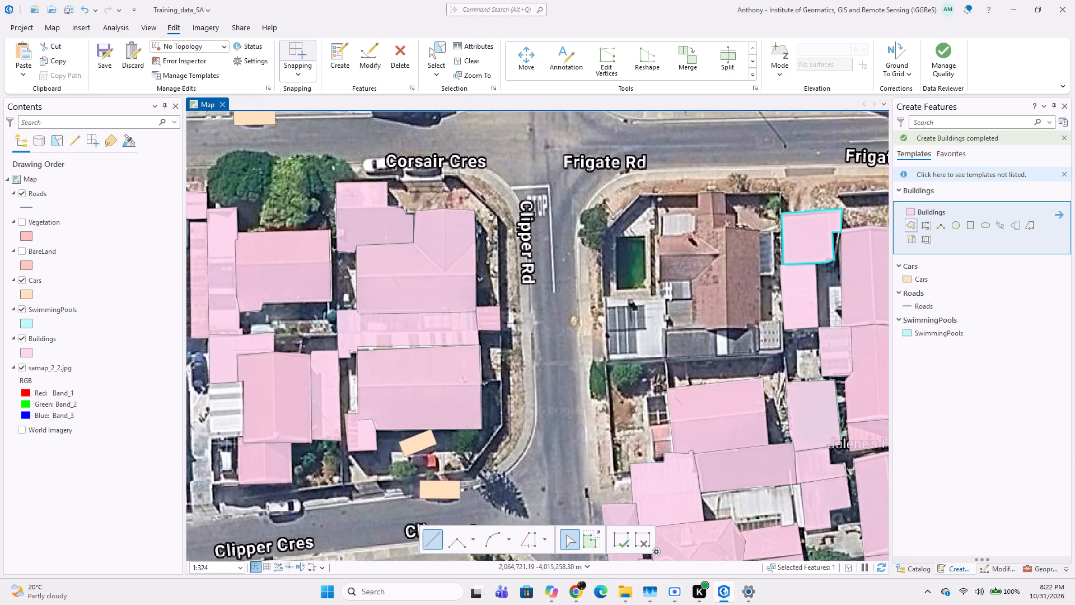
scroll(766, 341, down, 1)
scroll(725, 380, up, 1)
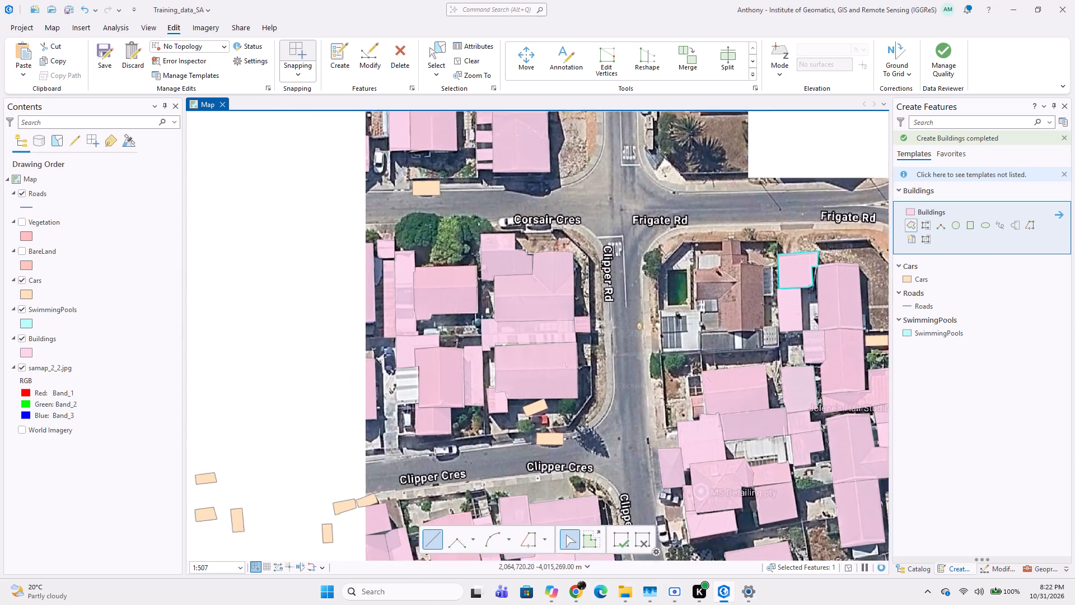
scroll(733, 373, down, 3)
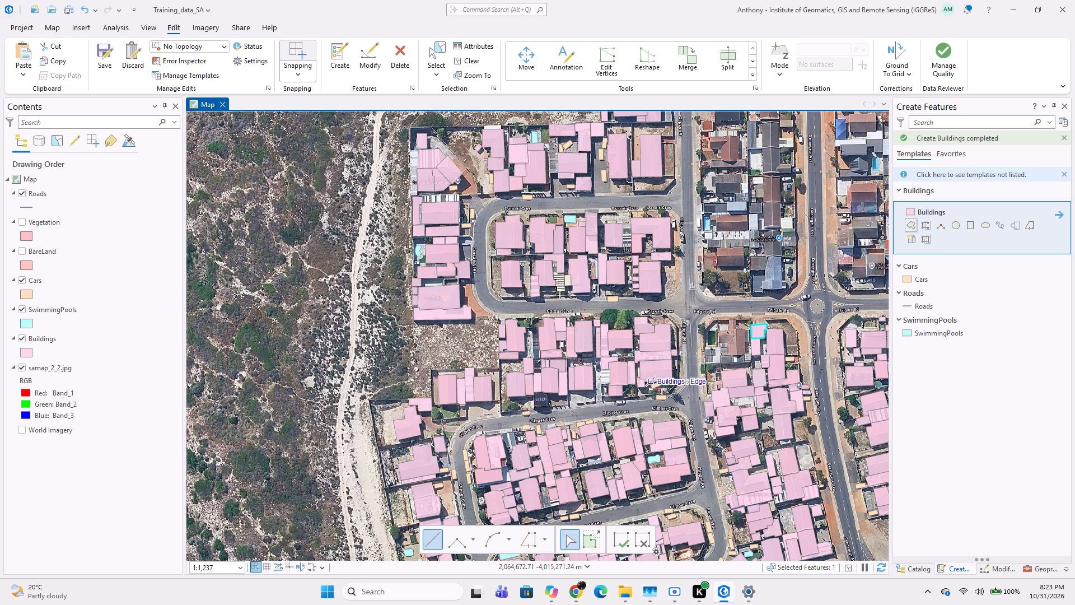
scroll(776, 361, up, 2)
middle_drag(737, 402, 662, 392)
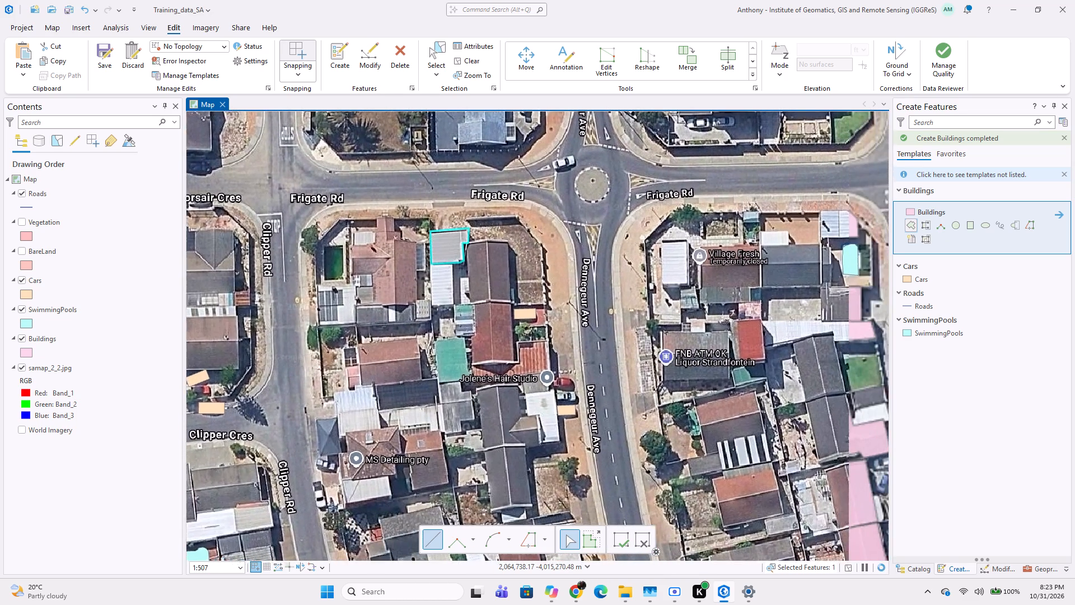
middle_drag(390, 298, 455, 319)
scroll(433, 310, up, 2)
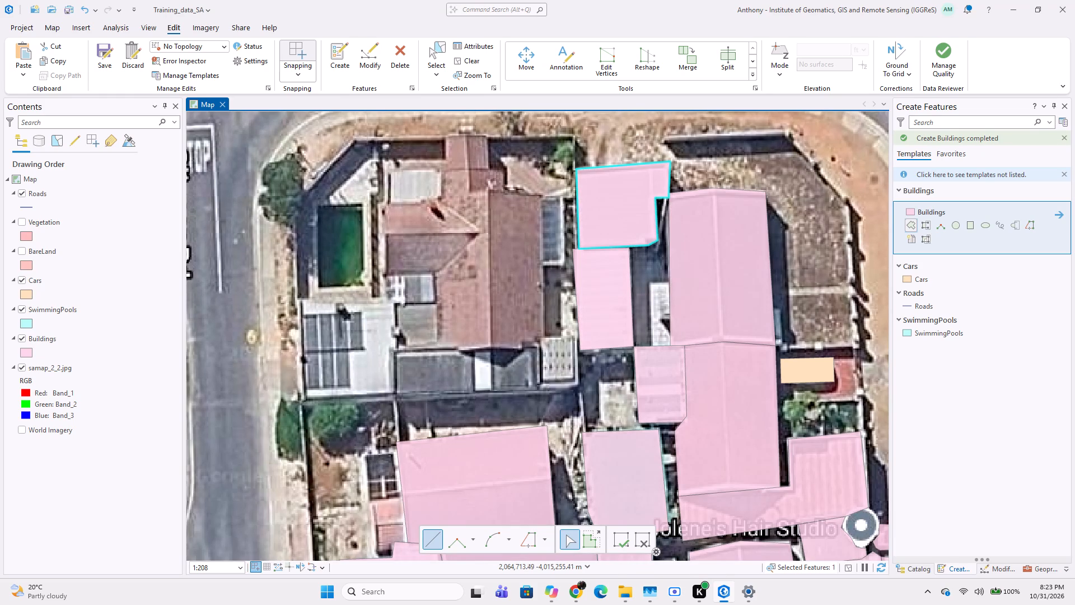
Outline the white-roofed structure with grey panels, directly south of the swimming pool beside Clipper Rd, as a four-sided Buildings polygon.
click(394, 300)
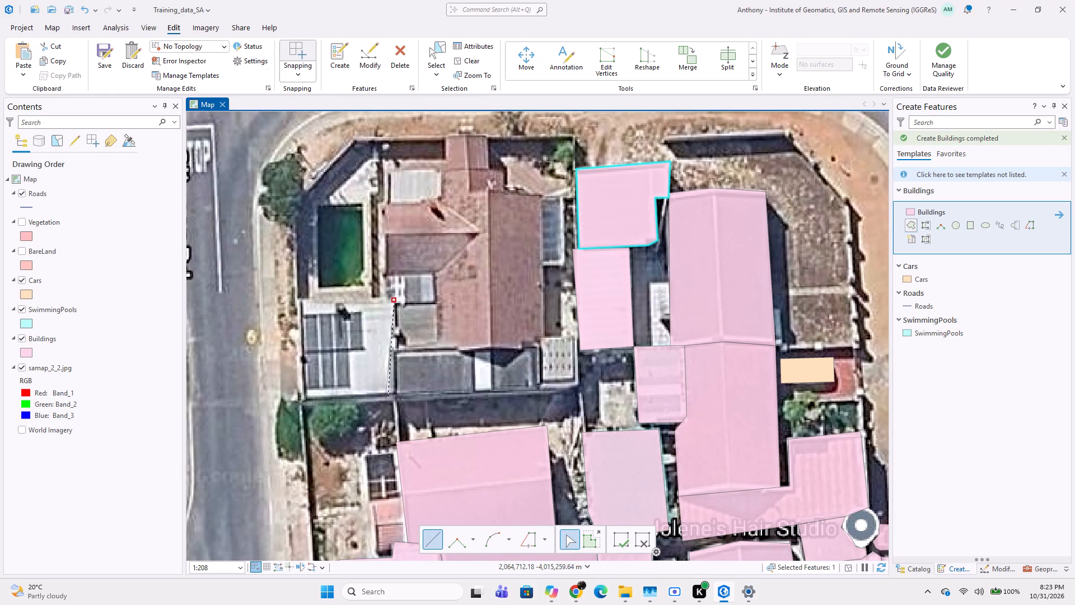
click(394, 392)
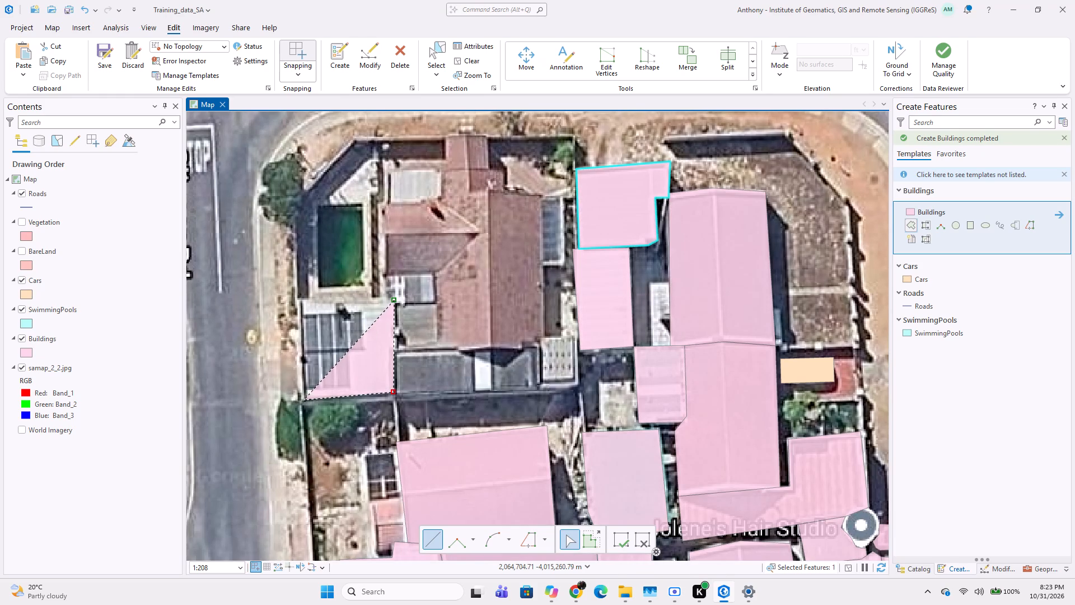
click(302, 400)
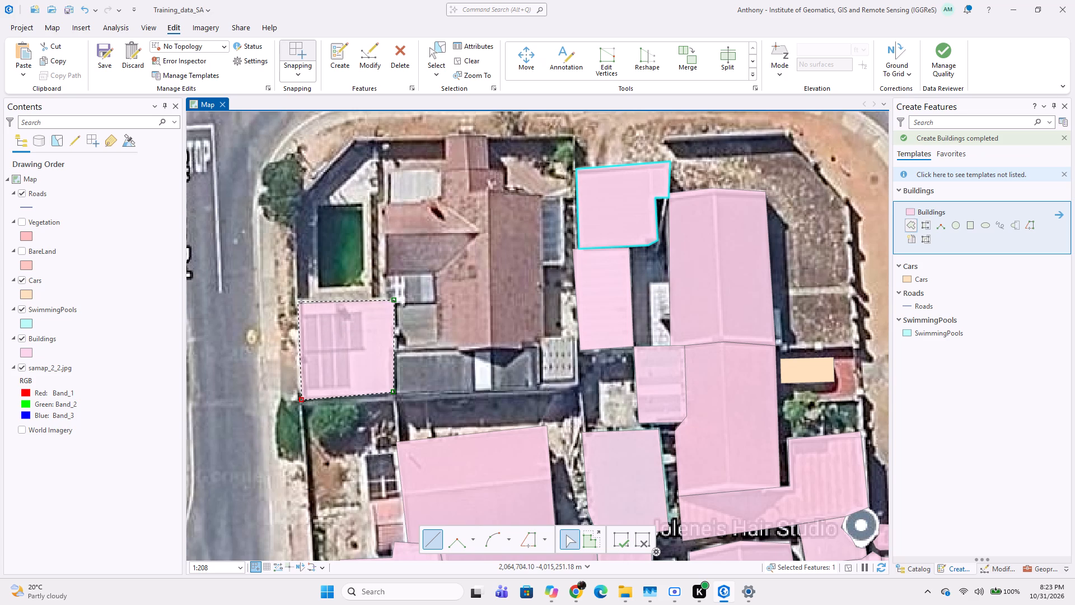
double_click(298, 300)
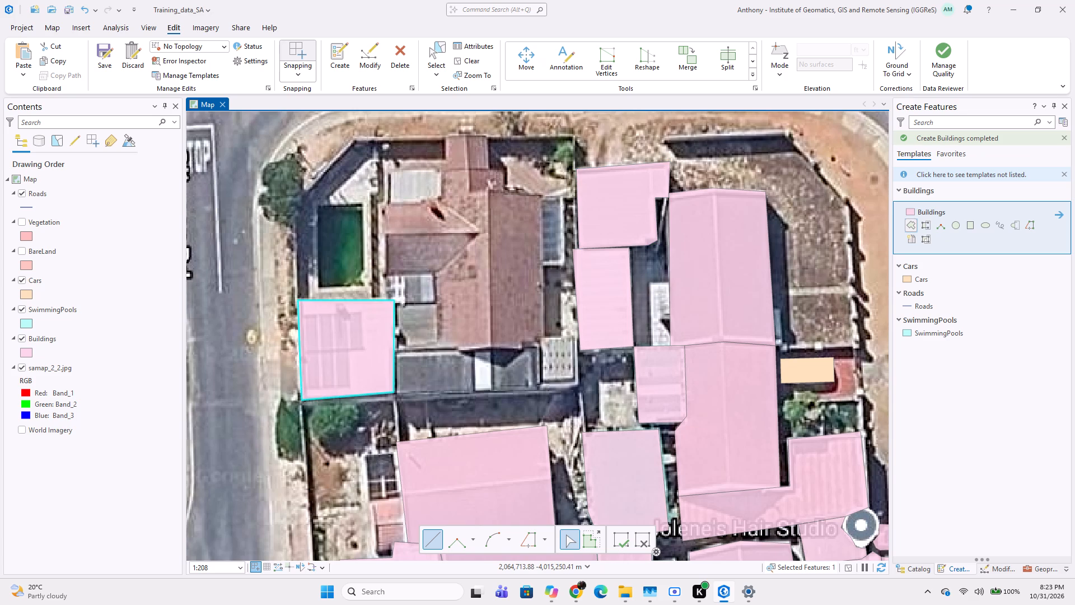
Outline the long grey-roofed section along the south side of the brown-tiled house as a Buildings polygon adjoining the white-roofed structure.
click(394, 349)
click(459, 349)
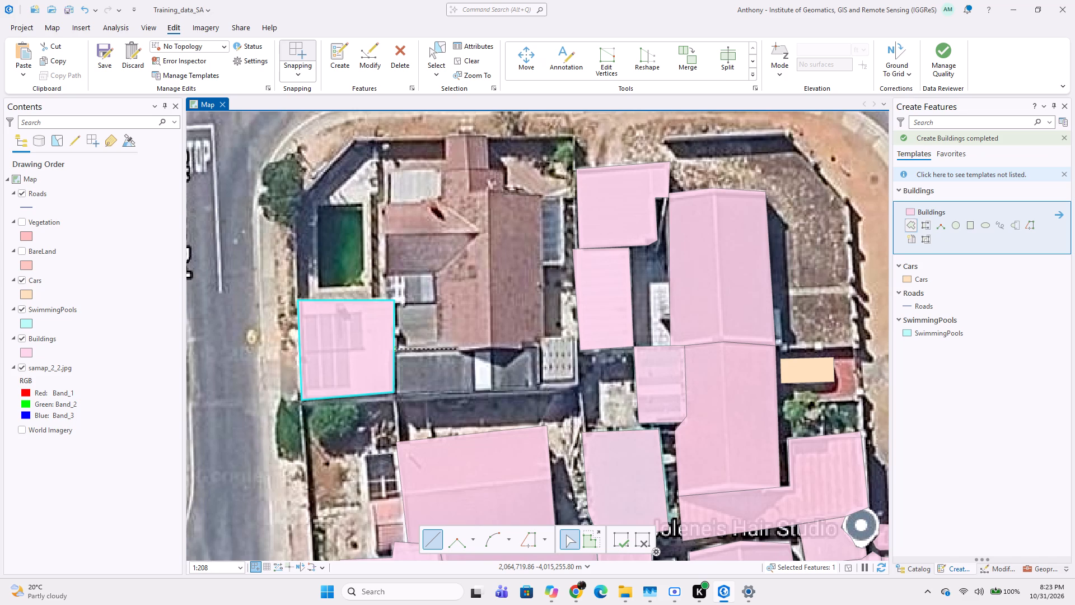
click(519, 347)
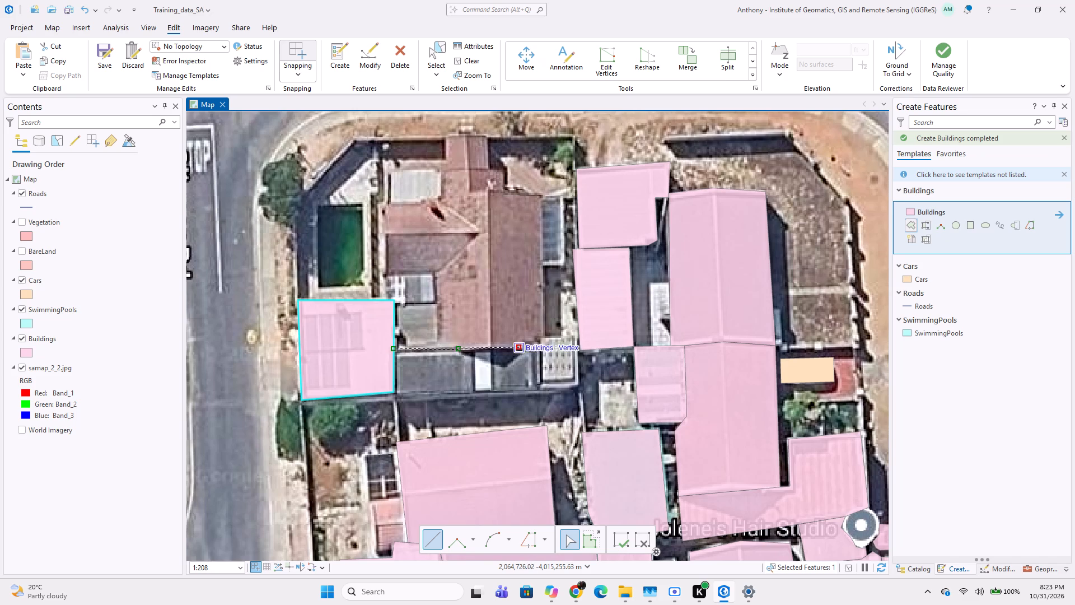
click(527, 345)
click(541, 345)
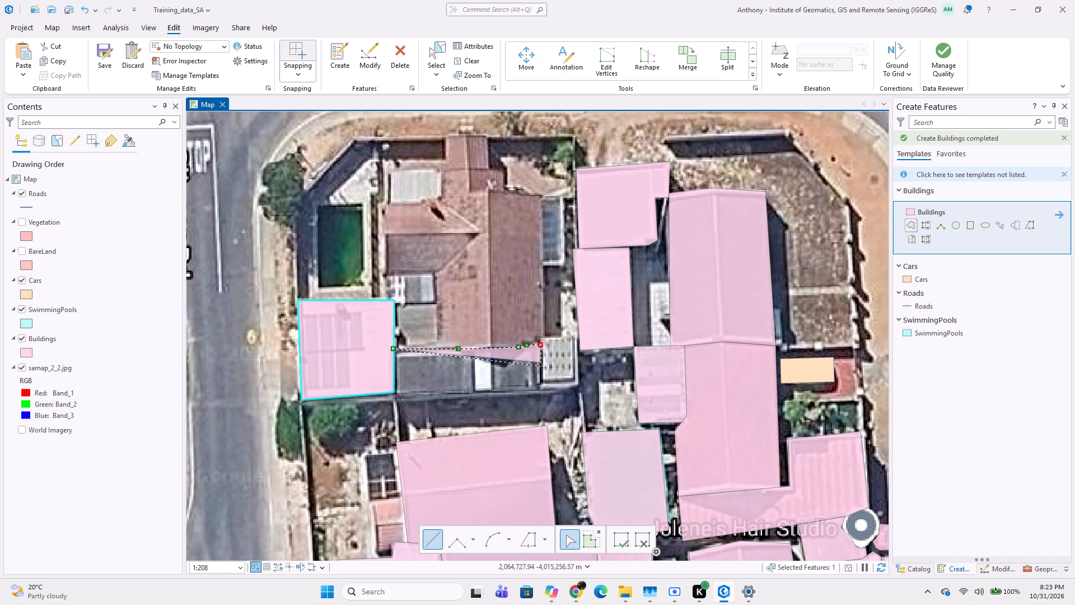
click(539, 390)
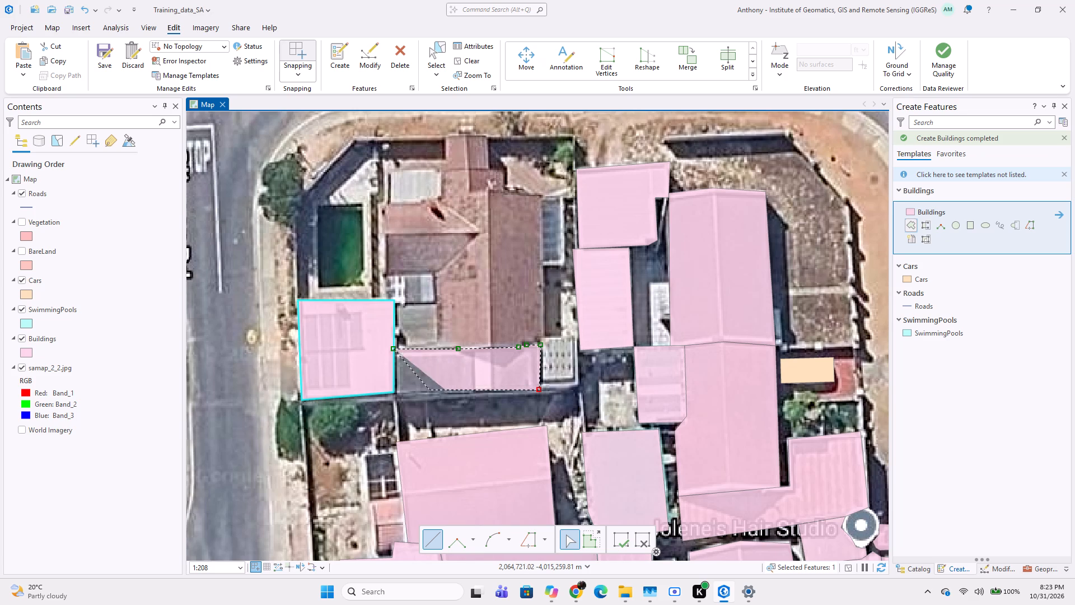
double_click(398, 394)
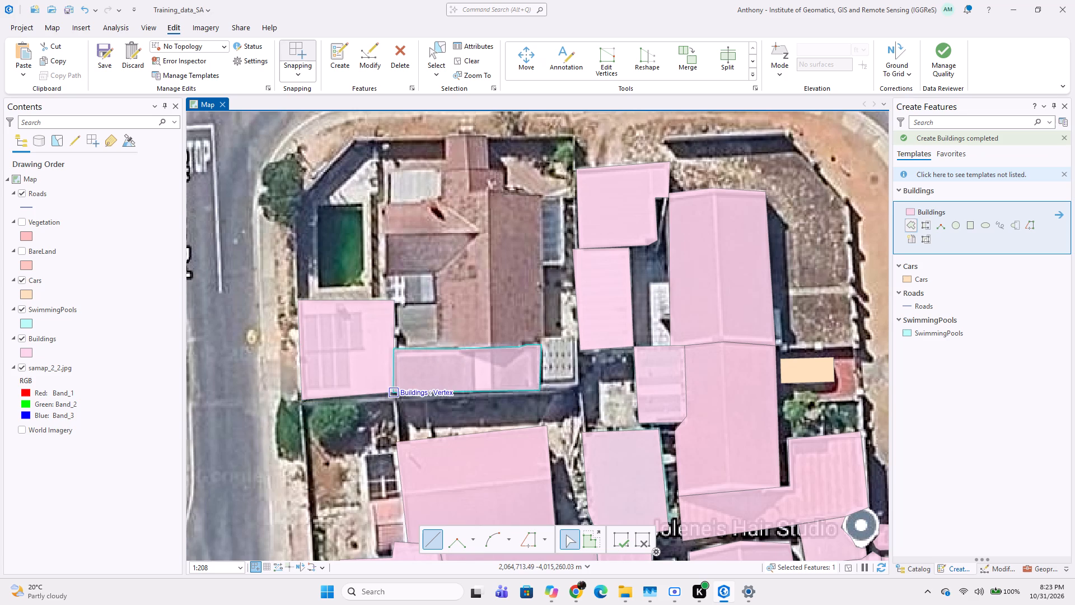
Outline the large brown-tiled house at the corner of Frigate Rd and Clipper Rd as a Buildings polygon, including its west wing and stepped north projection.
middle_drag(486, 392, 461, 433)
middle_drag(408, 290, 404, 347)
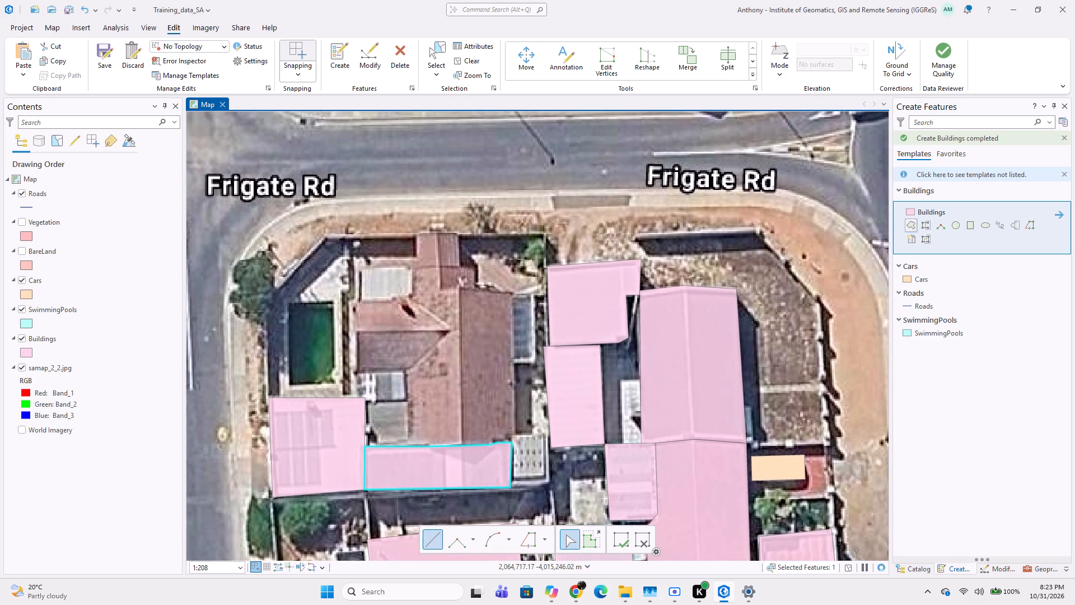
click(345, 298)
key(Escape)
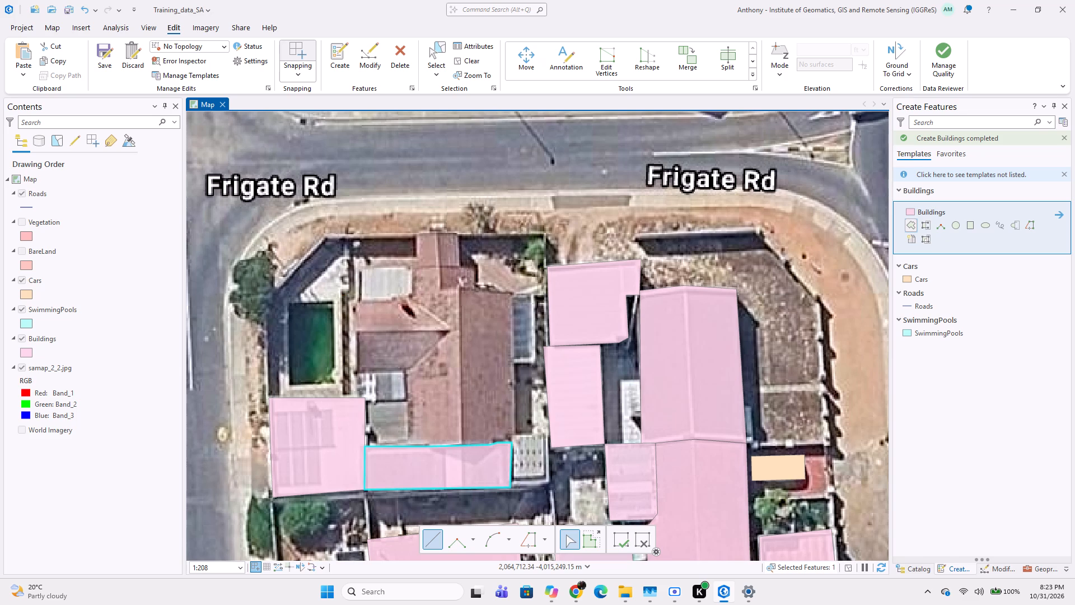
click(353, 304)
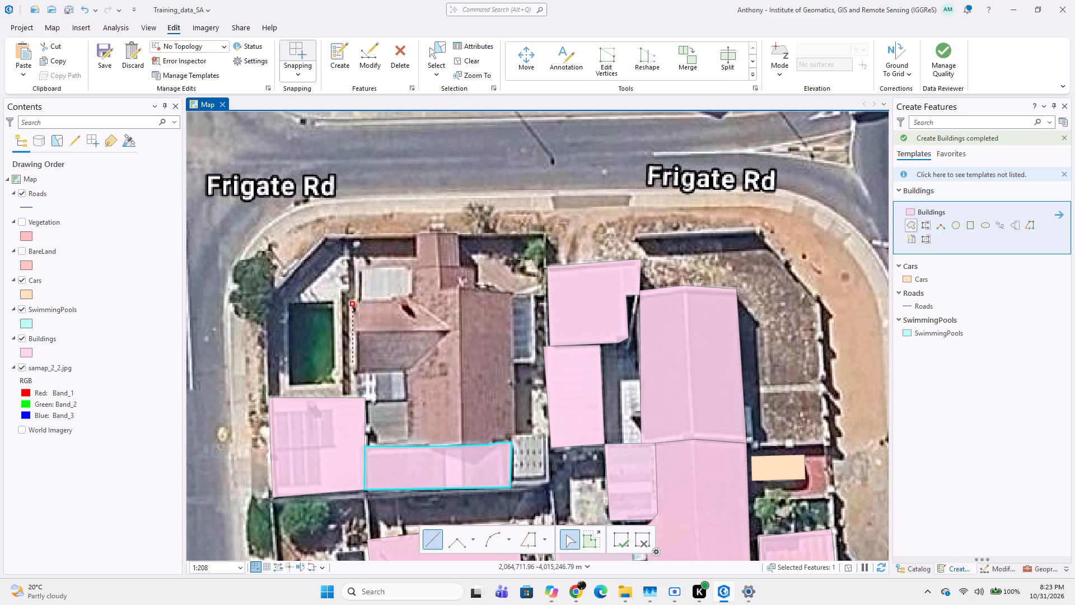
click(351, 374)
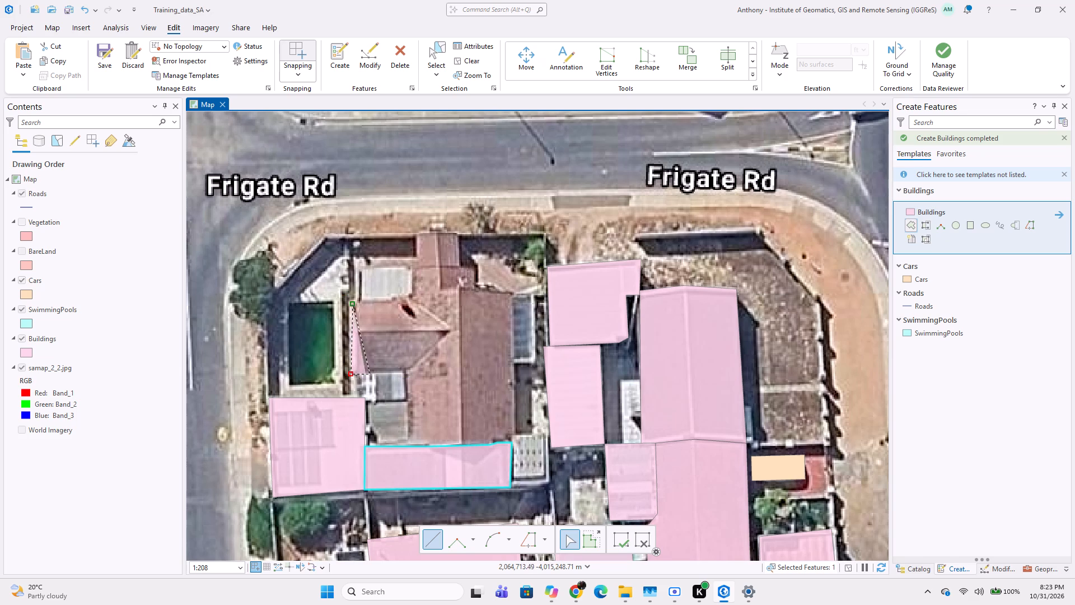
click(408, 371)
click(409, 447)
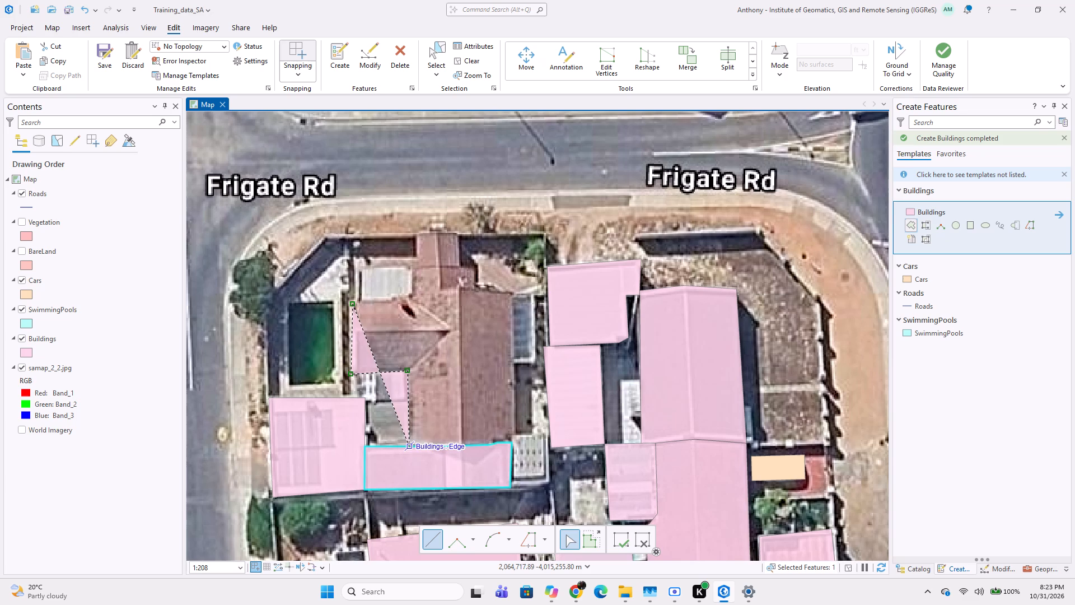
click(470, 445)
click(486, 445)
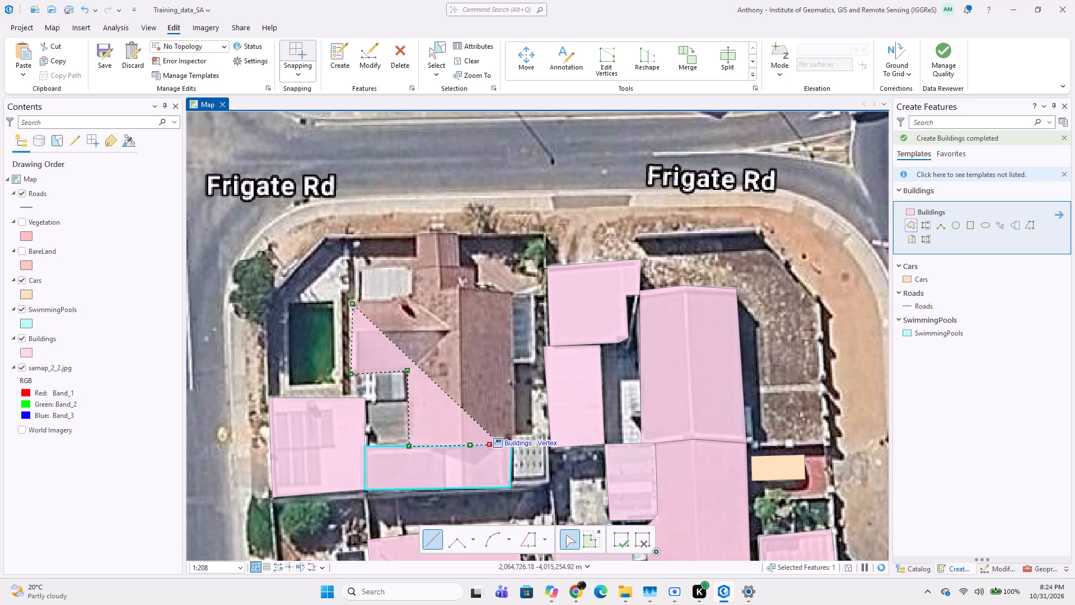
scroll(498, 439, up, 3)
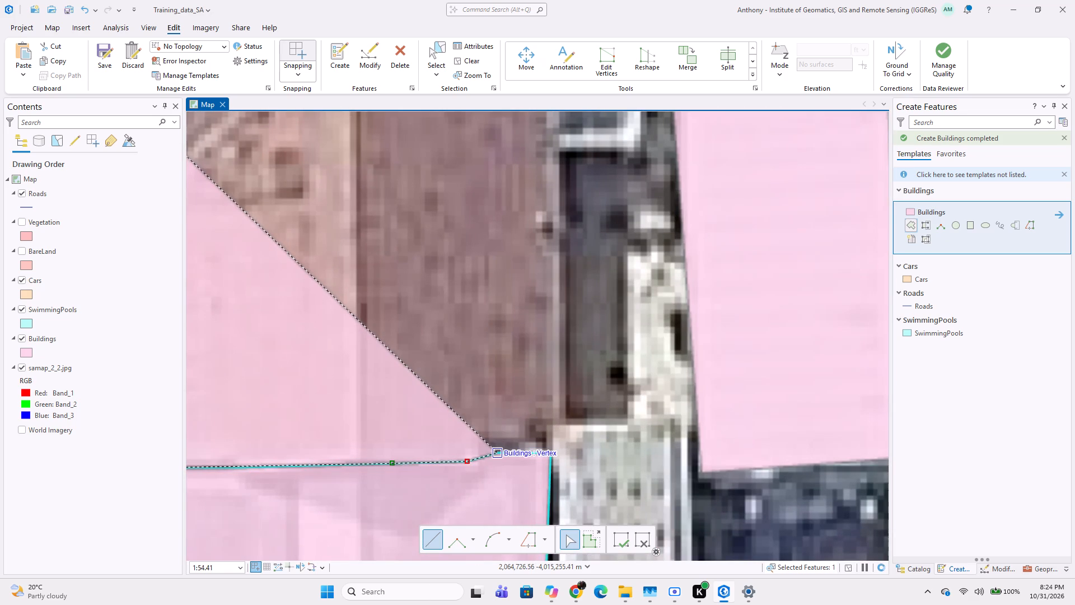
click(496, 453)
click(549, 453)
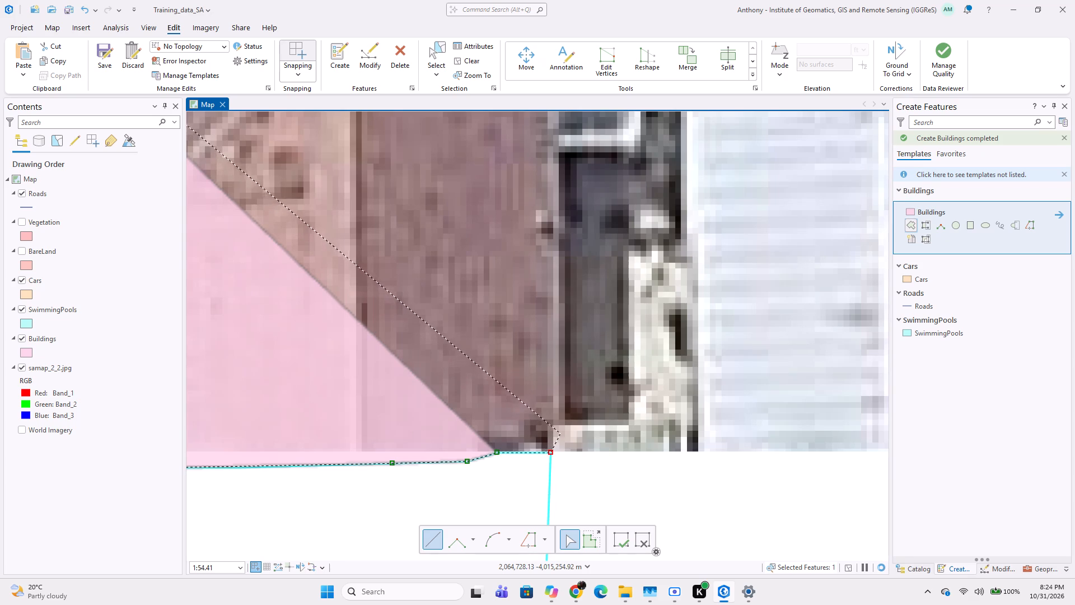
click(566, 426)
scroll(560, 426, down, 3)
middle_drag(527, 396, 527, 482)
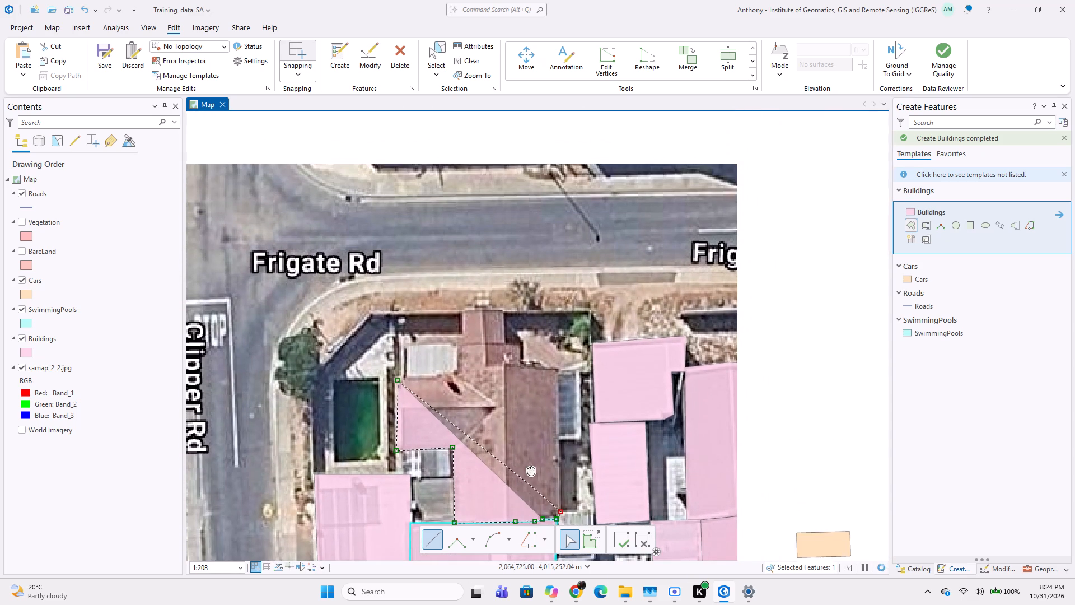
scroll(560, 371, up, 2)
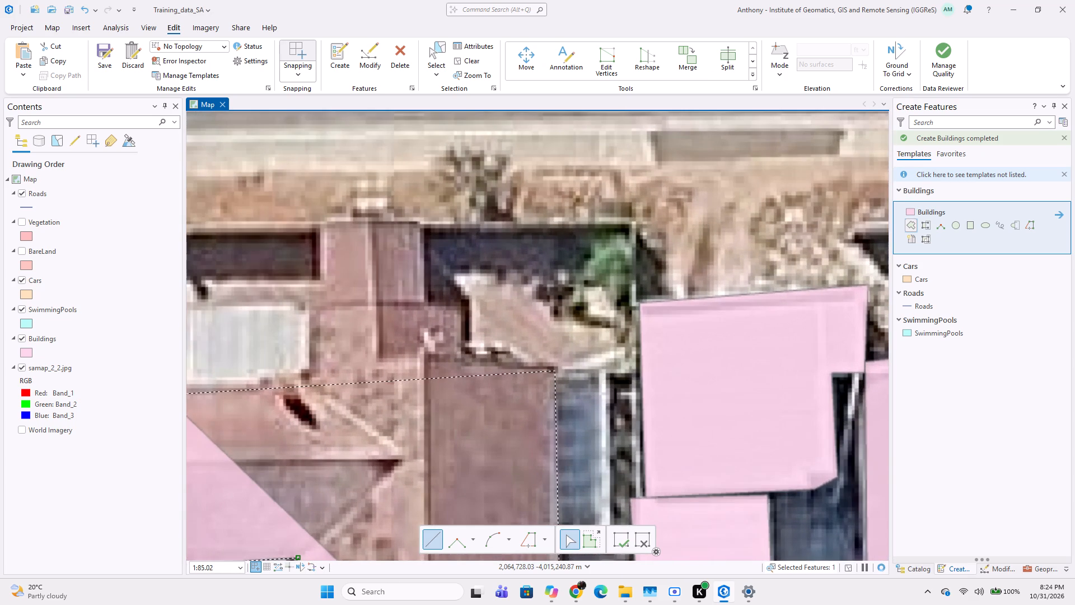
click(555, 369)
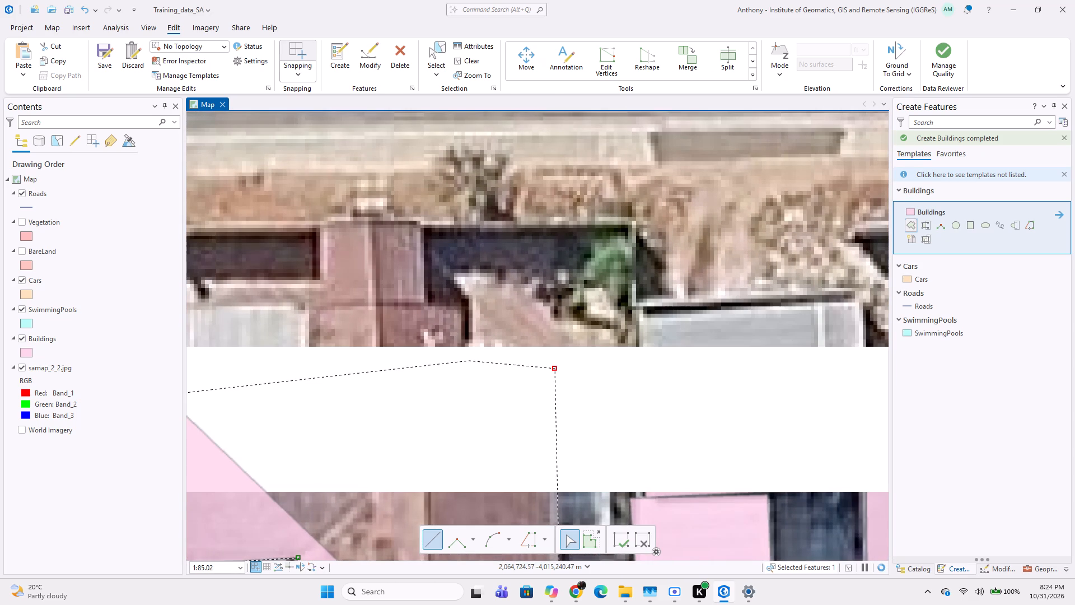
click(469, 361)
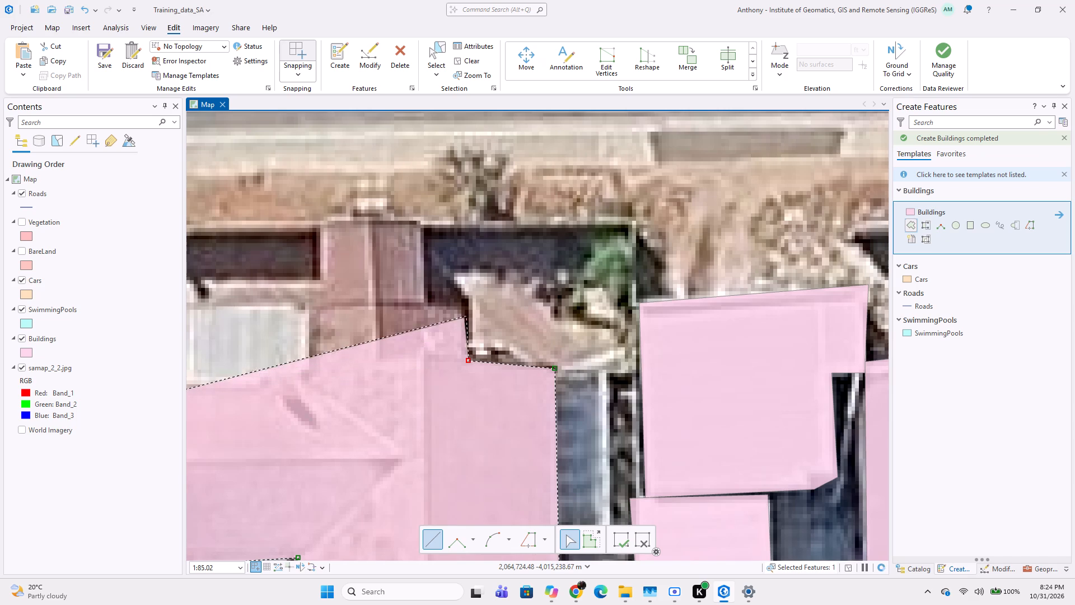
click(472, 304)
click(429, 300)
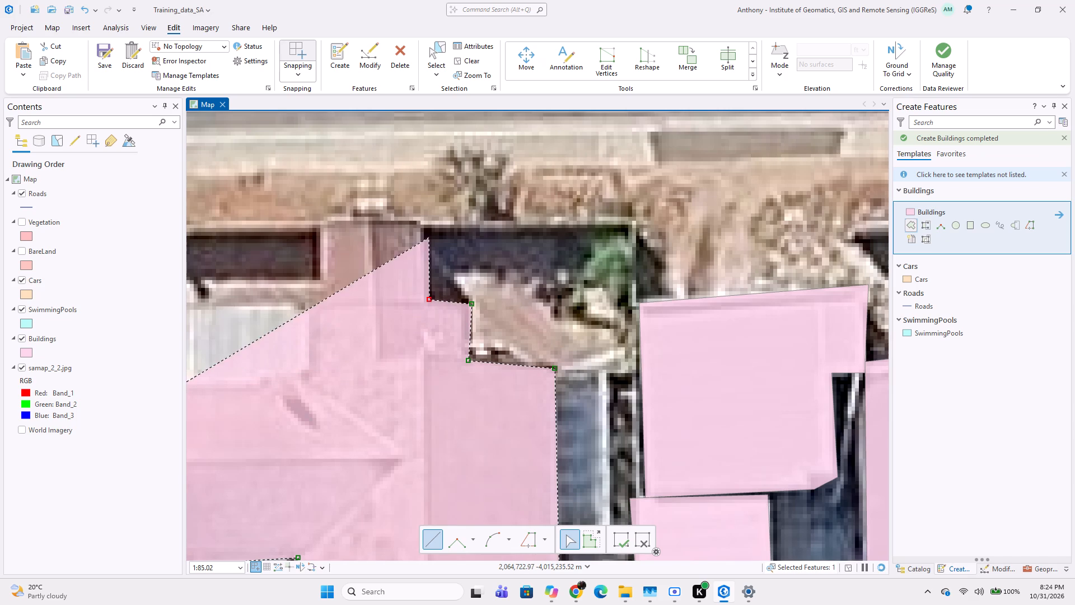
click(425, 218)
click(325, 217)
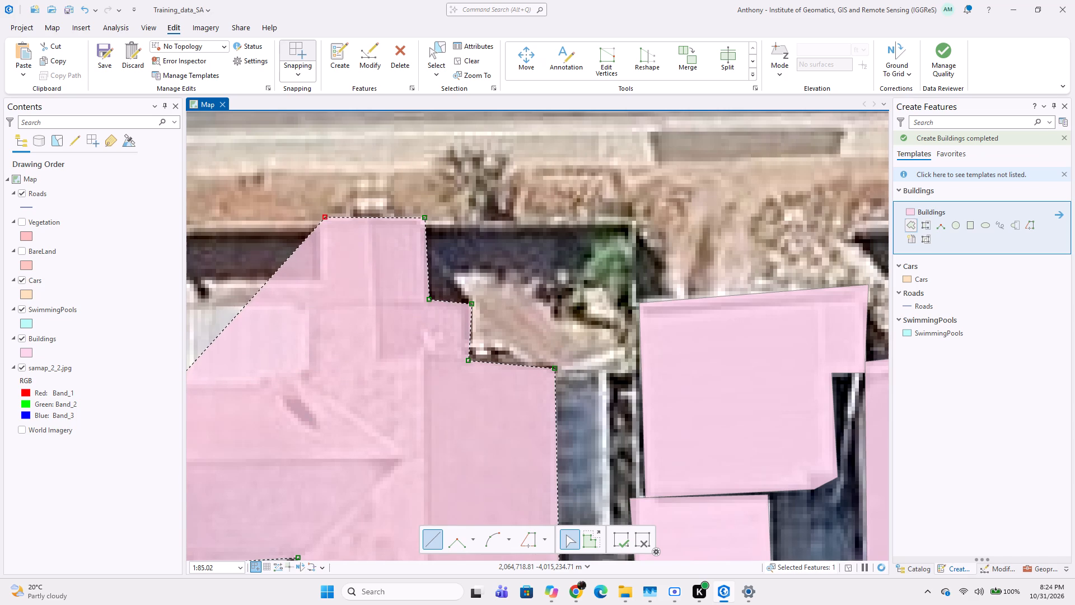
middle_drag(480, 310, 600, 314)
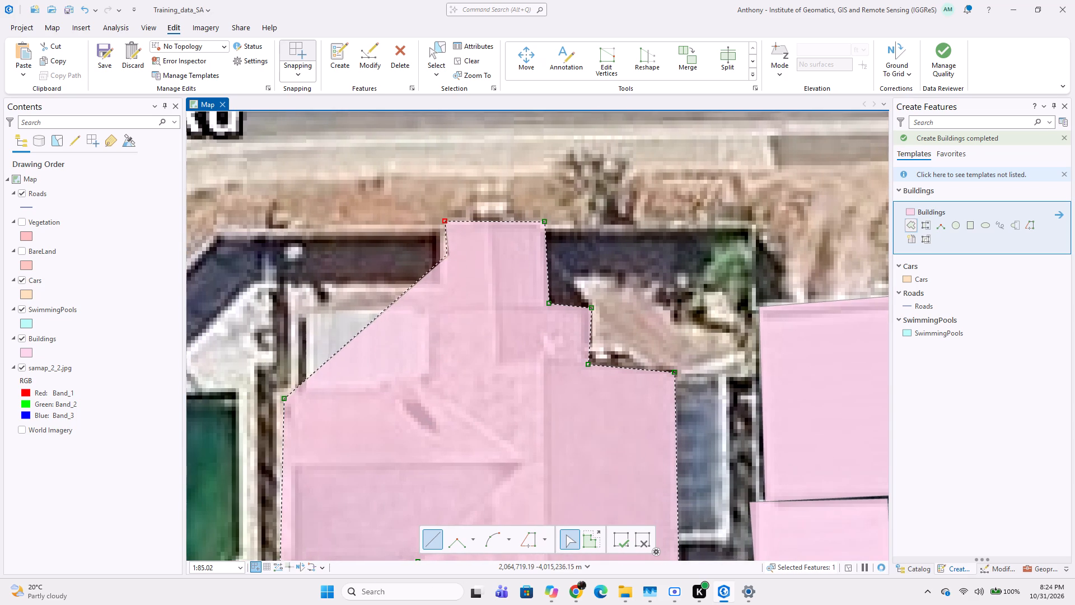
click(427, 373)
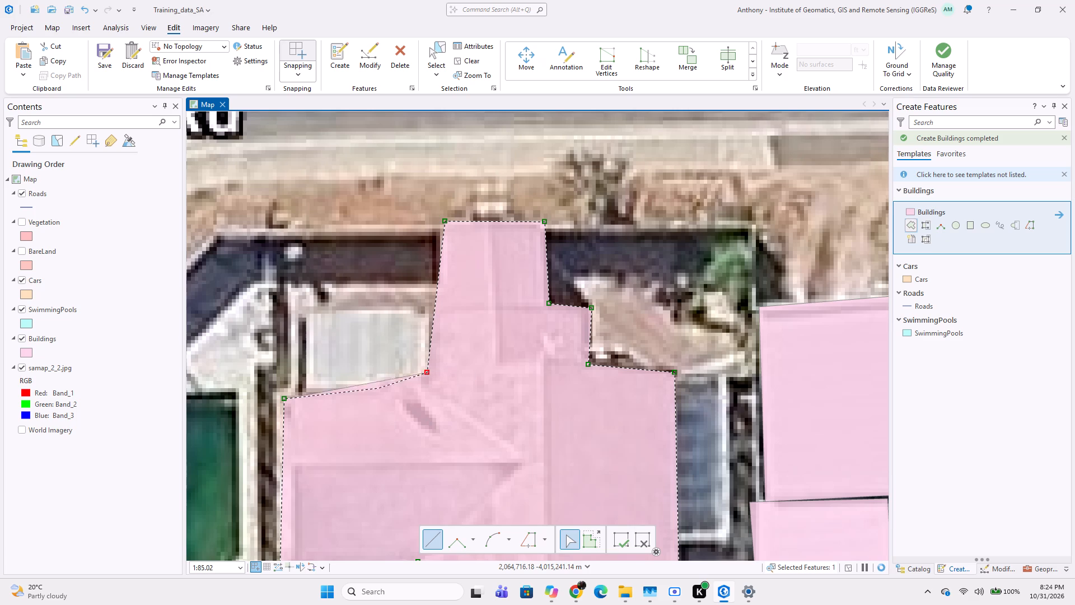
click(388, 383)
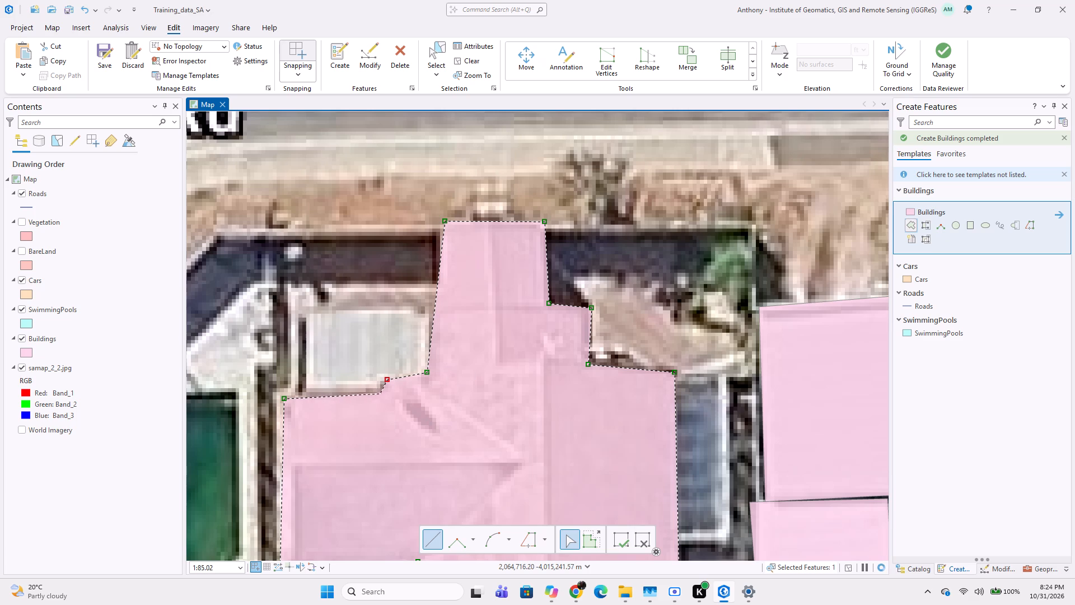
double_click(380, 394)
Examine the blocks around Frigate Rd, Corsair Cres, Clipper Rd and Dennegeur Ave for buildings still missing an outline.
scroll(357, 425, down, 3)
middle_drag(382, 478, 419, 422)
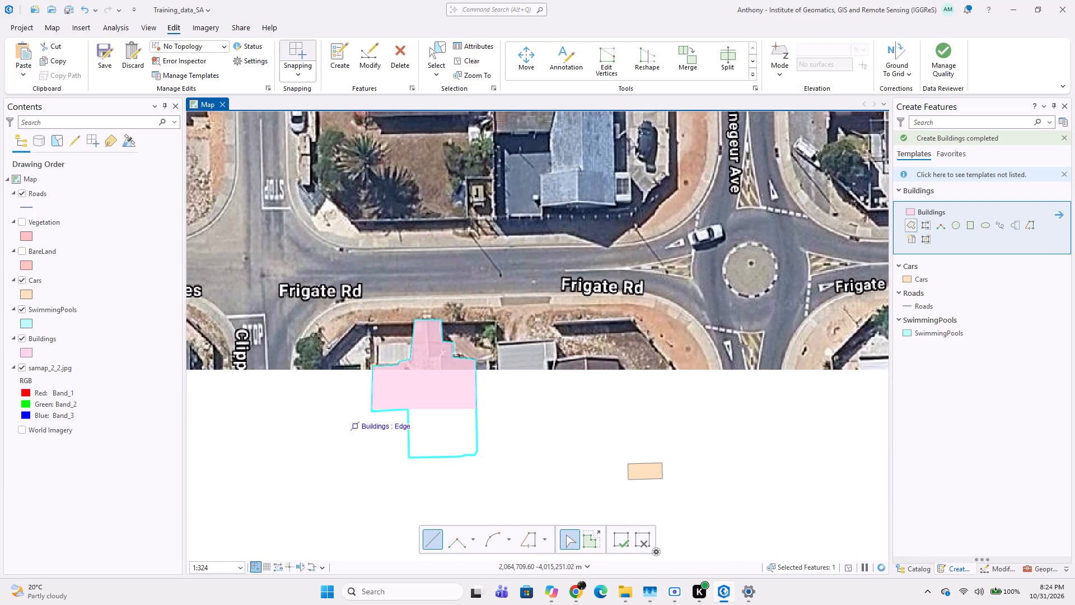
scroll(353, 392, down, 2)
middle_drag(386, 431, 425, 392)
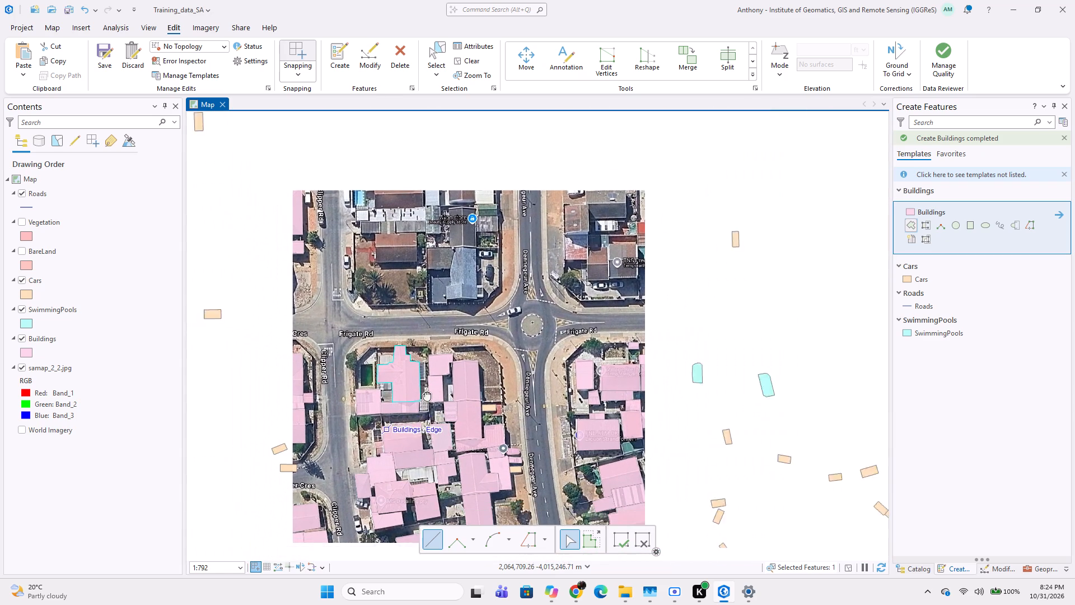
middle_drag(425, 392, 427, 390)
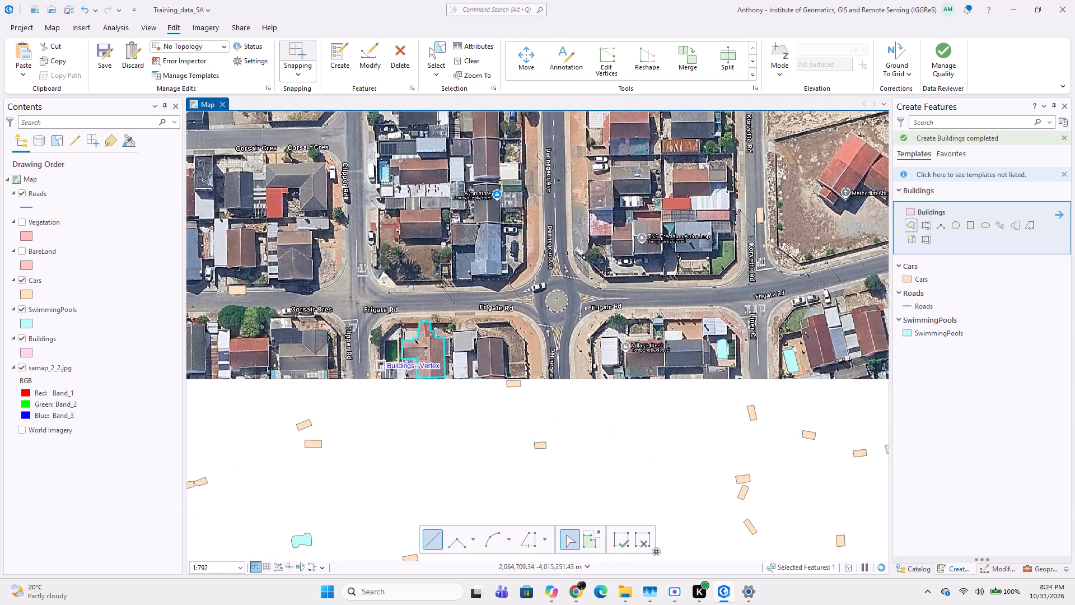
scroll(409, 384, up, 1)
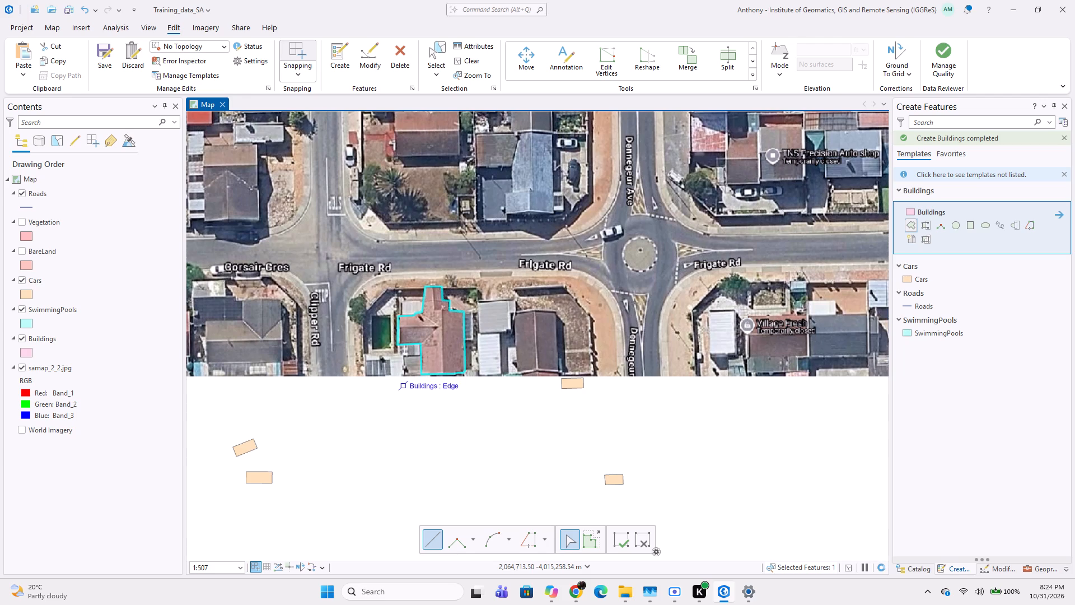
middle_drag(376, 388, 433, 349)
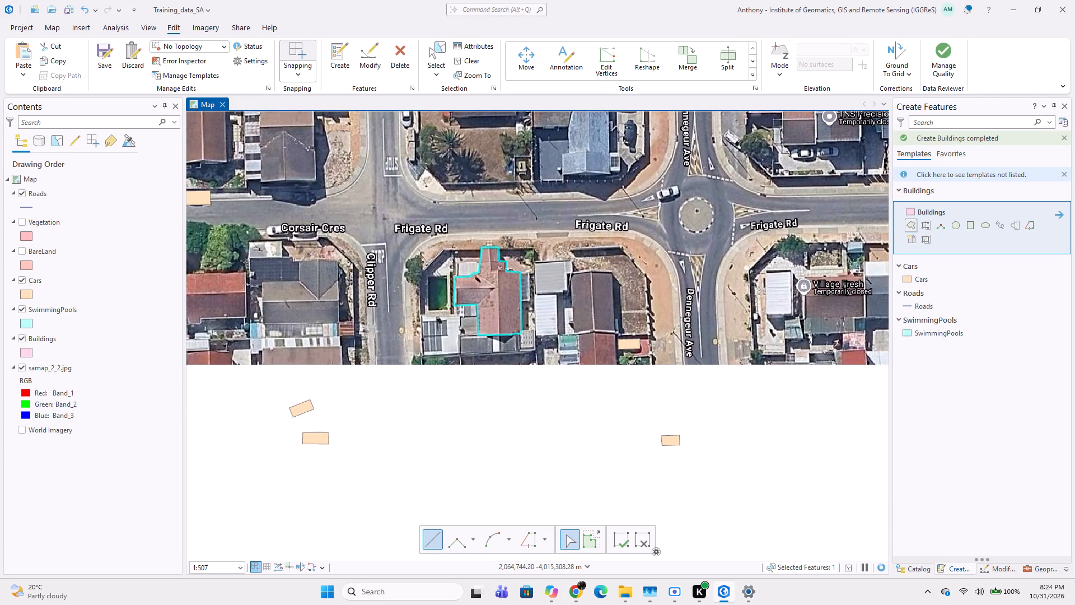
click(621, 539)
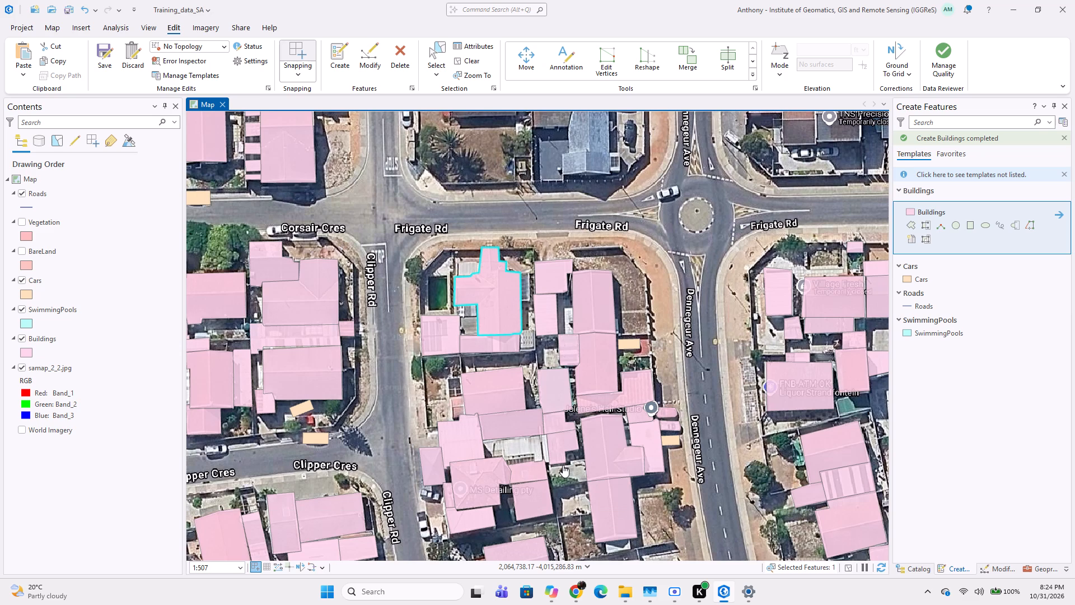
scroll(465, 388, up, 1)
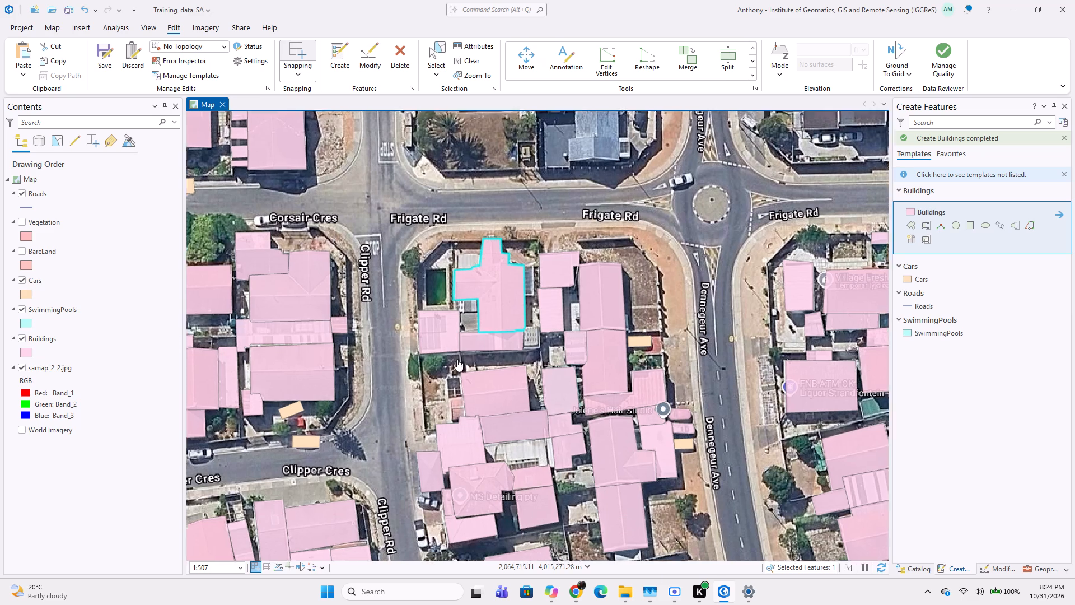
Outline the green pool at the corner of Frigate Rd and Clipper Rd as a SwimmingPools polygon, following its cut-in southeast corner.
scroll(457, 359, up, 1)
middle_drag(427, 290, 494, 453)
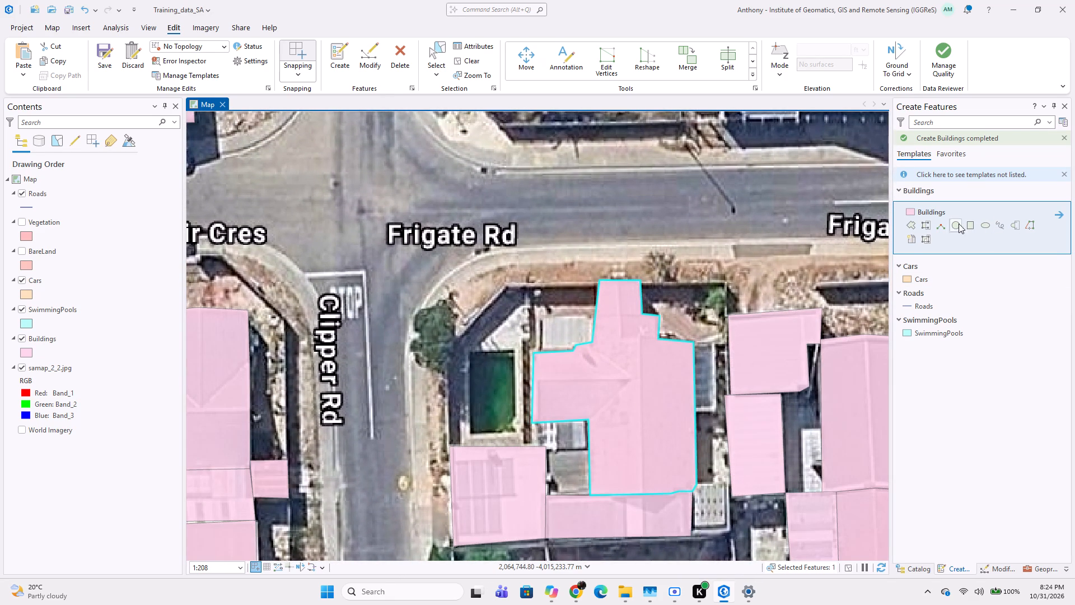
click(915, 225)
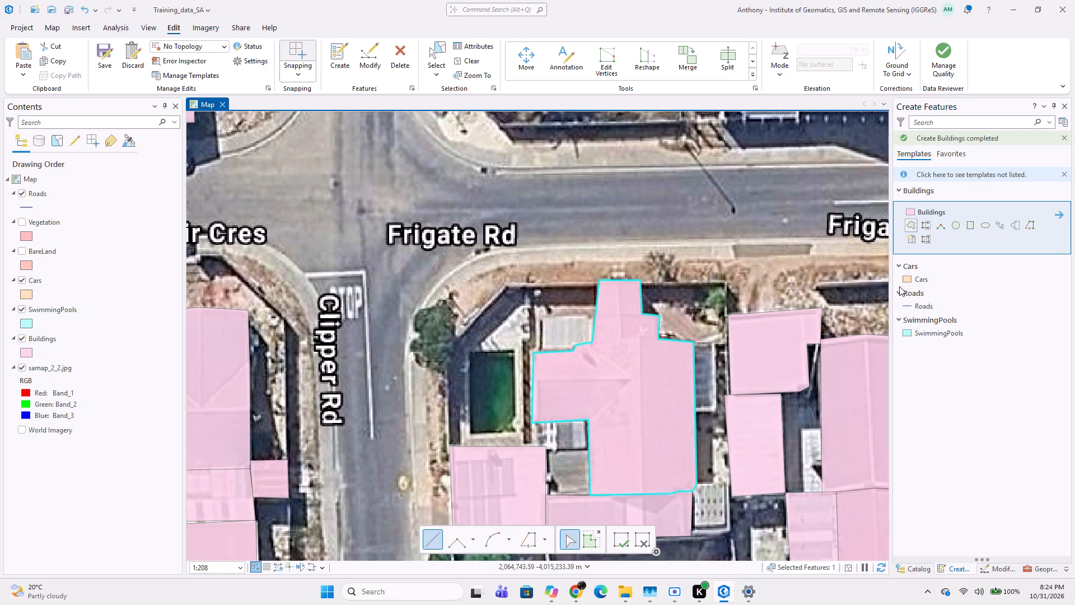
click(929, 332)
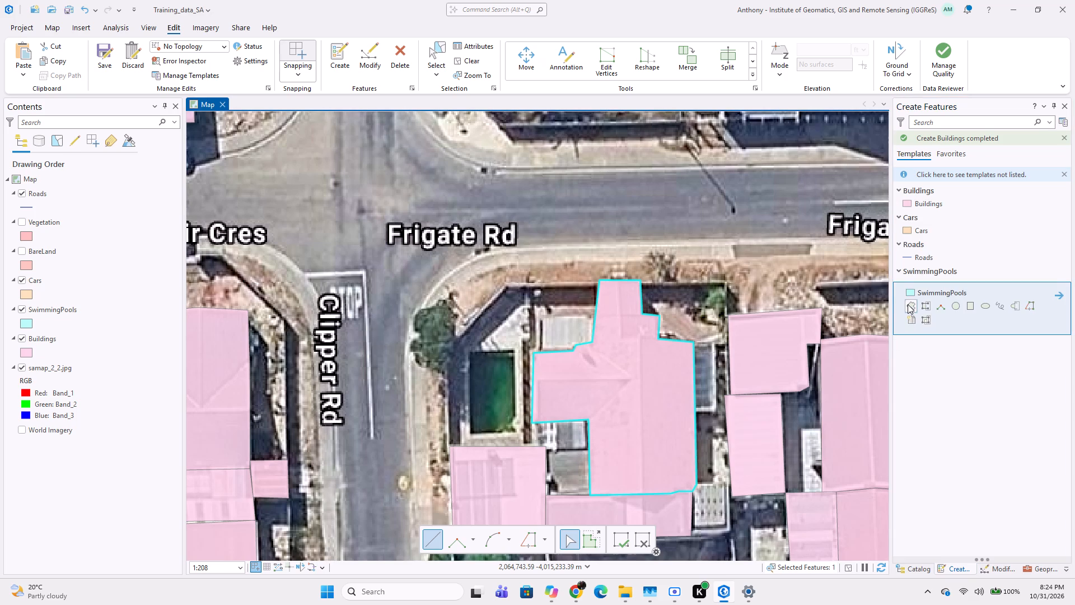
click(908, 304)
scroll(470, 351, up, 1)
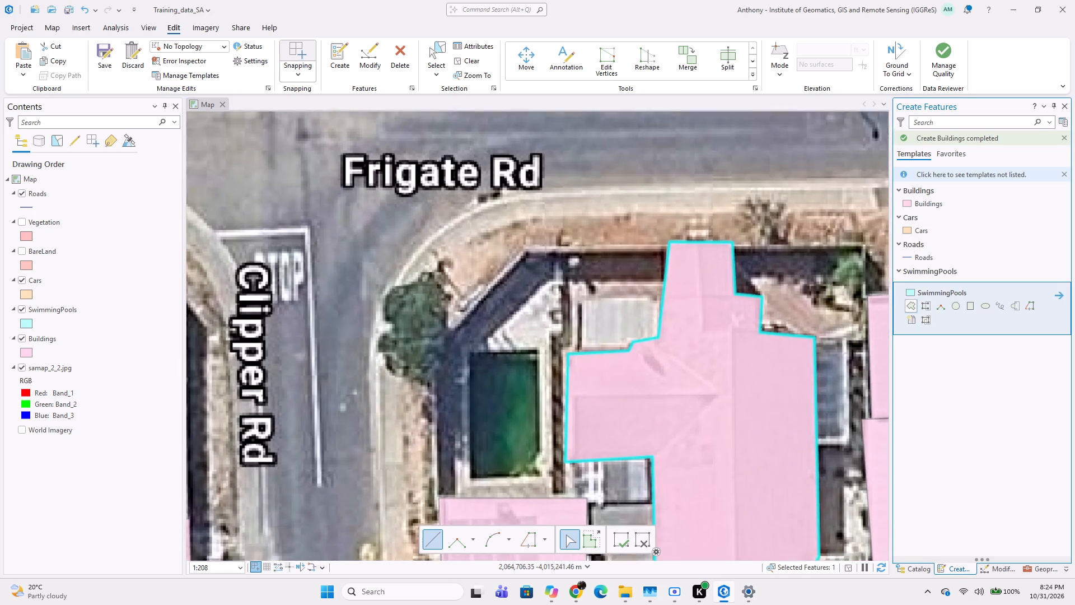
click(469, 351)
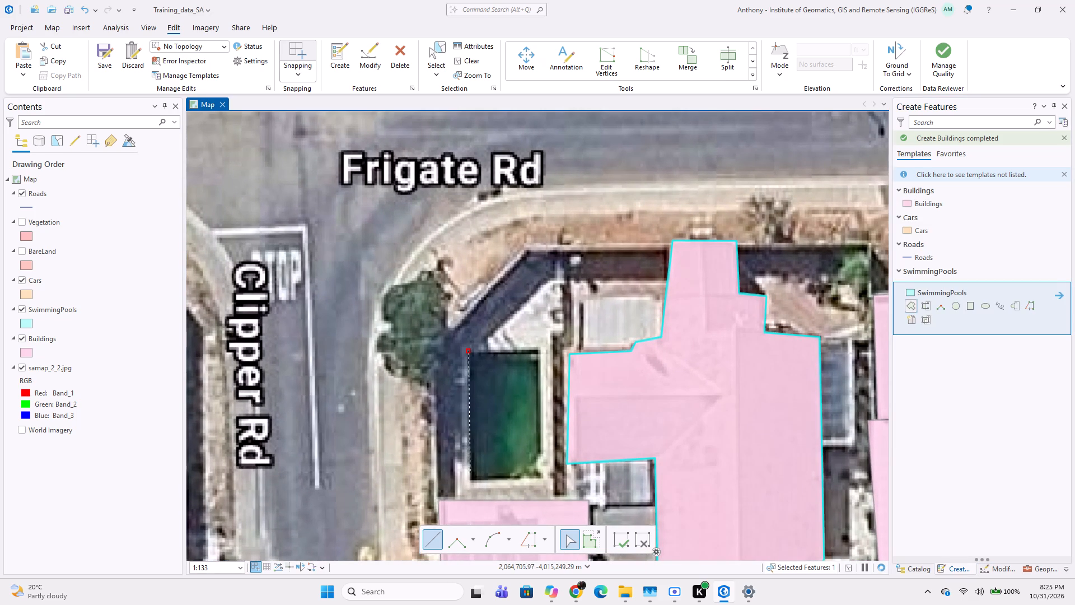
click(470, 480)
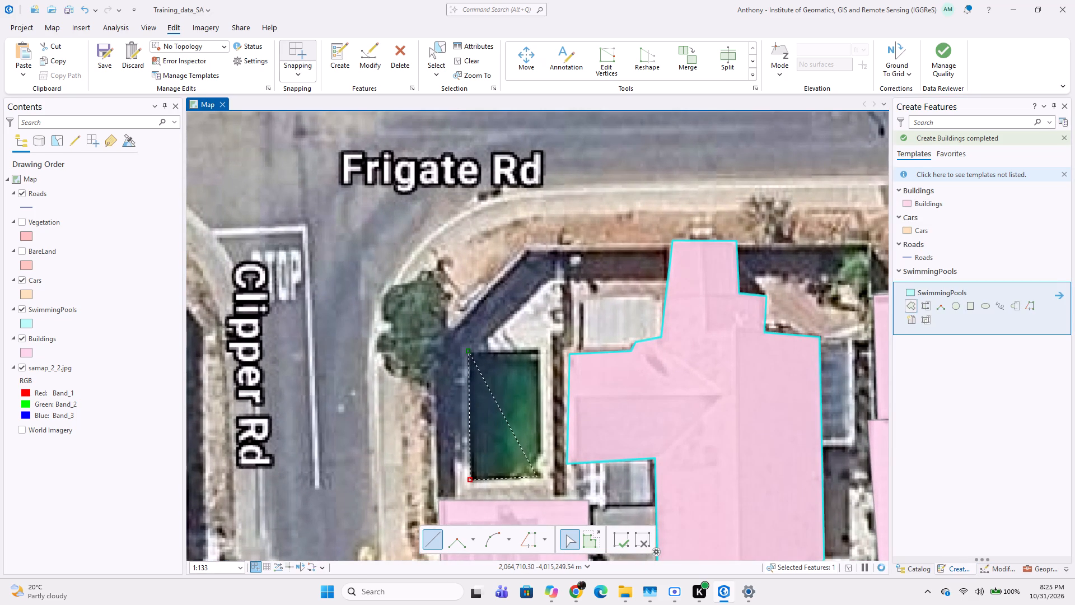
click(539, 477)
click(537, 469)
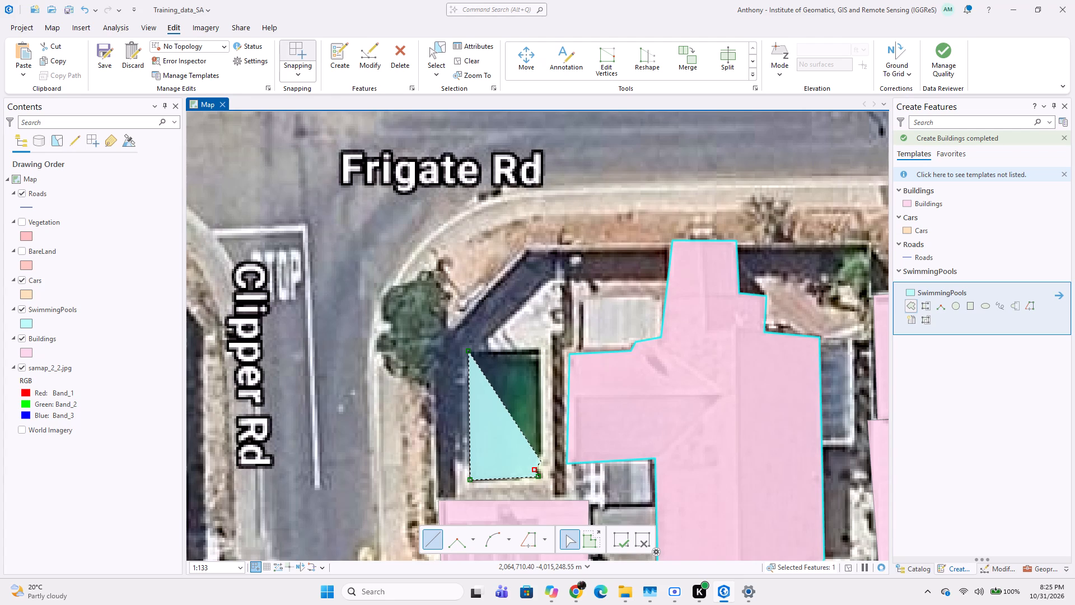
click(545, 459)
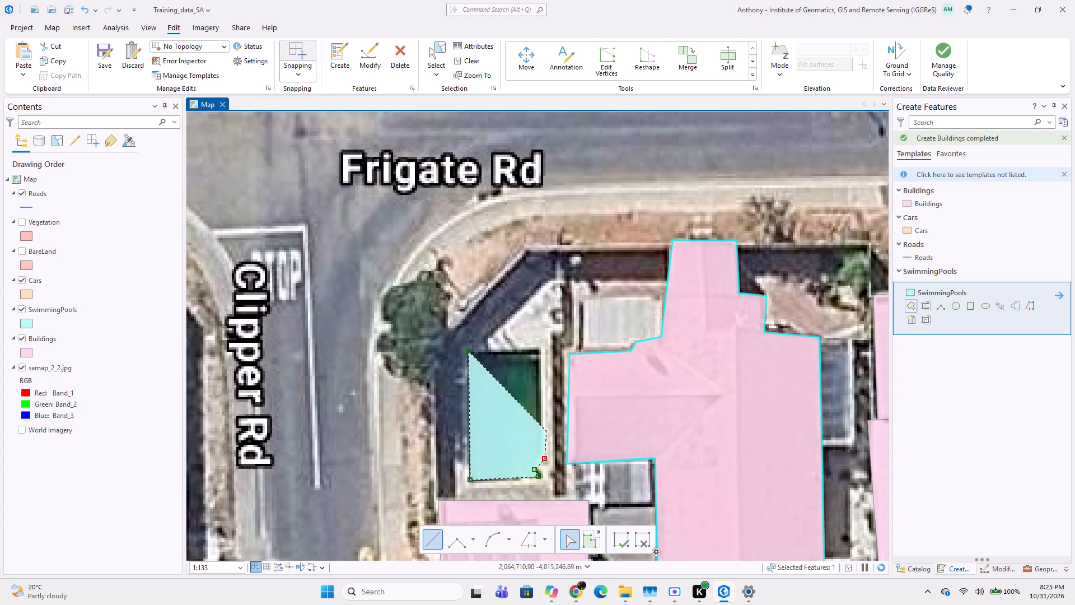
key(z)
key(ctrl+z)
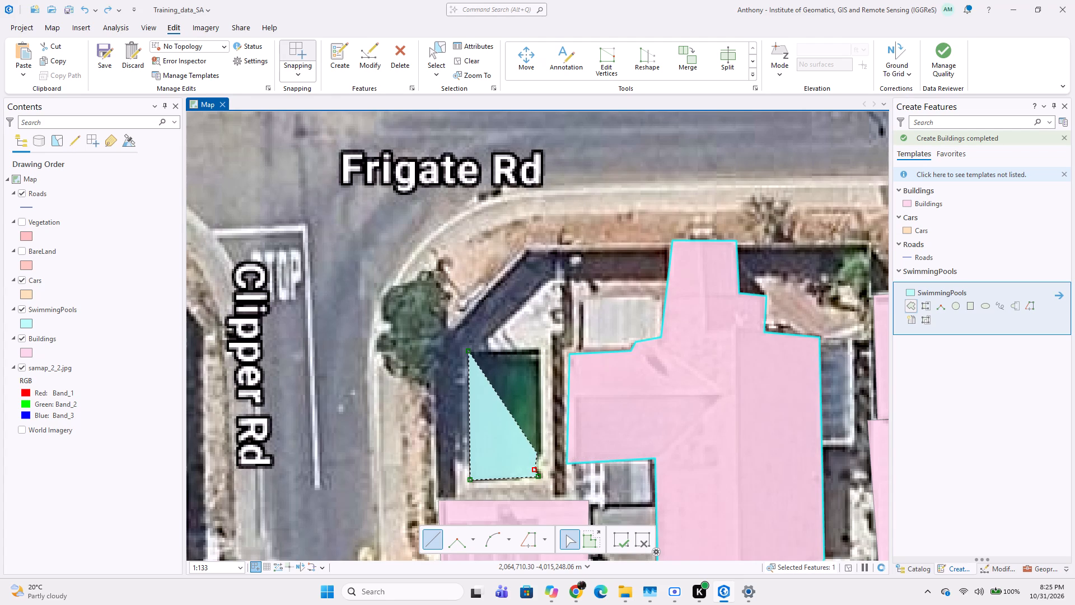
click(543, 455)
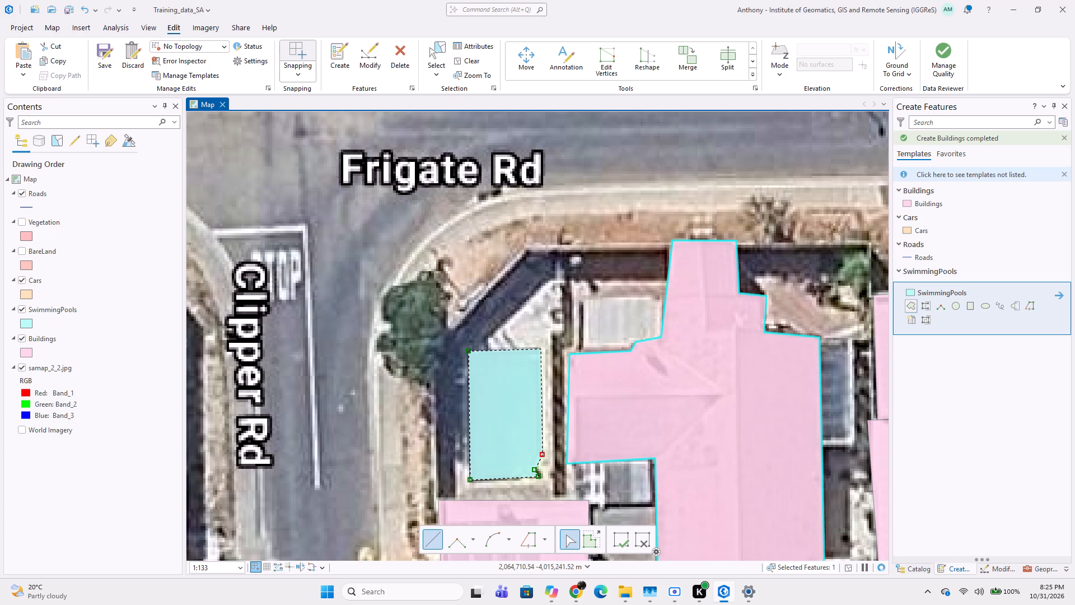
double_click(541, 349)
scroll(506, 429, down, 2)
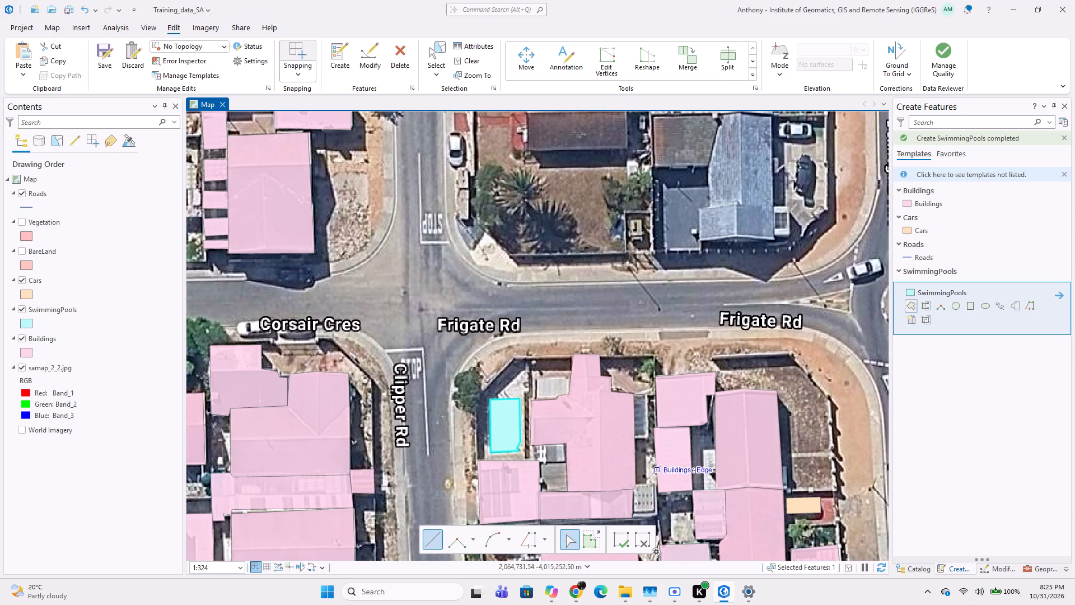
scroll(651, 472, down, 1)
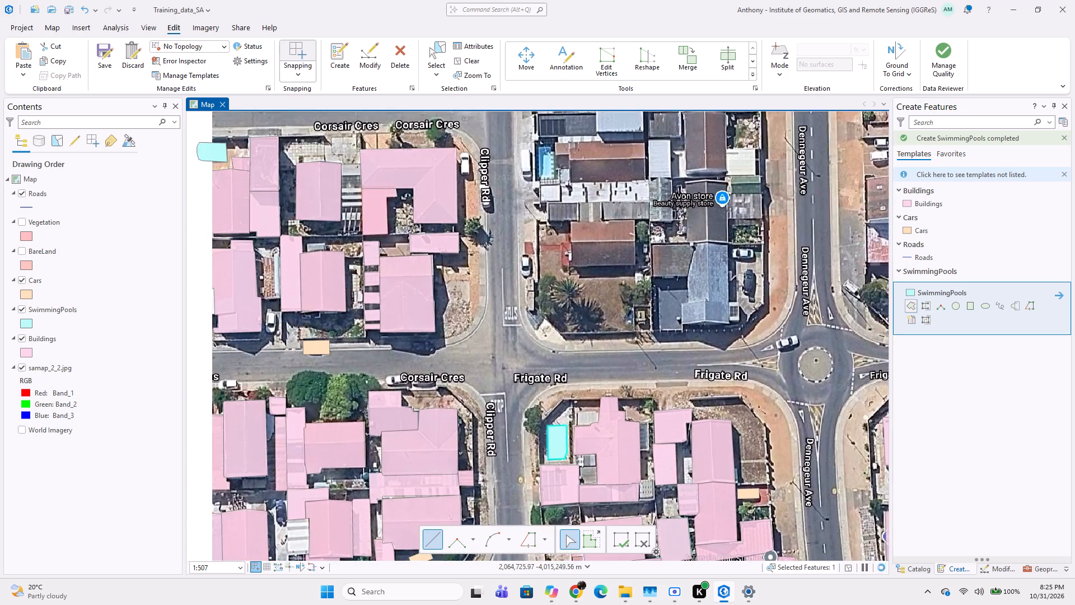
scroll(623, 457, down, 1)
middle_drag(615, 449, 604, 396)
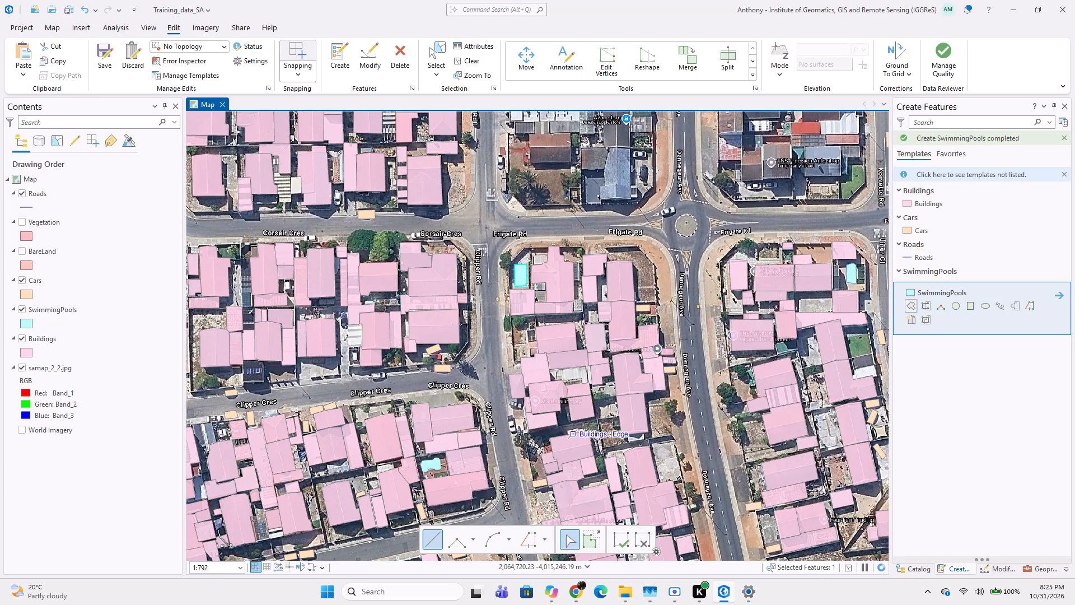